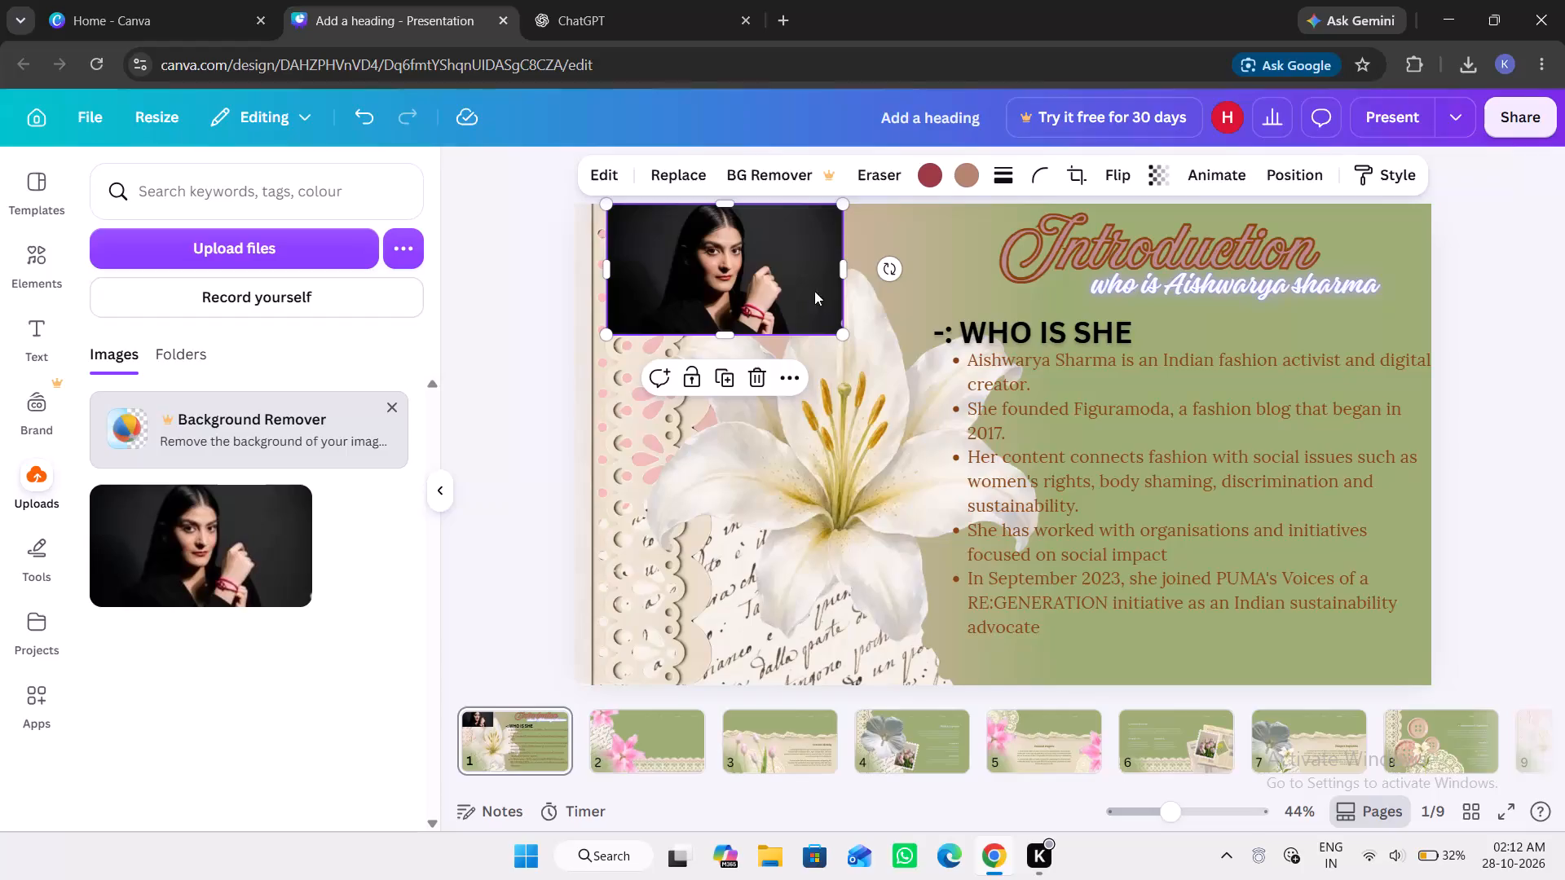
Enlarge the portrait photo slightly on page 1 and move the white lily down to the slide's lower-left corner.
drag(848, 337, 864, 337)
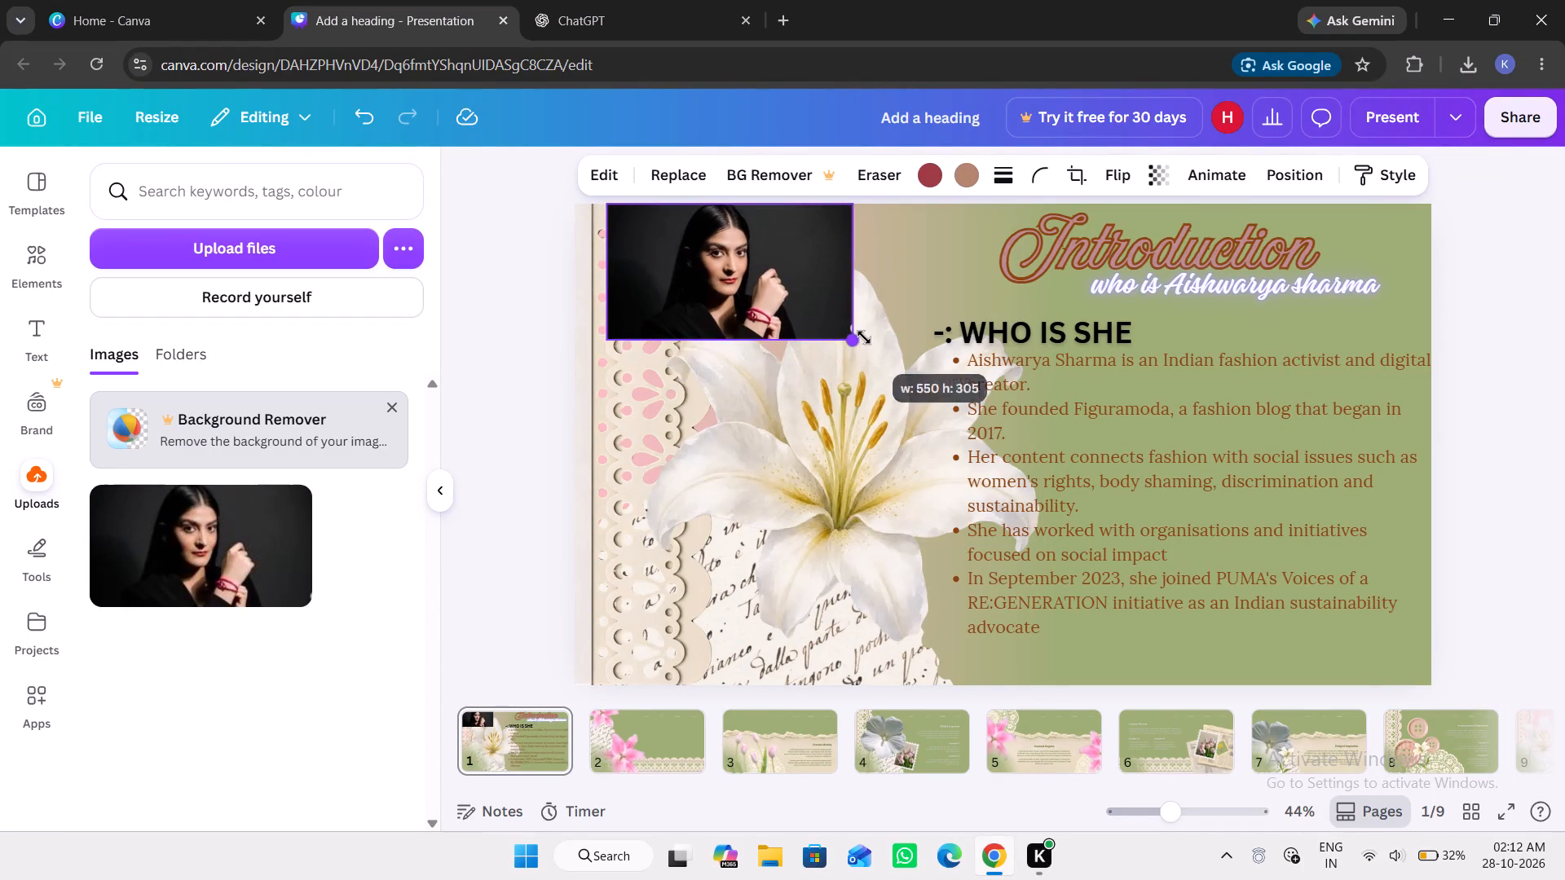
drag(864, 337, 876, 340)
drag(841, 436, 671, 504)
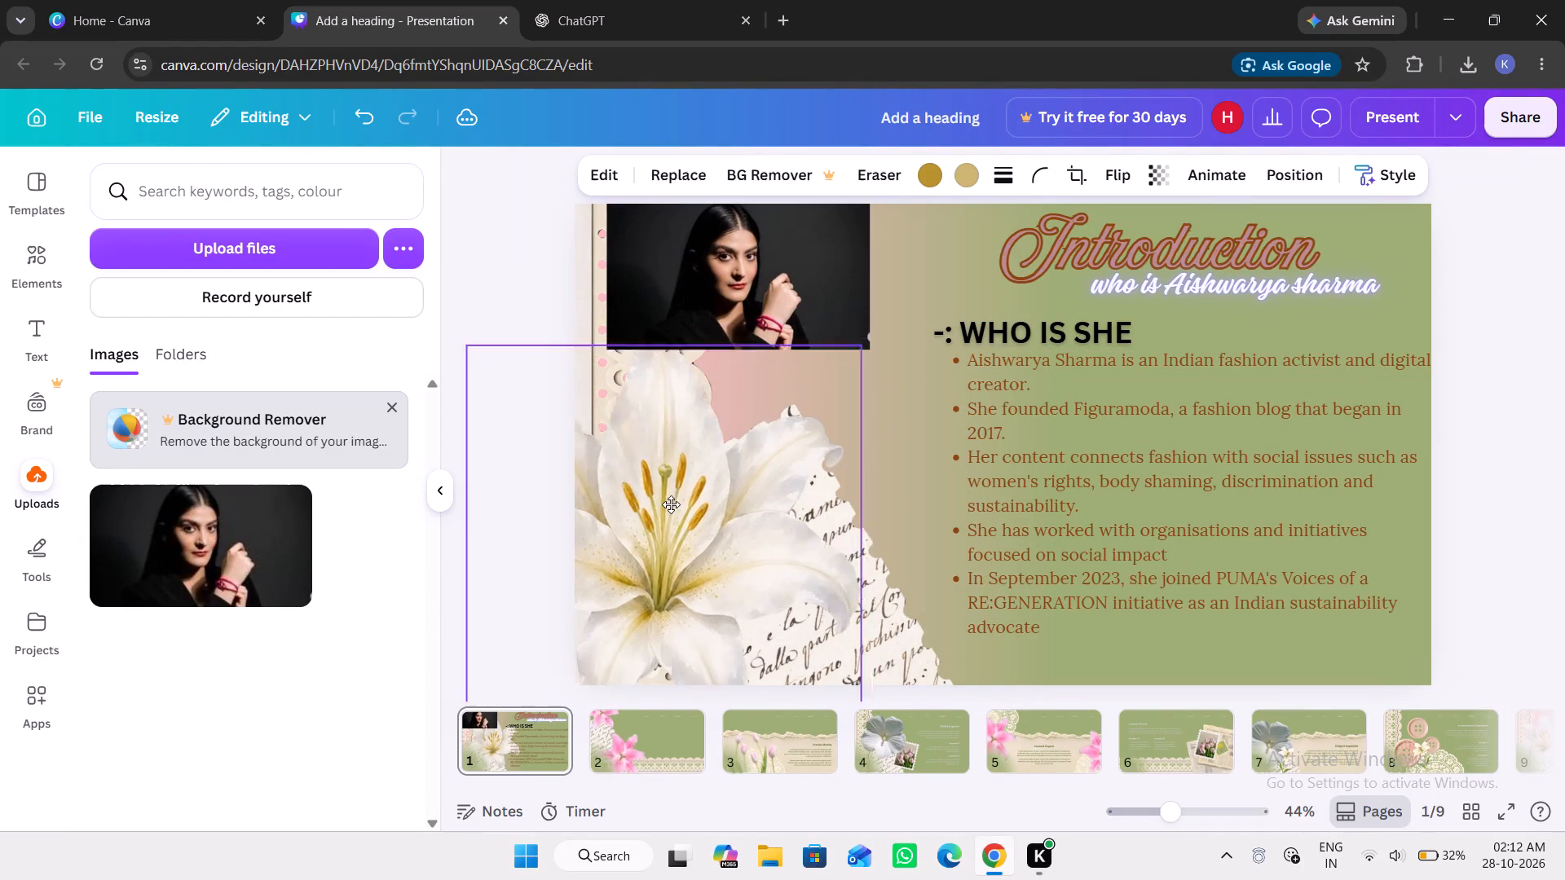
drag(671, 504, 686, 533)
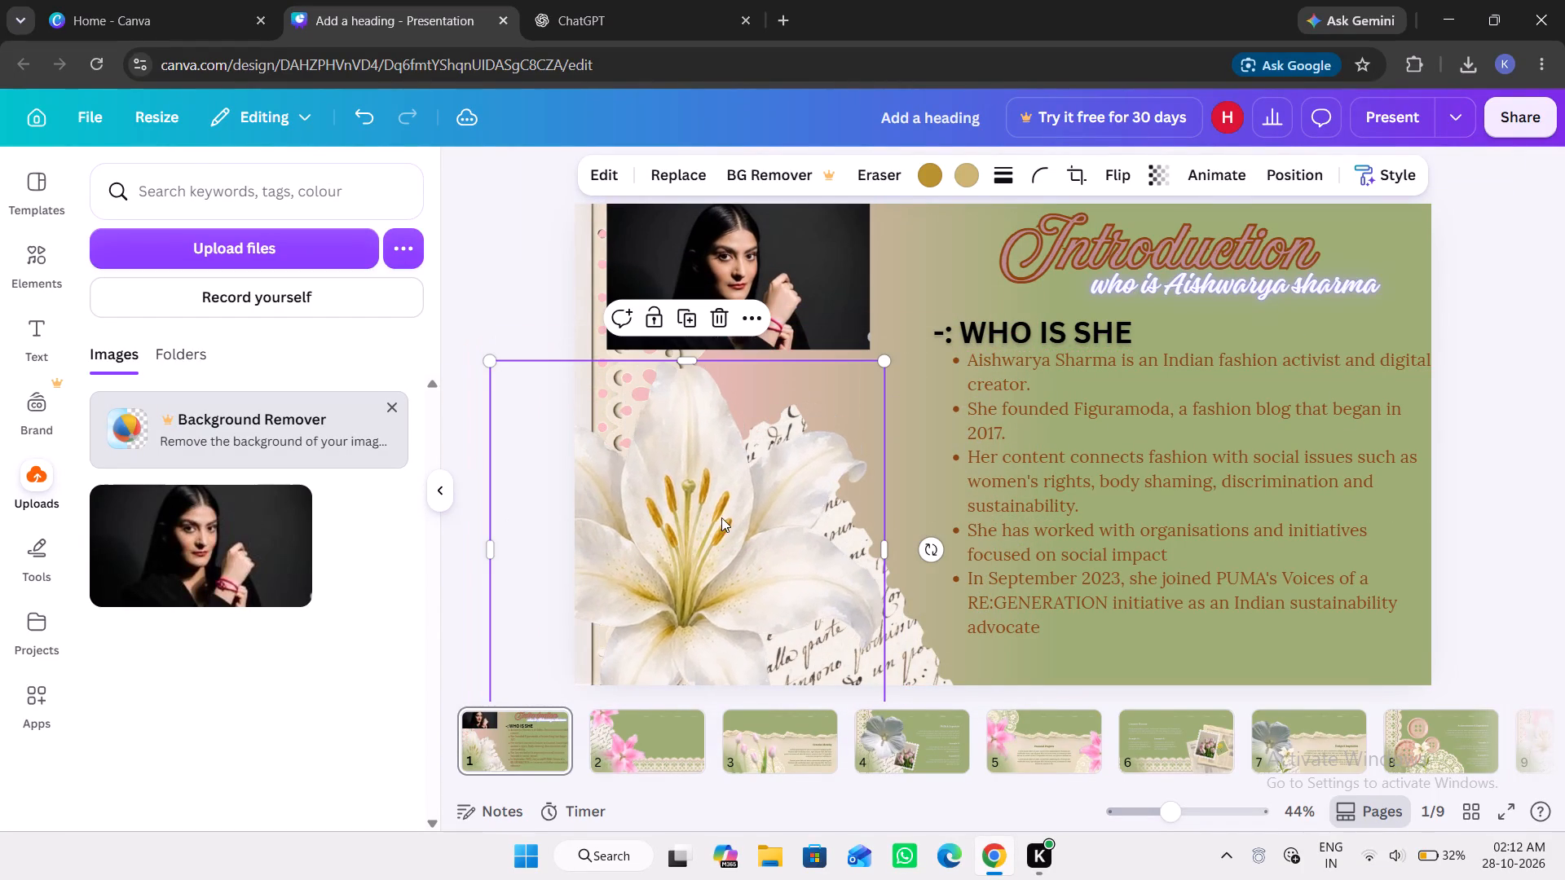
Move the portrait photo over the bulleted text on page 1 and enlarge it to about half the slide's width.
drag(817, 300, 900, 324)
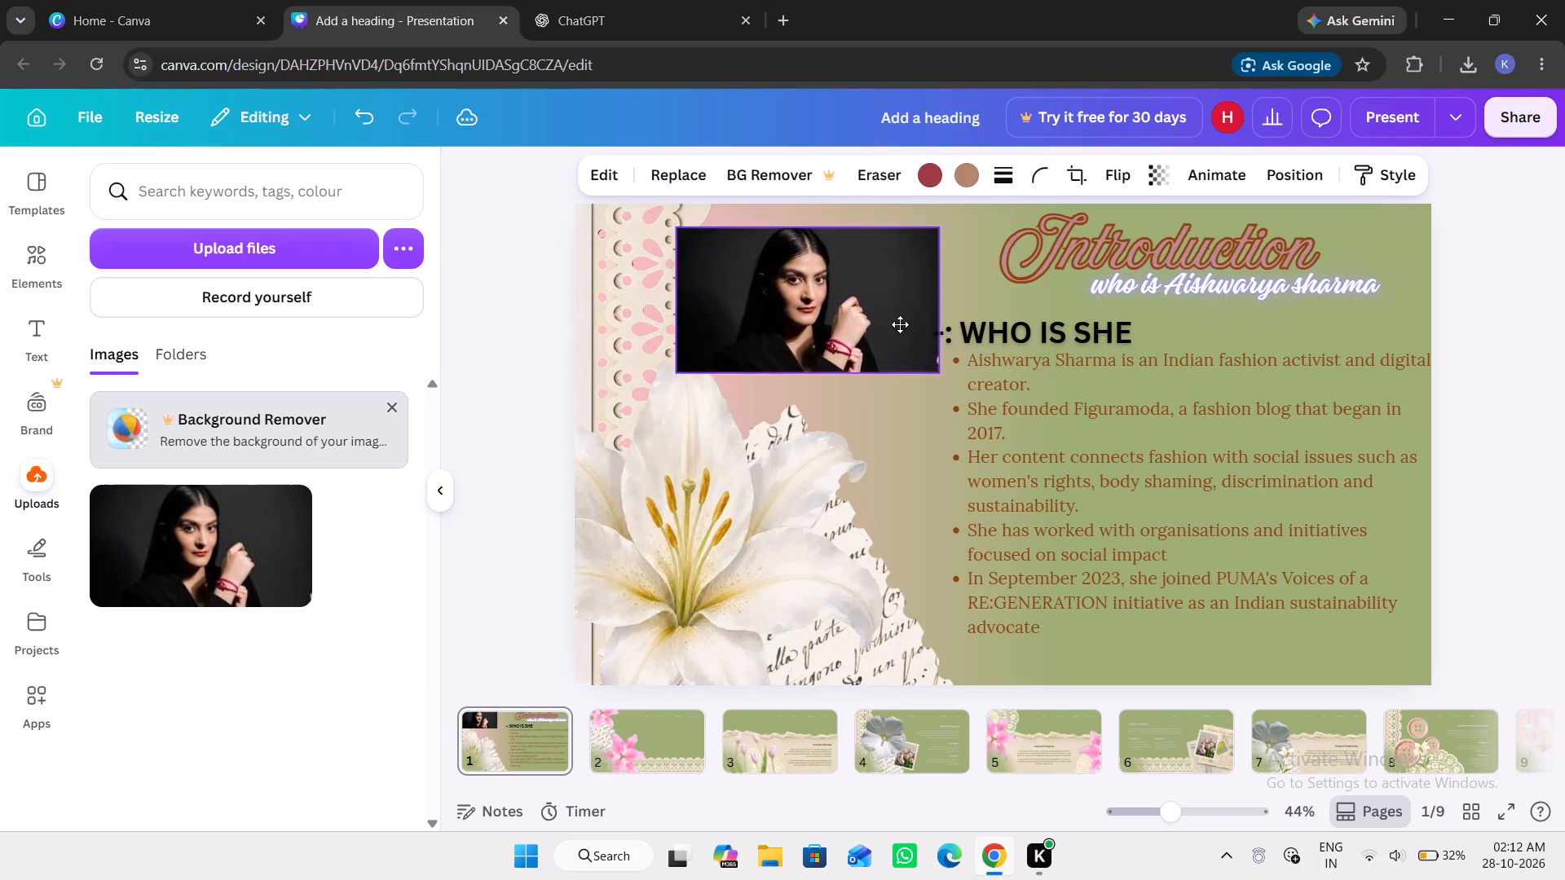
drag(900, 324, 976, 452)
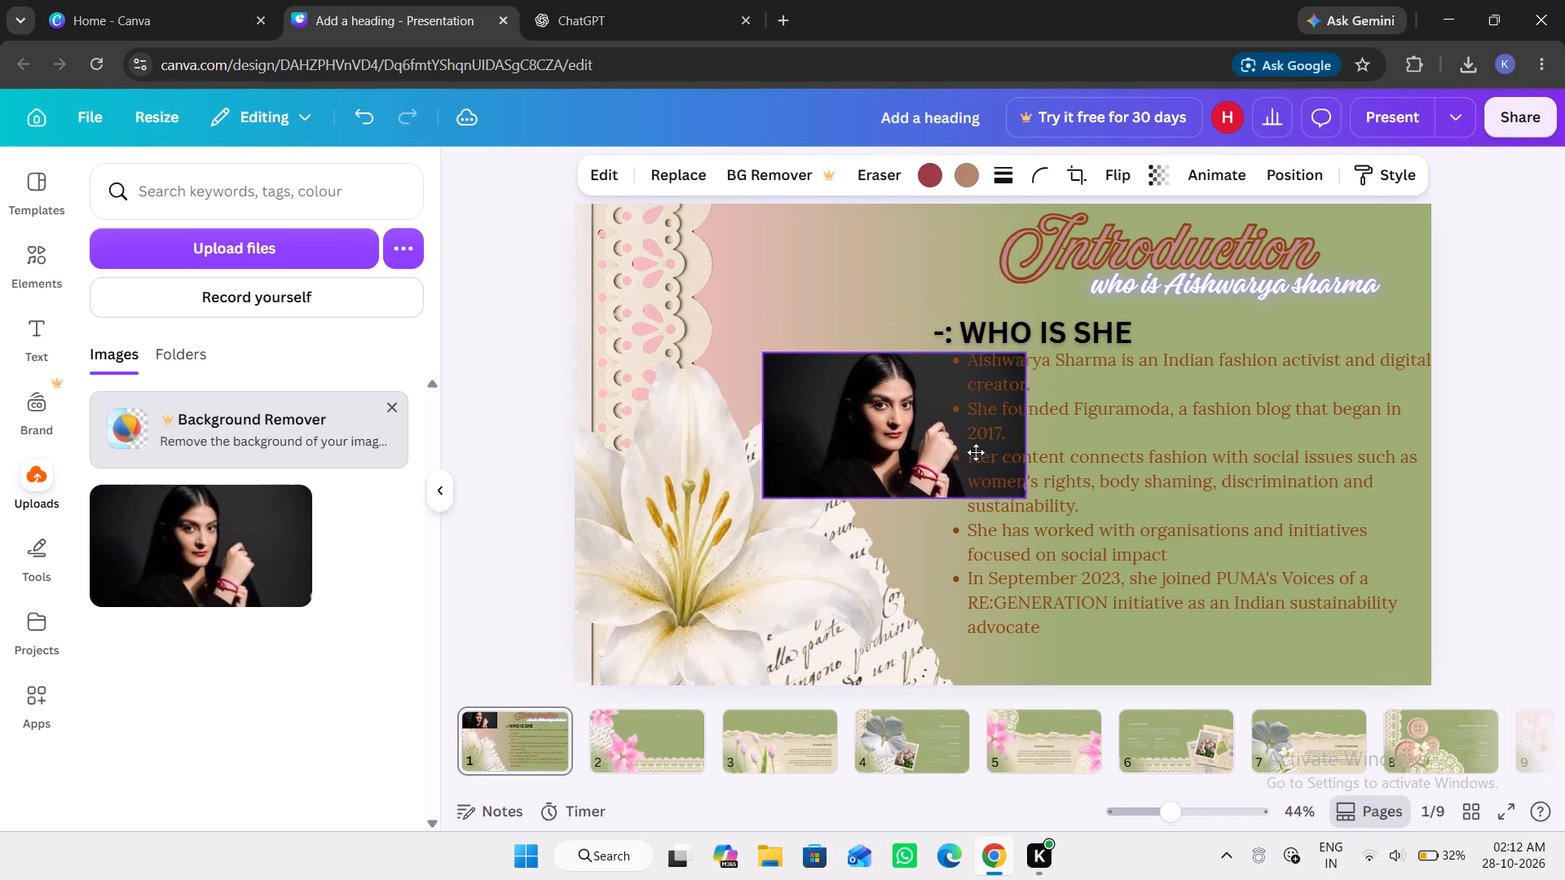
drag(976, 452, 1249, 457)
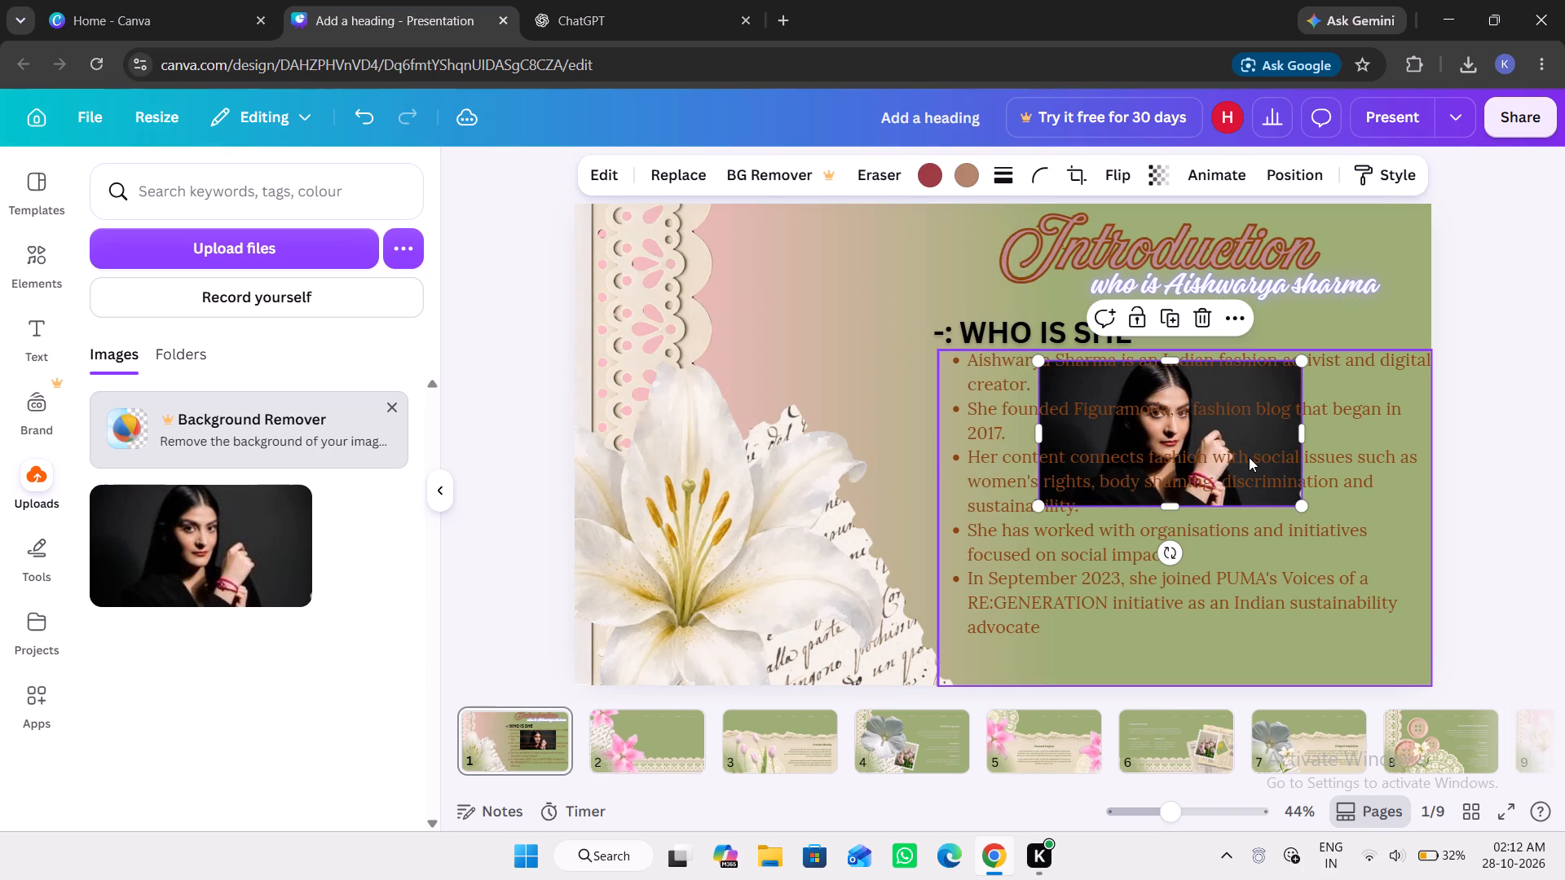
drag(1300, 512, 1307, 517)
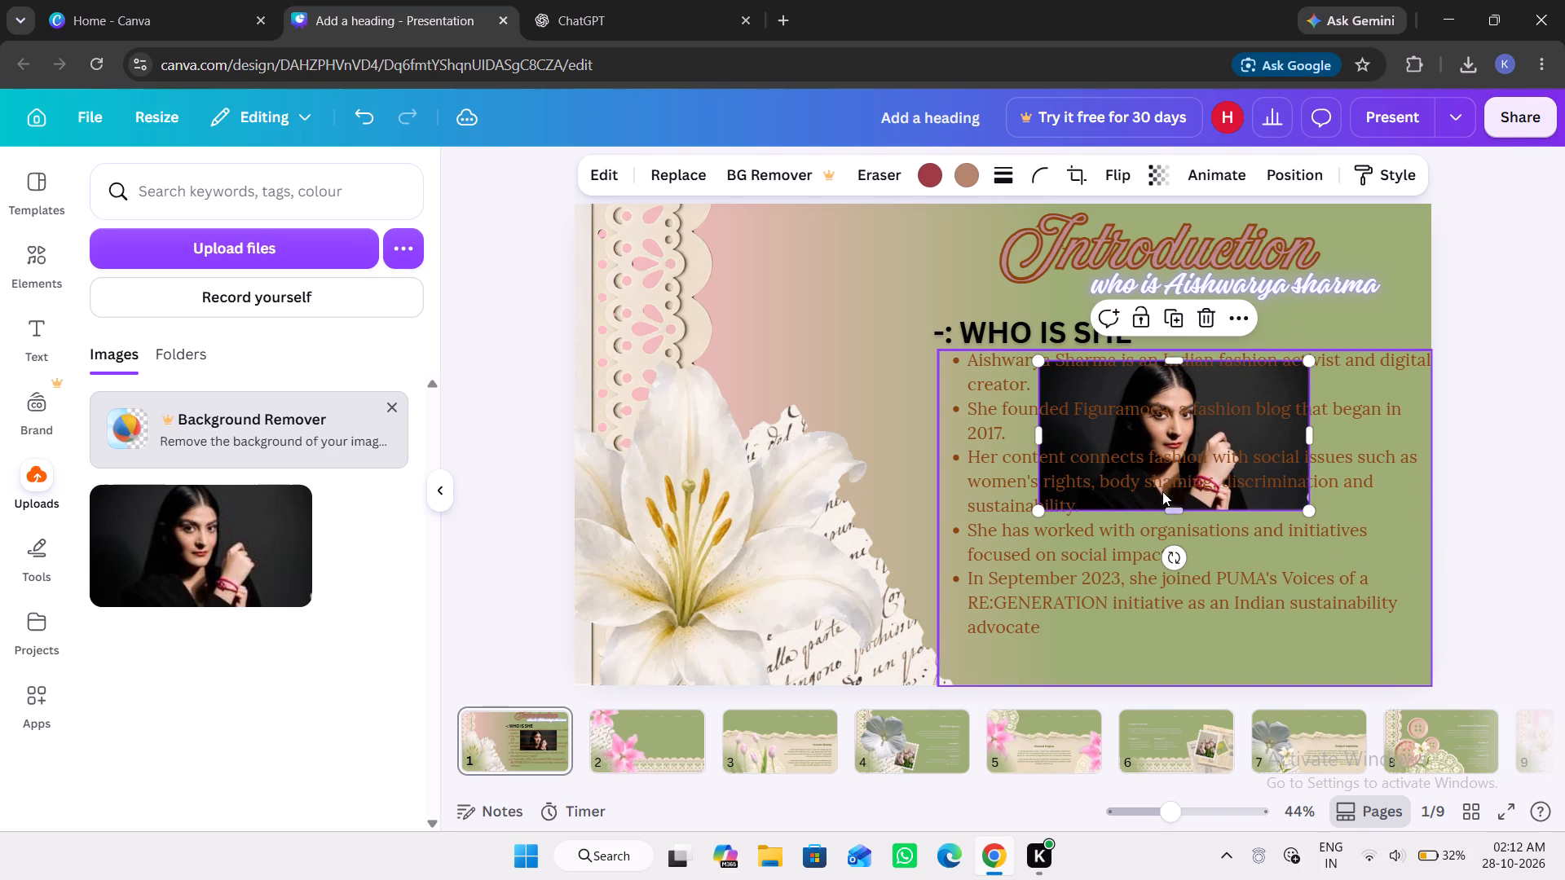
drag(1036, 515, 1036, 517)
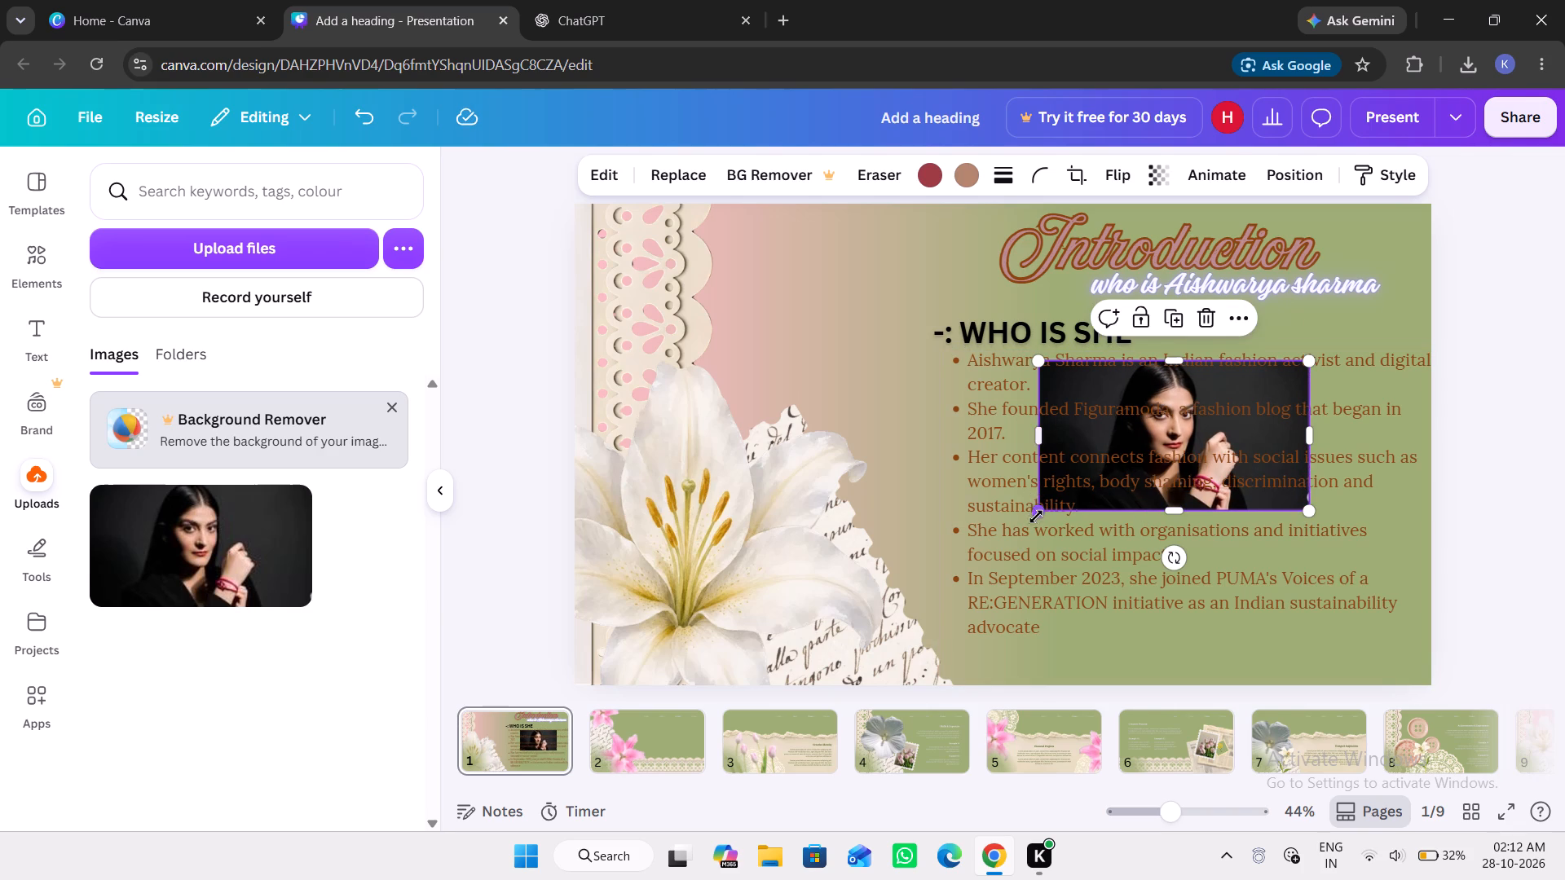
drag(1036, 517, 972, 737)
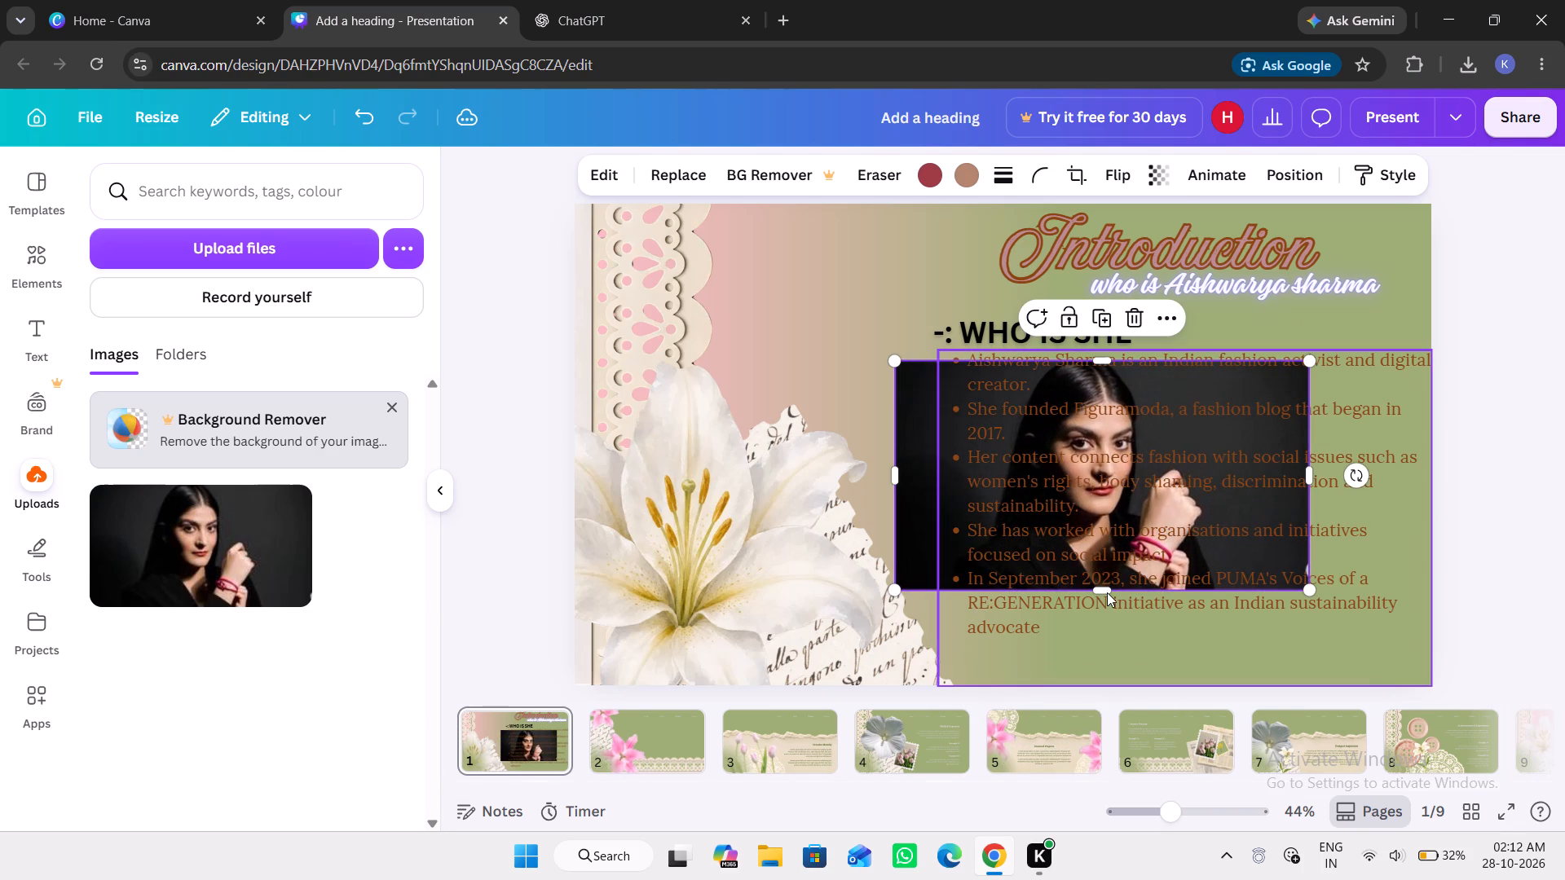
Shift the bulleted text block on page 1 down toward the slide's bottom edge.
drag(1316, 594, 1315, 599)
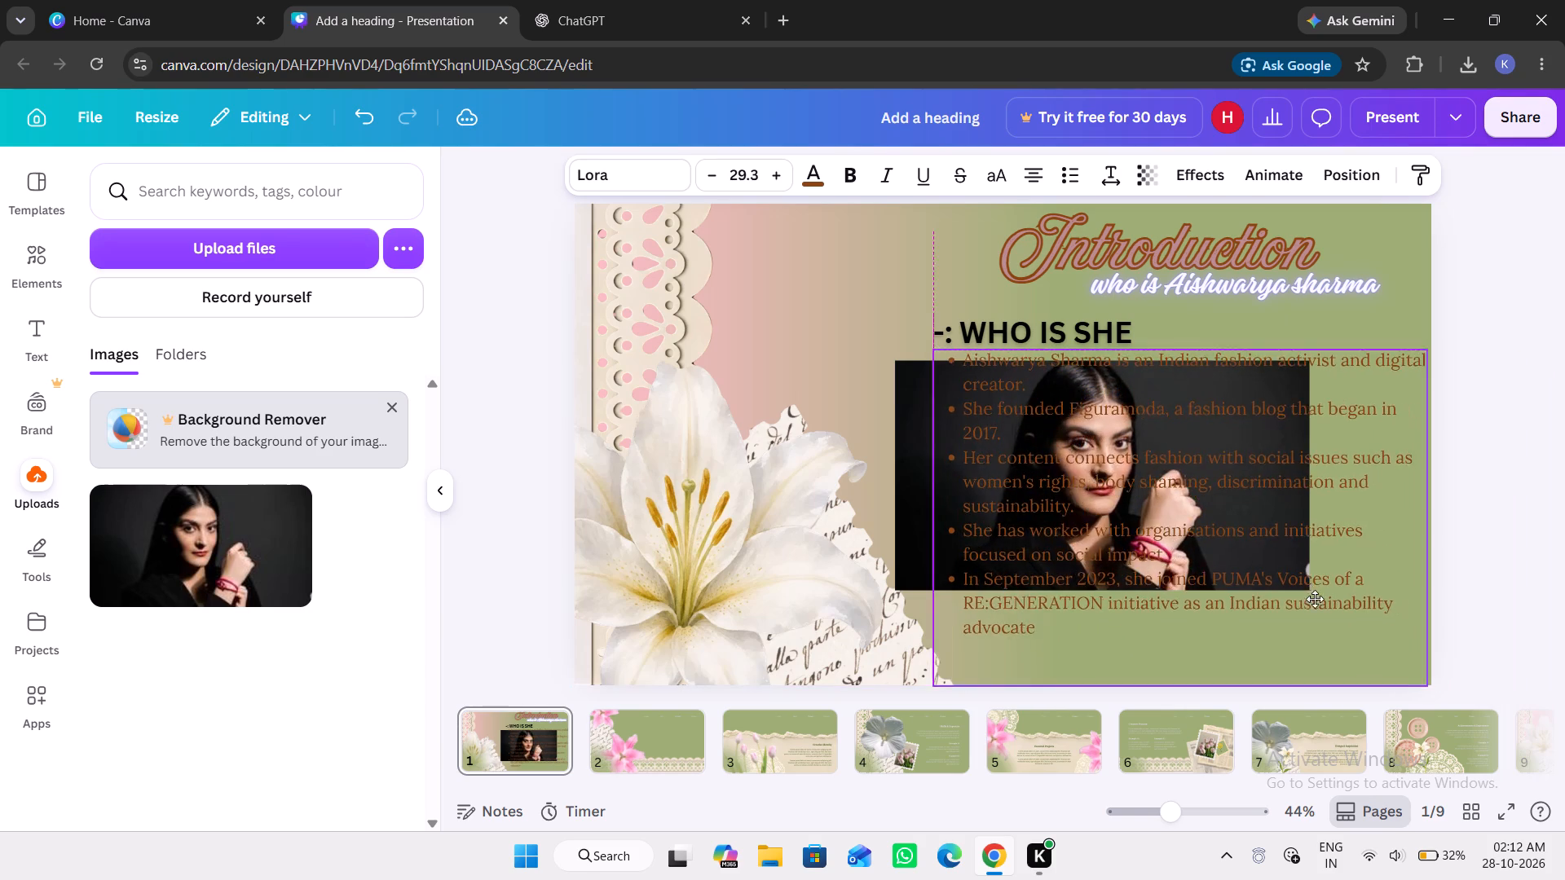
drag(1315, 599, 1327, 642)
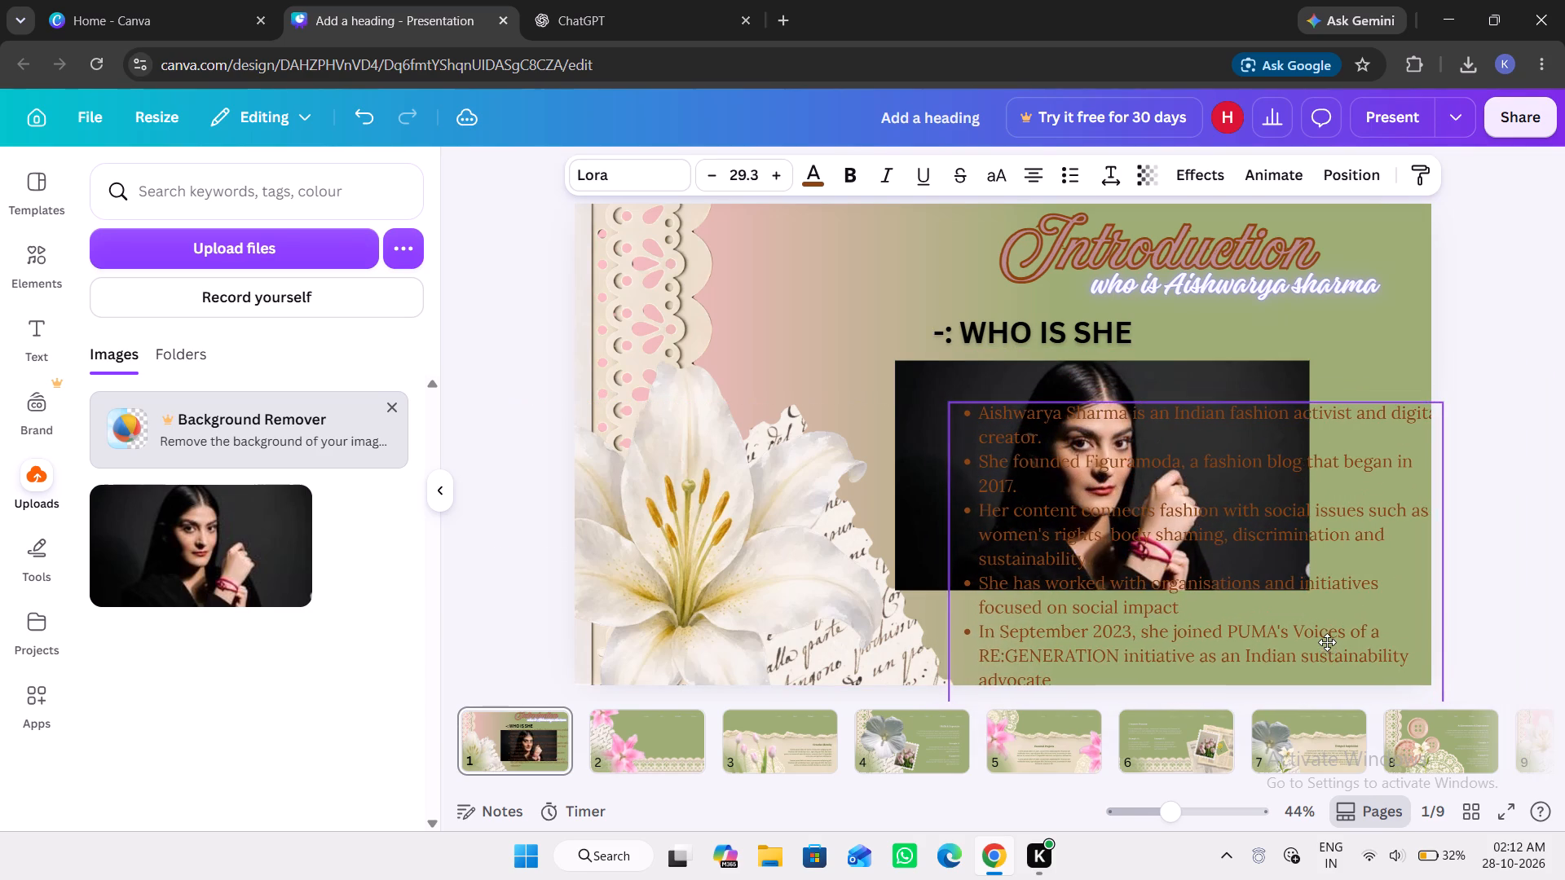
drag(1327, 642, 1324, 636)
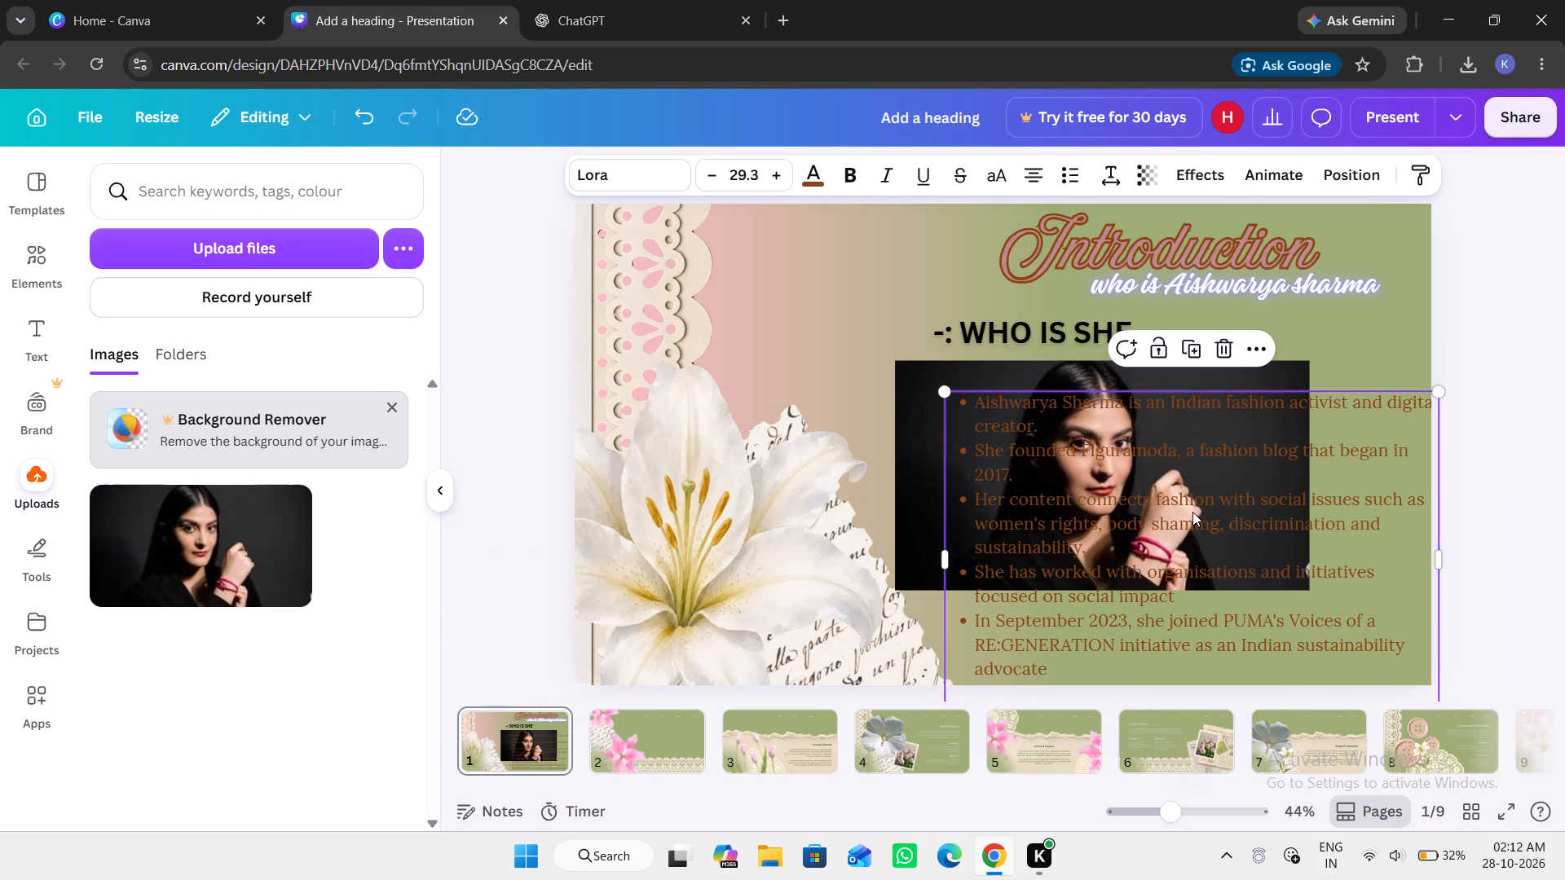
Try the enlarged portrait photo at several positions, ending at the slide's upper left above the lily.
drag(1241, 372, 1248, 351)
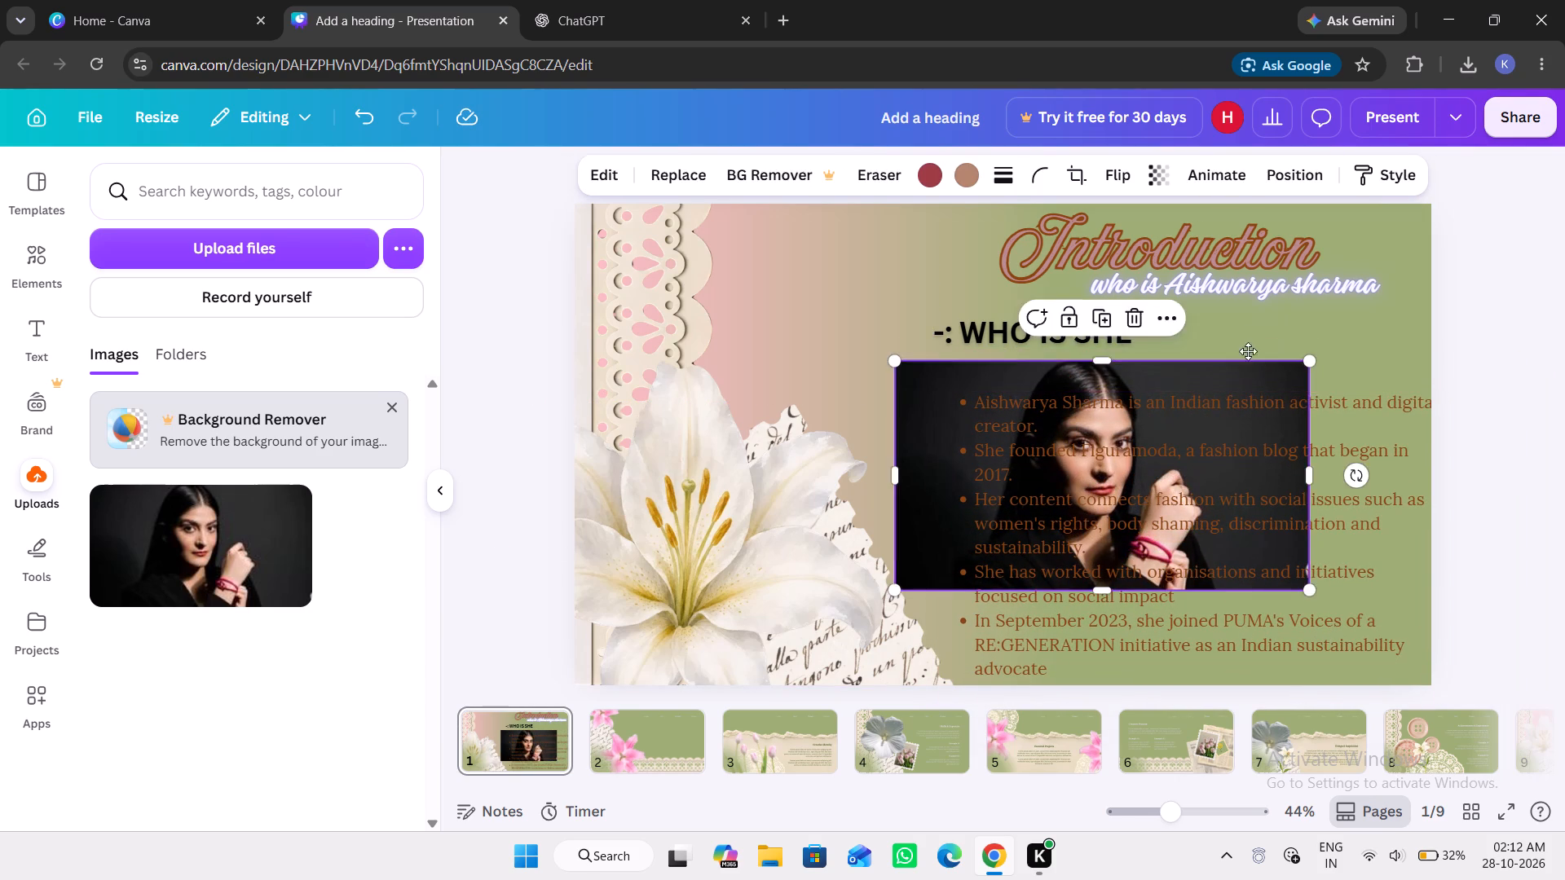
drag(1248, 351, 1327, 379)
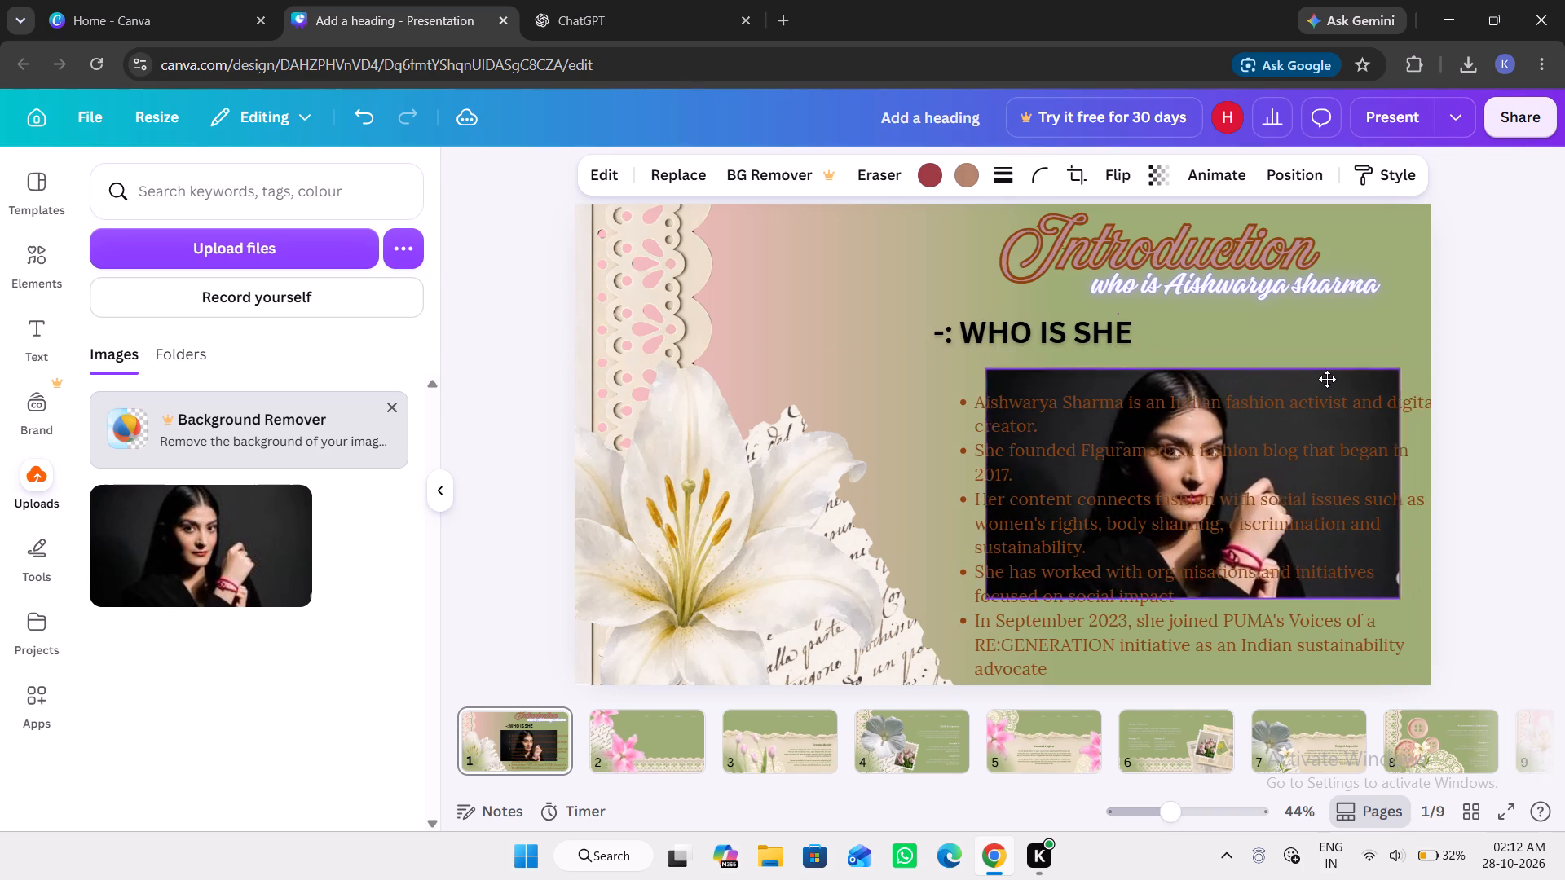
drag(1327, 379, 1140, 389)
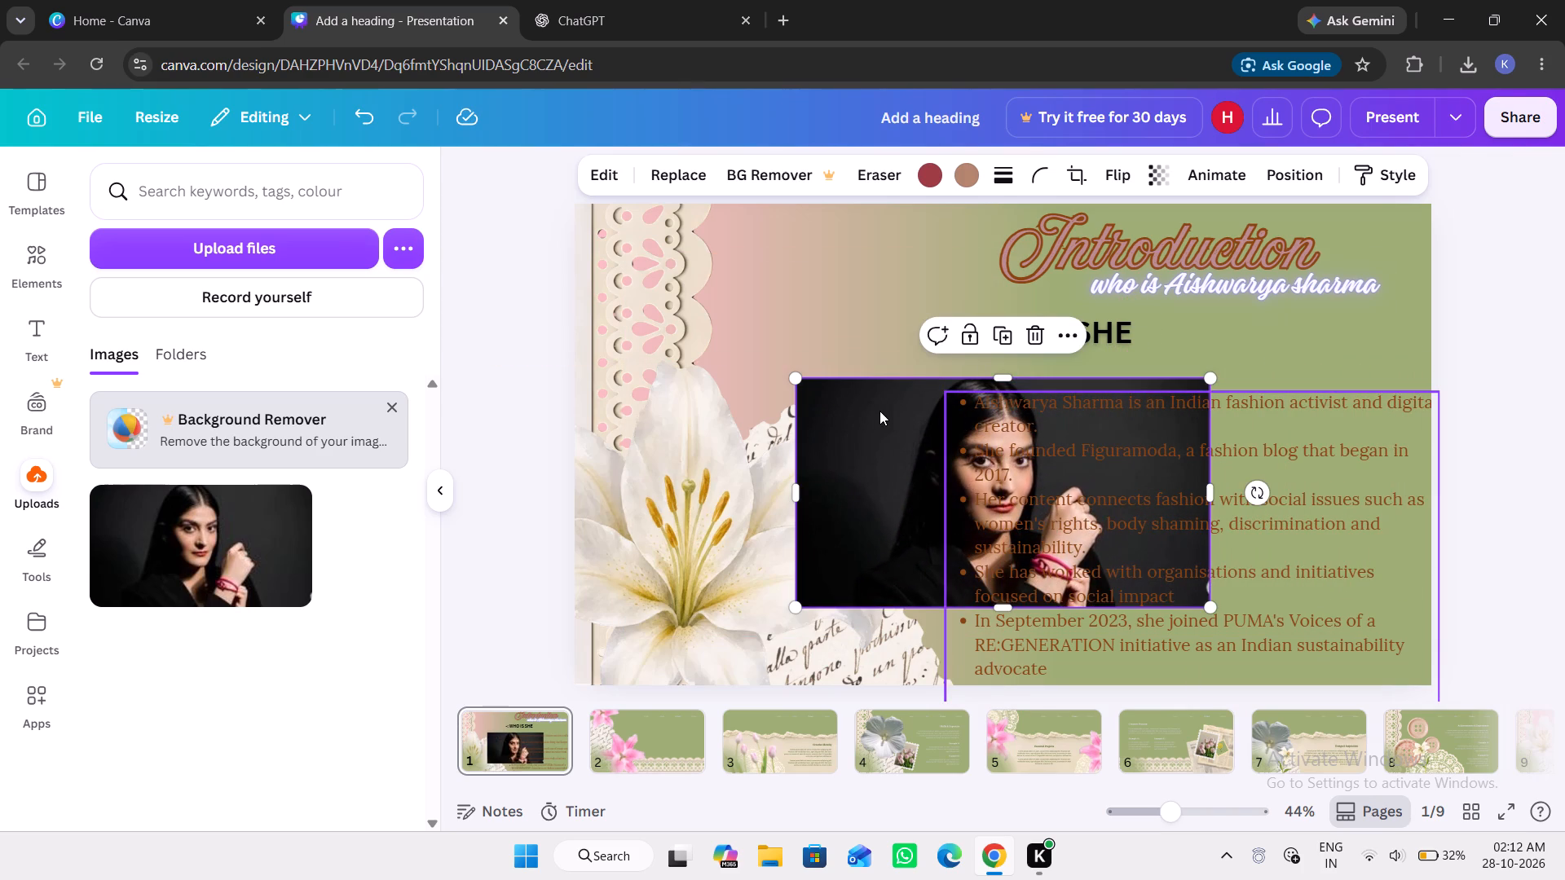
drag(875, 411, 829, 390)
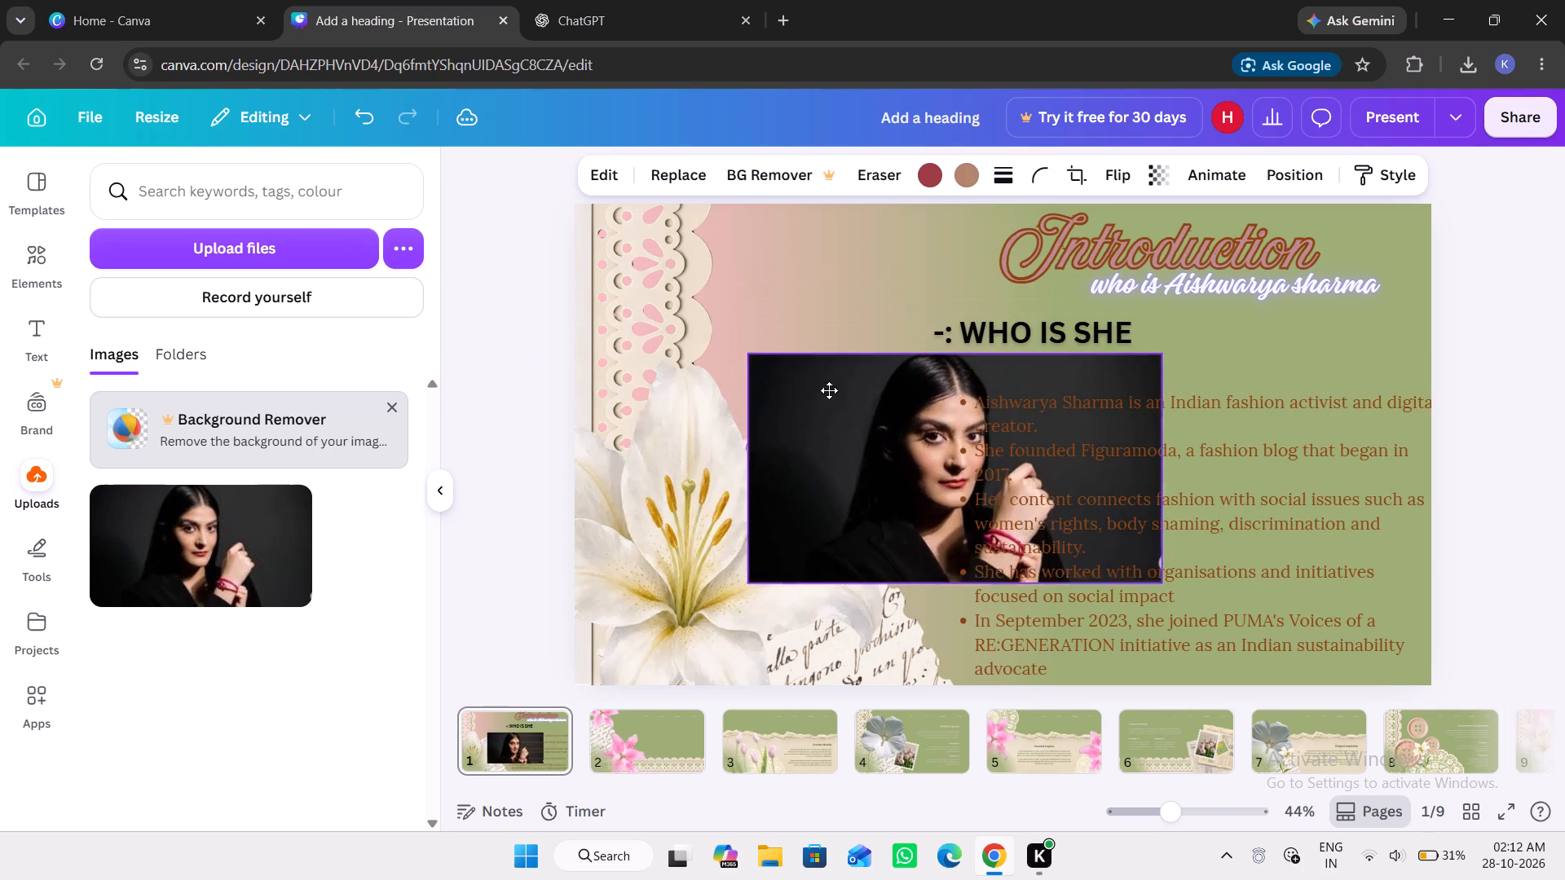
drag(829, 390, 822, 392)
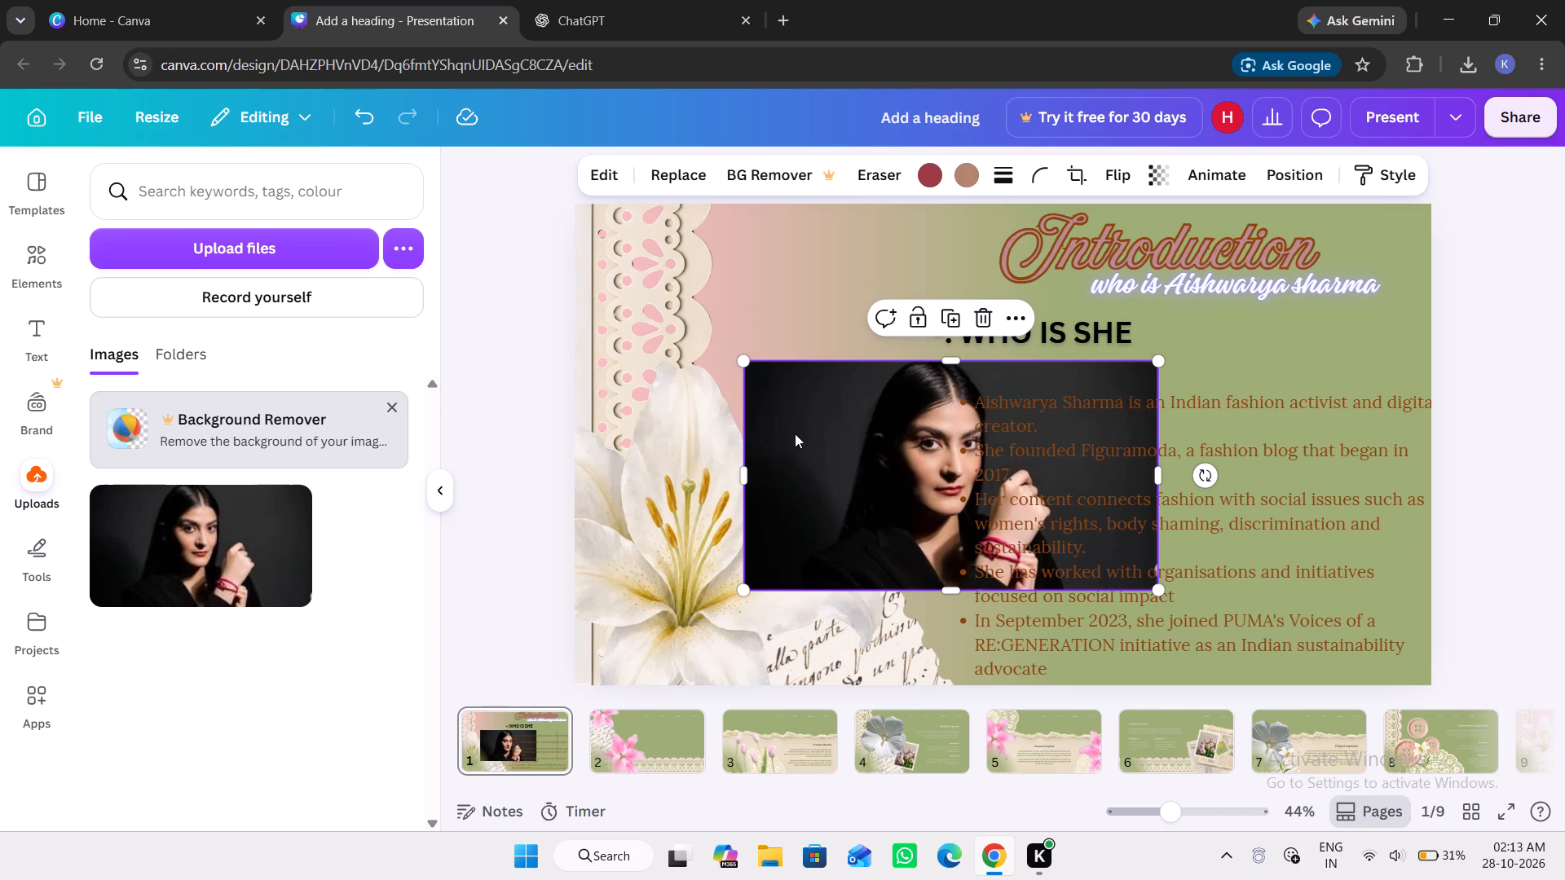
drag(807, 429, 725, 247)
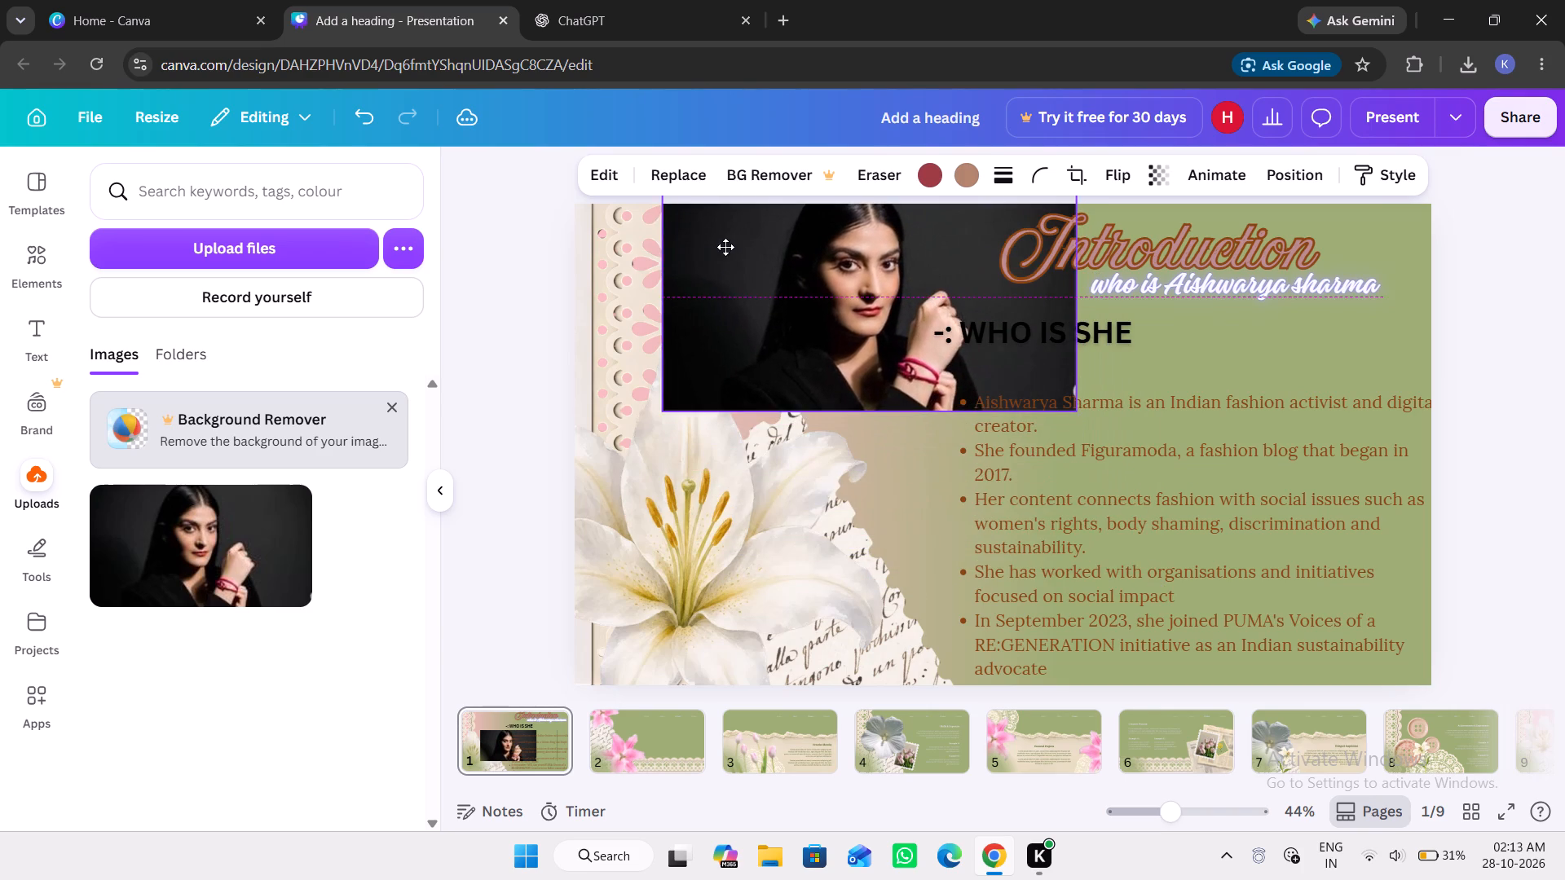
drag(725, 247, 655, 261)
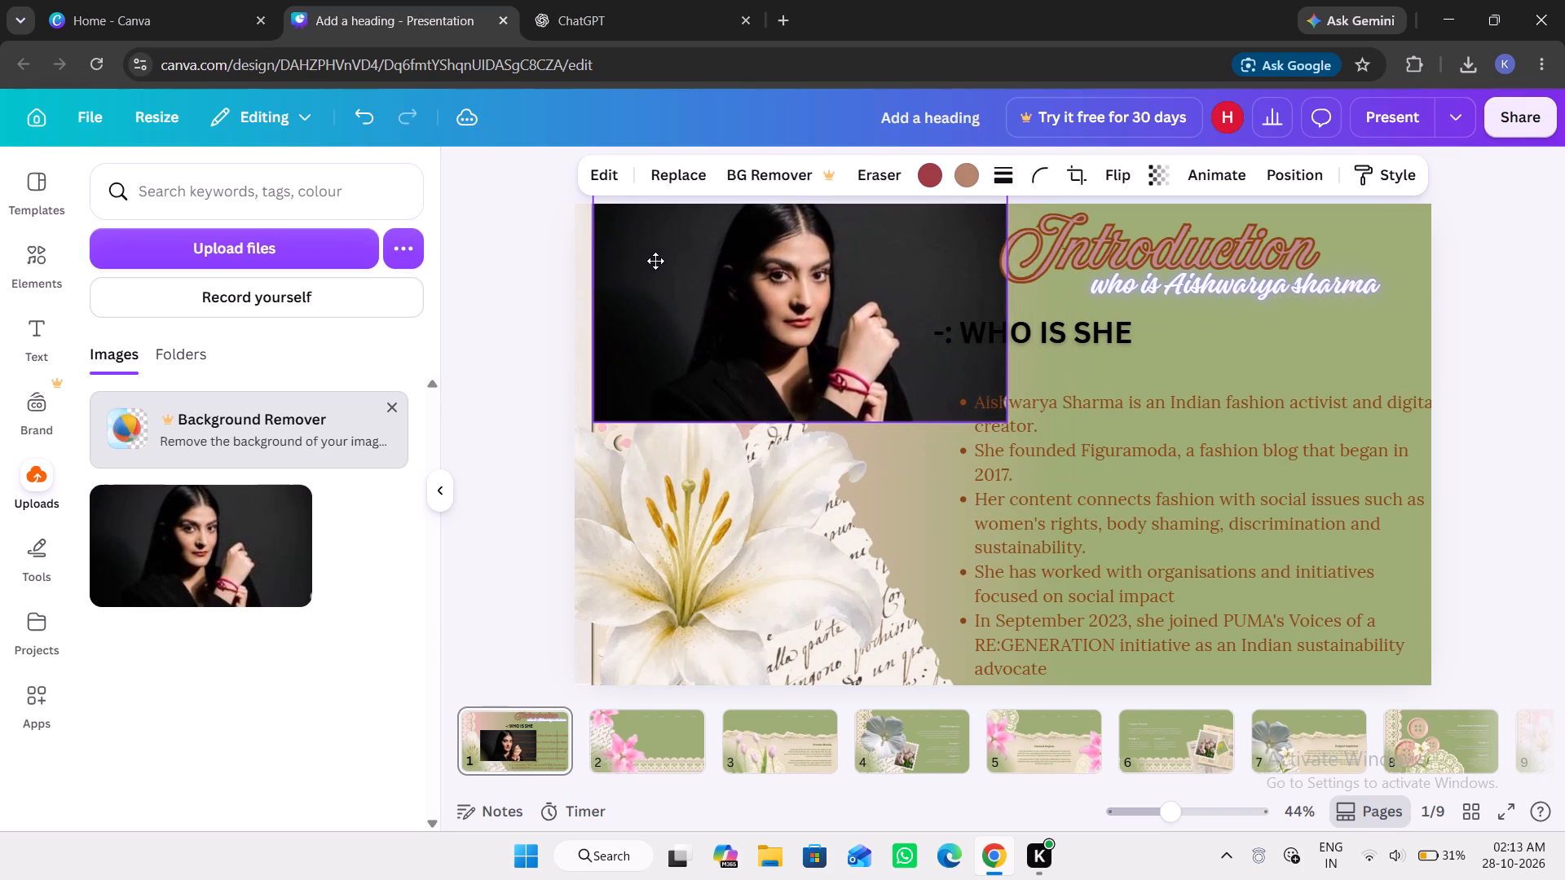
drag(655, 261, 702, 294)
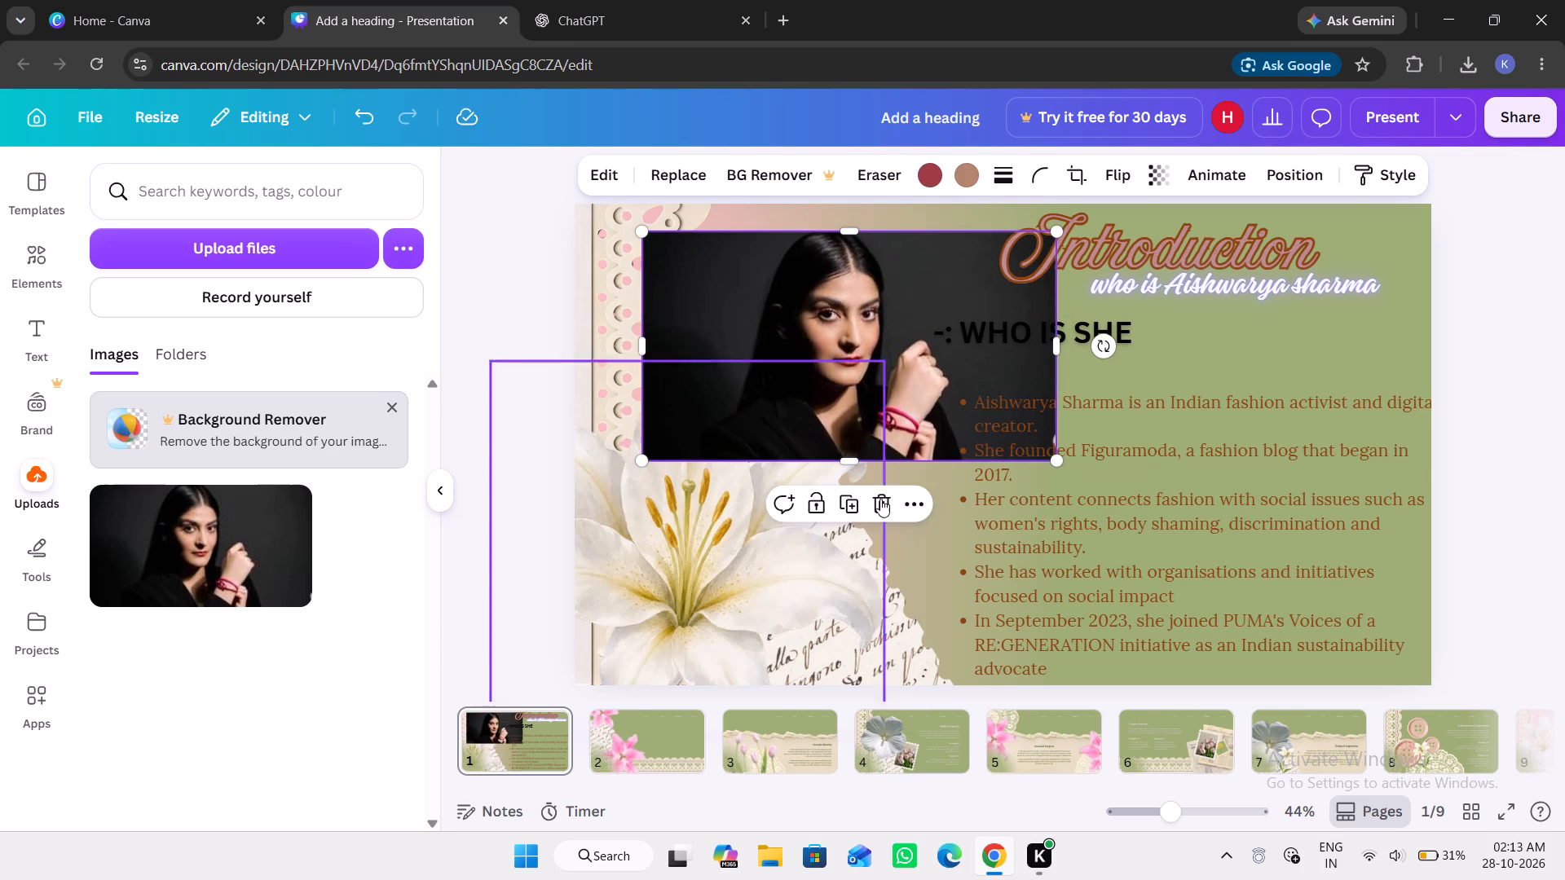
Delete the portrait photo from page 1.
click(884, 506)
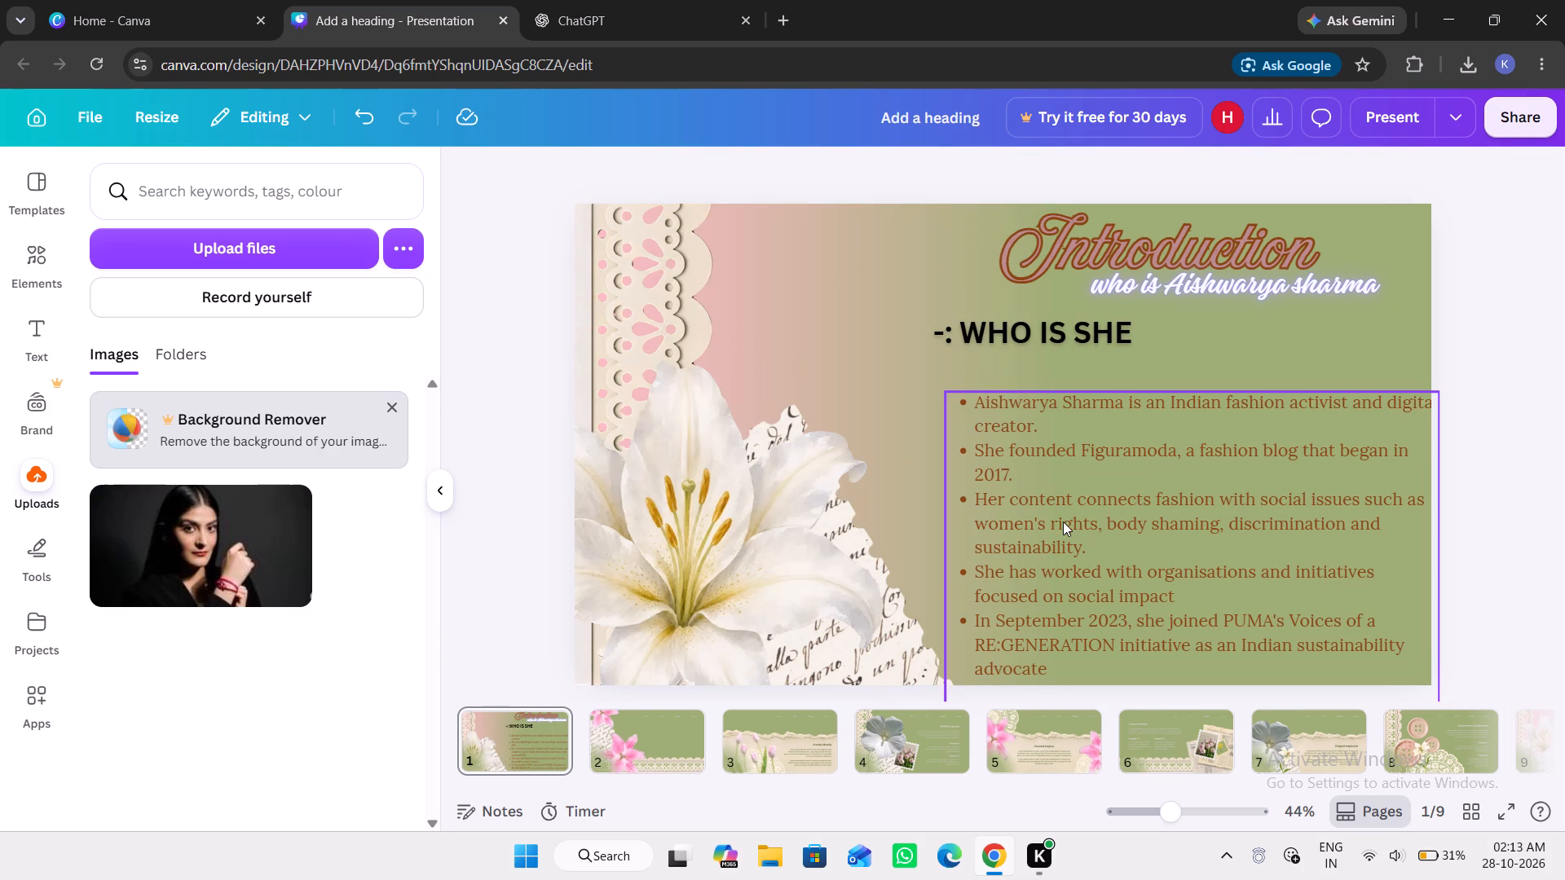
Move the bulleted text block up directly beneath the "WHO IS SHE" heading, slightly in from the slide's right edge.
drag(1063, 521, 1030, 486)
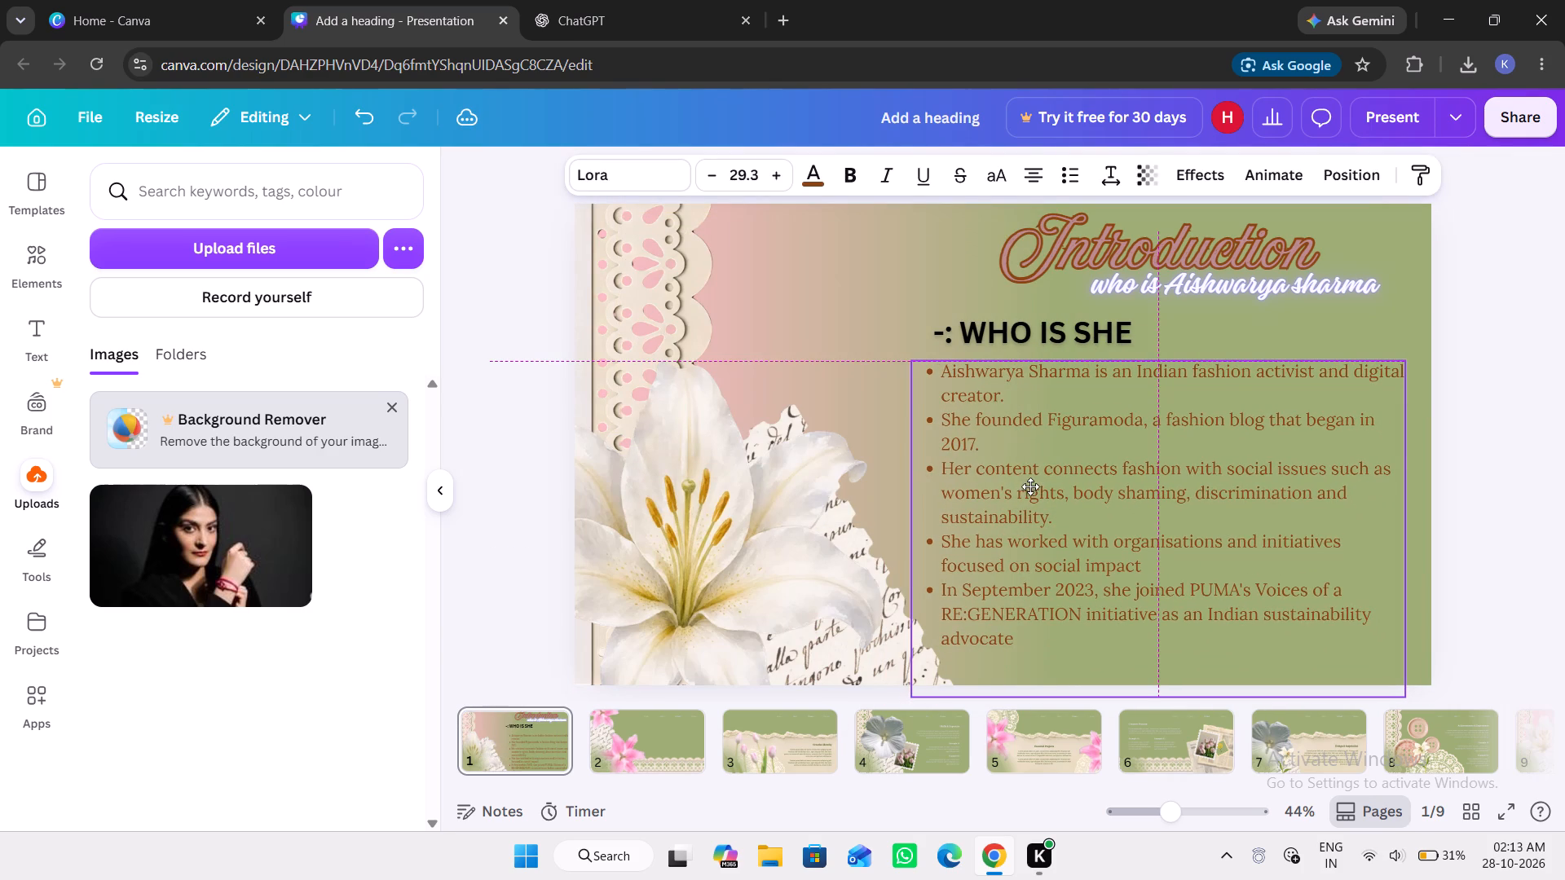
drag(1030, 486, 1038, 485)
Move the white lily up and right so it sits between the lace border and the bulleted text.
drag(742, 499, 806, 411)
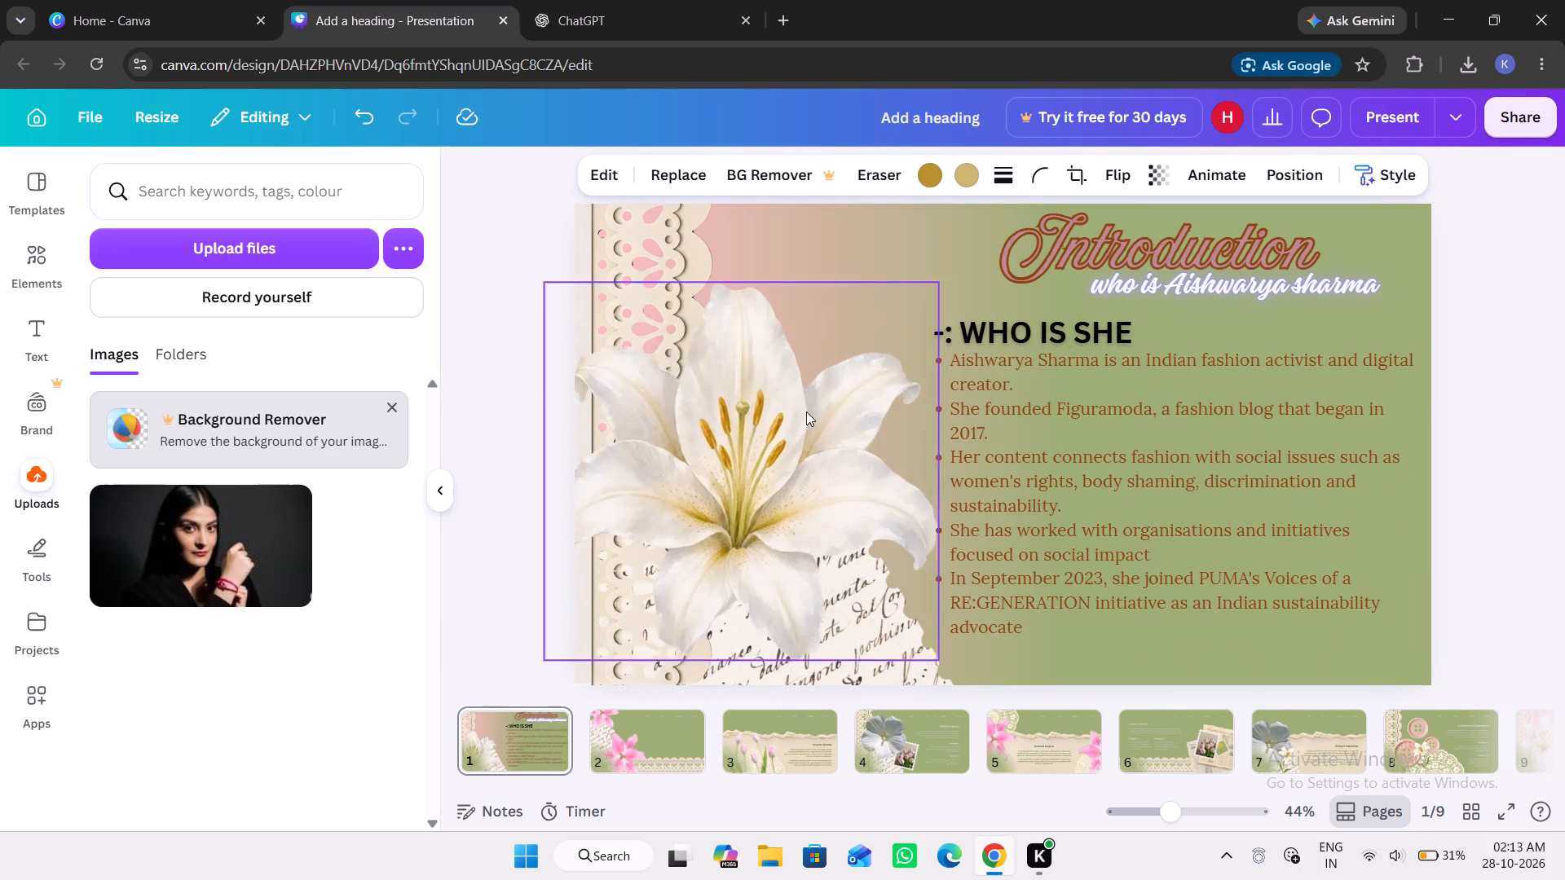
drag(806, 411, 902, 384)
click(1131, 568)
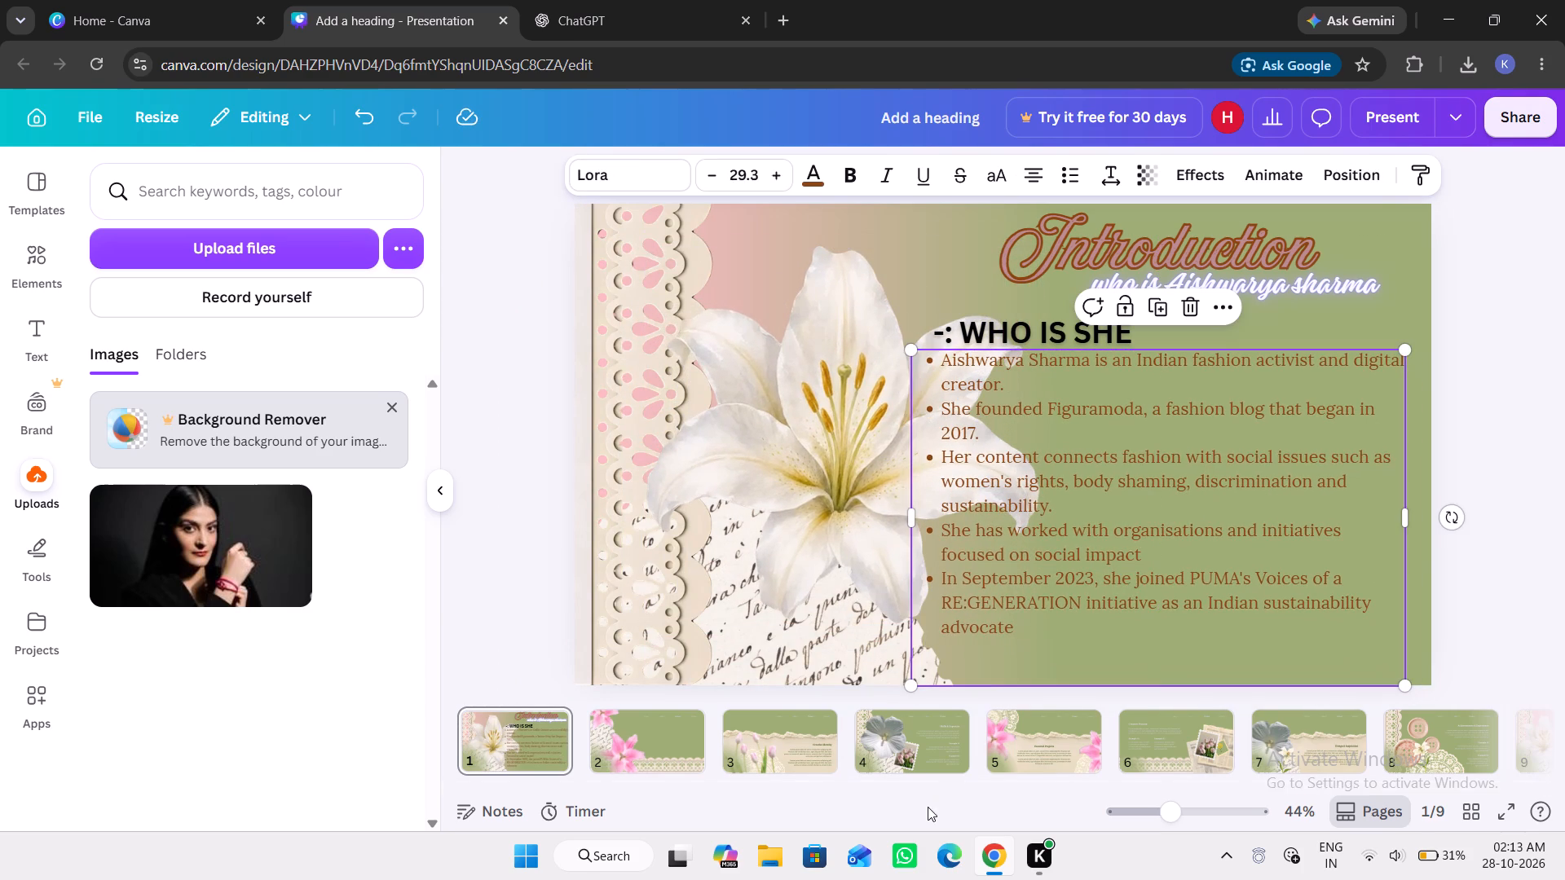
Delete the Home, About, Project and Contact labels from page 2.
click(661, 729)
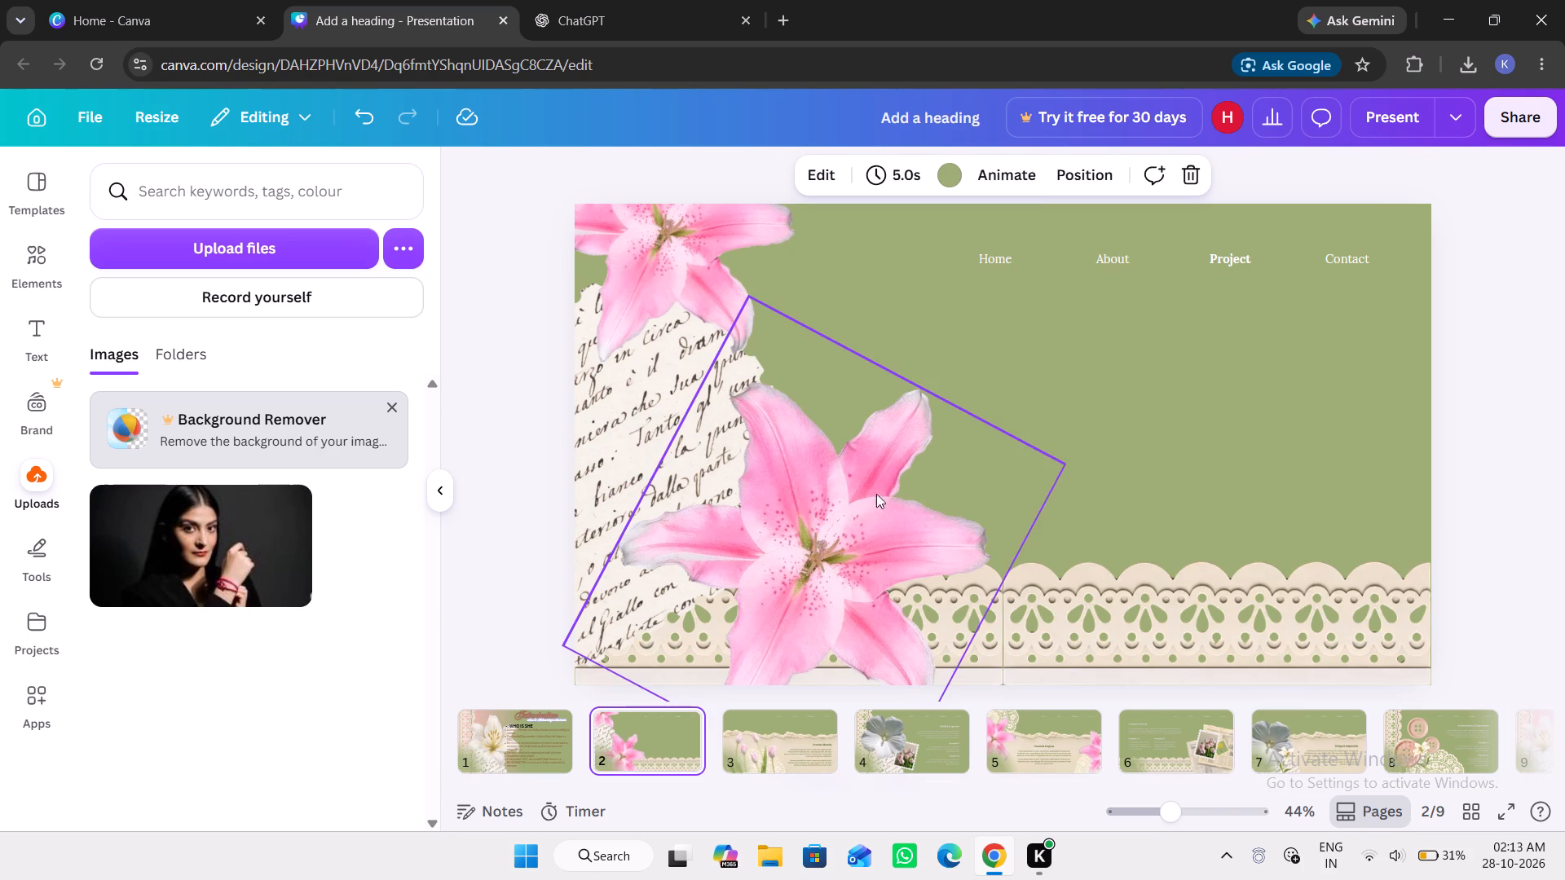
click(1014, 247)
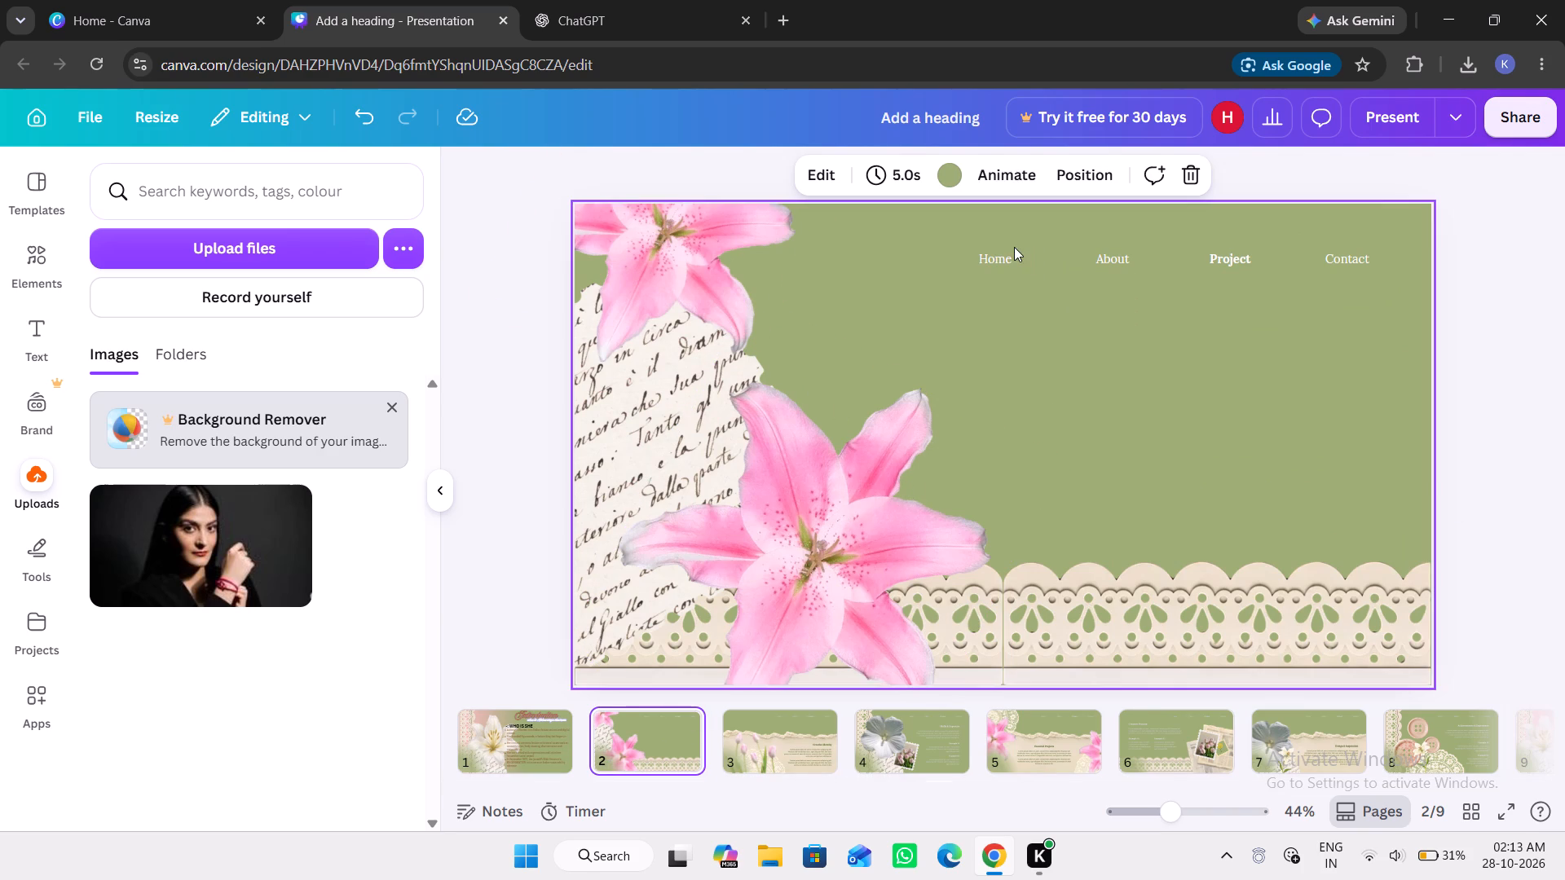
click(1008, 261)
click(1028, 303)
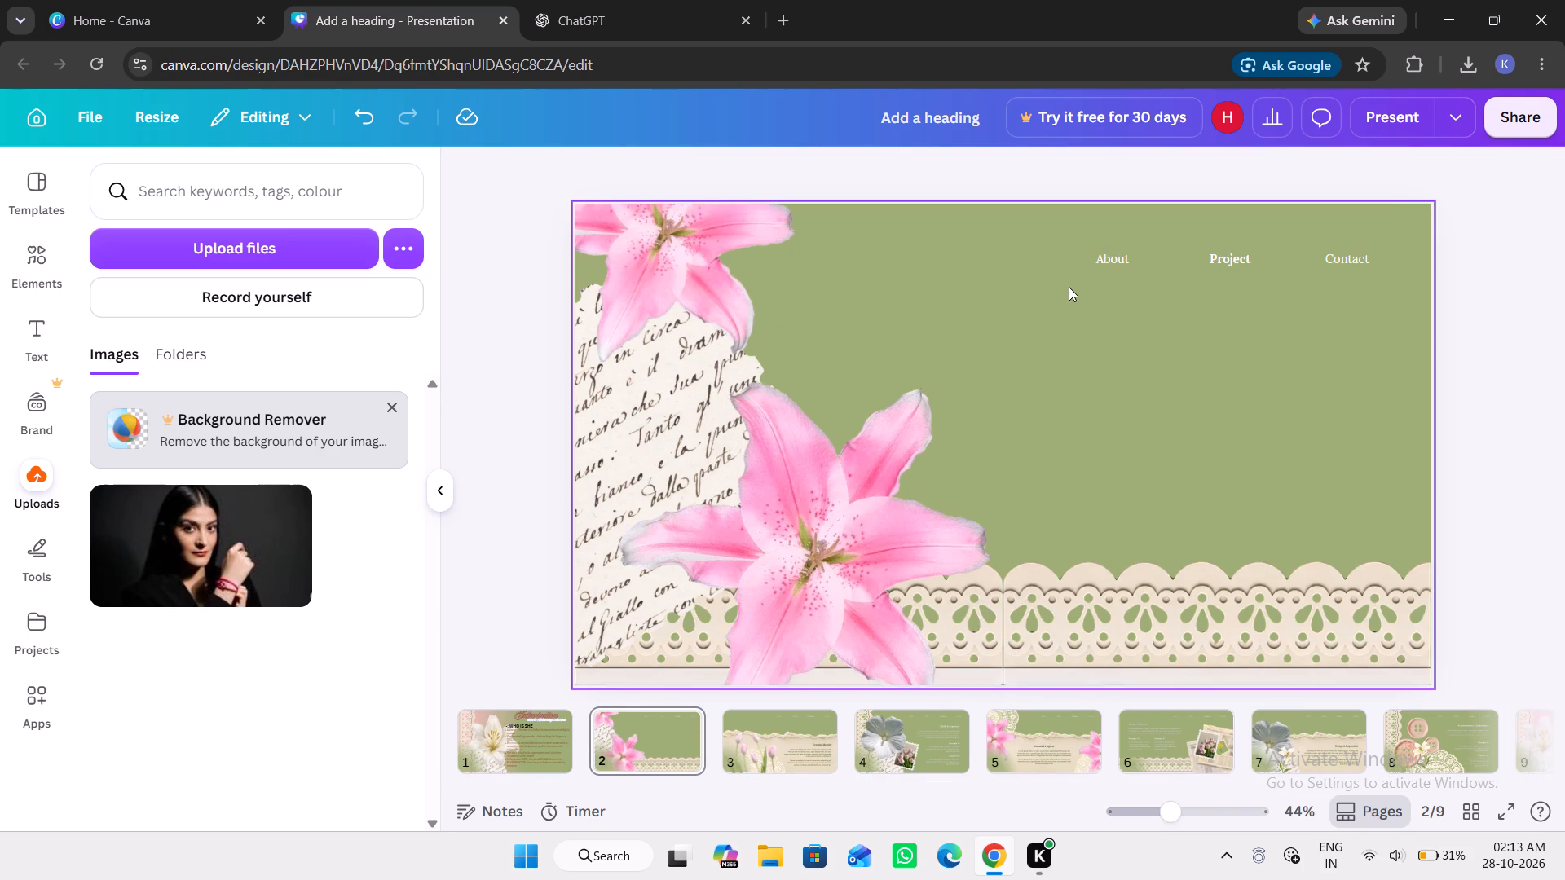
click(1097, 254)
click(1137, 306)
drag(1241, 256, 1263, 309)
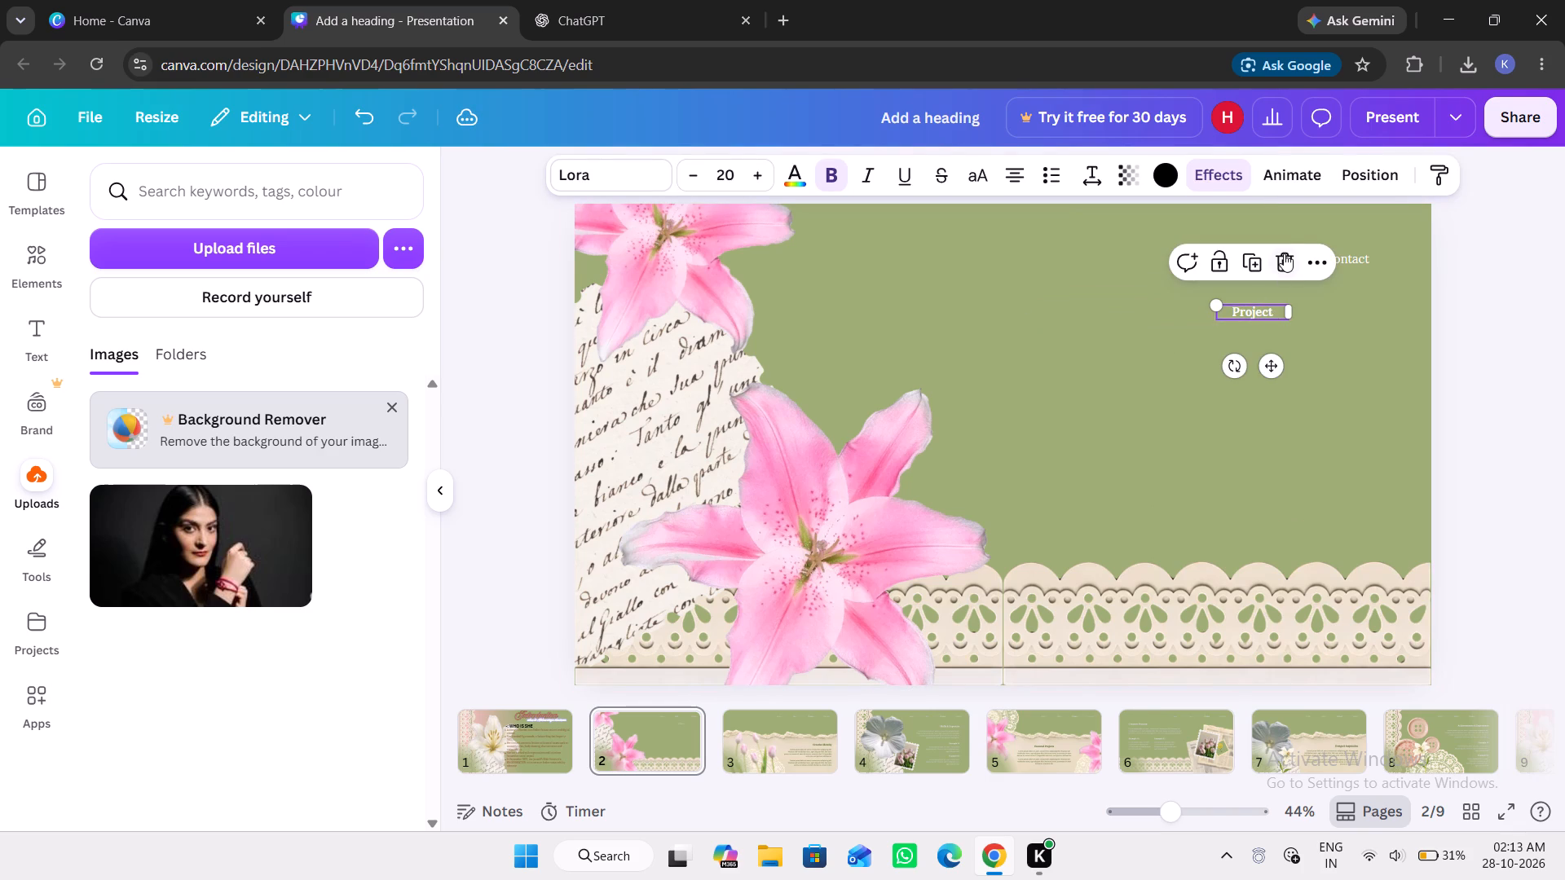
click(1285, 253)
click(1337, 254)
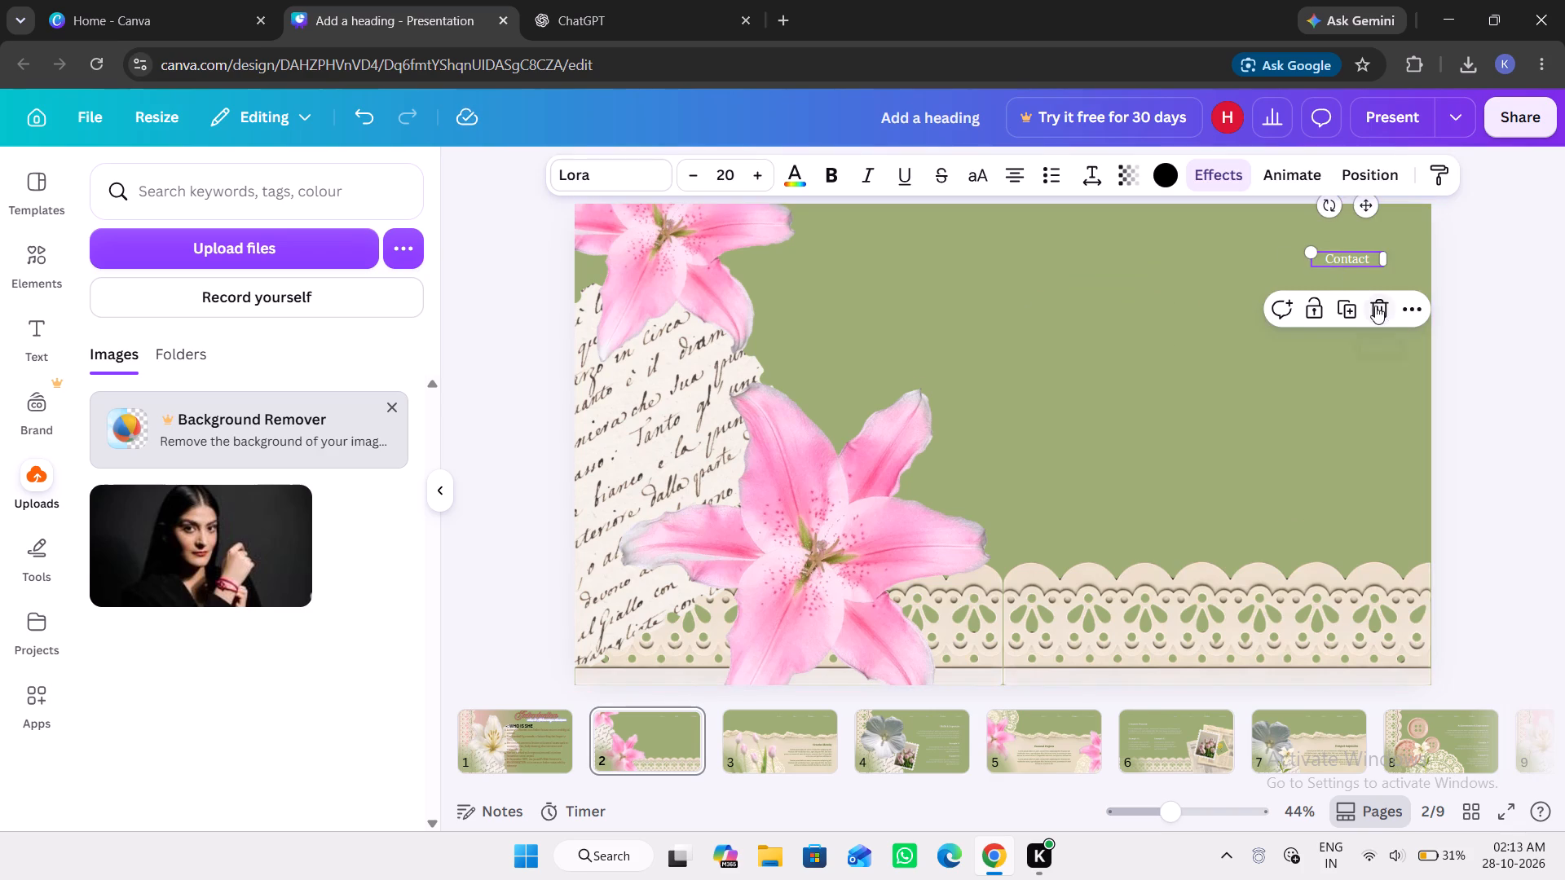
click(1375, 306)
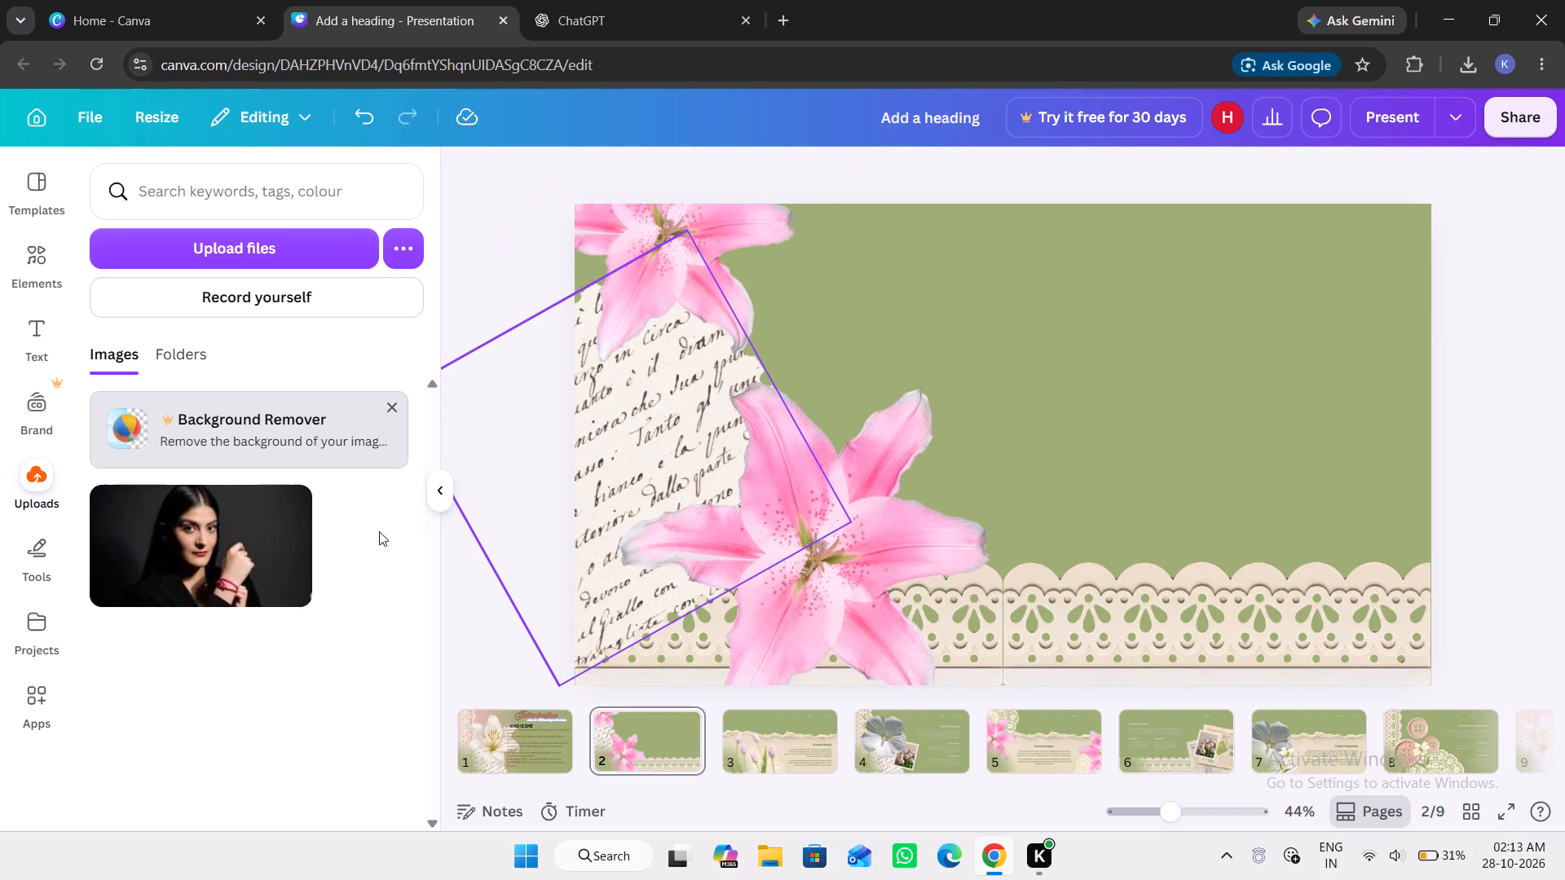
Place the uploaded portrait photo on page 2.
double_click(255, 553)
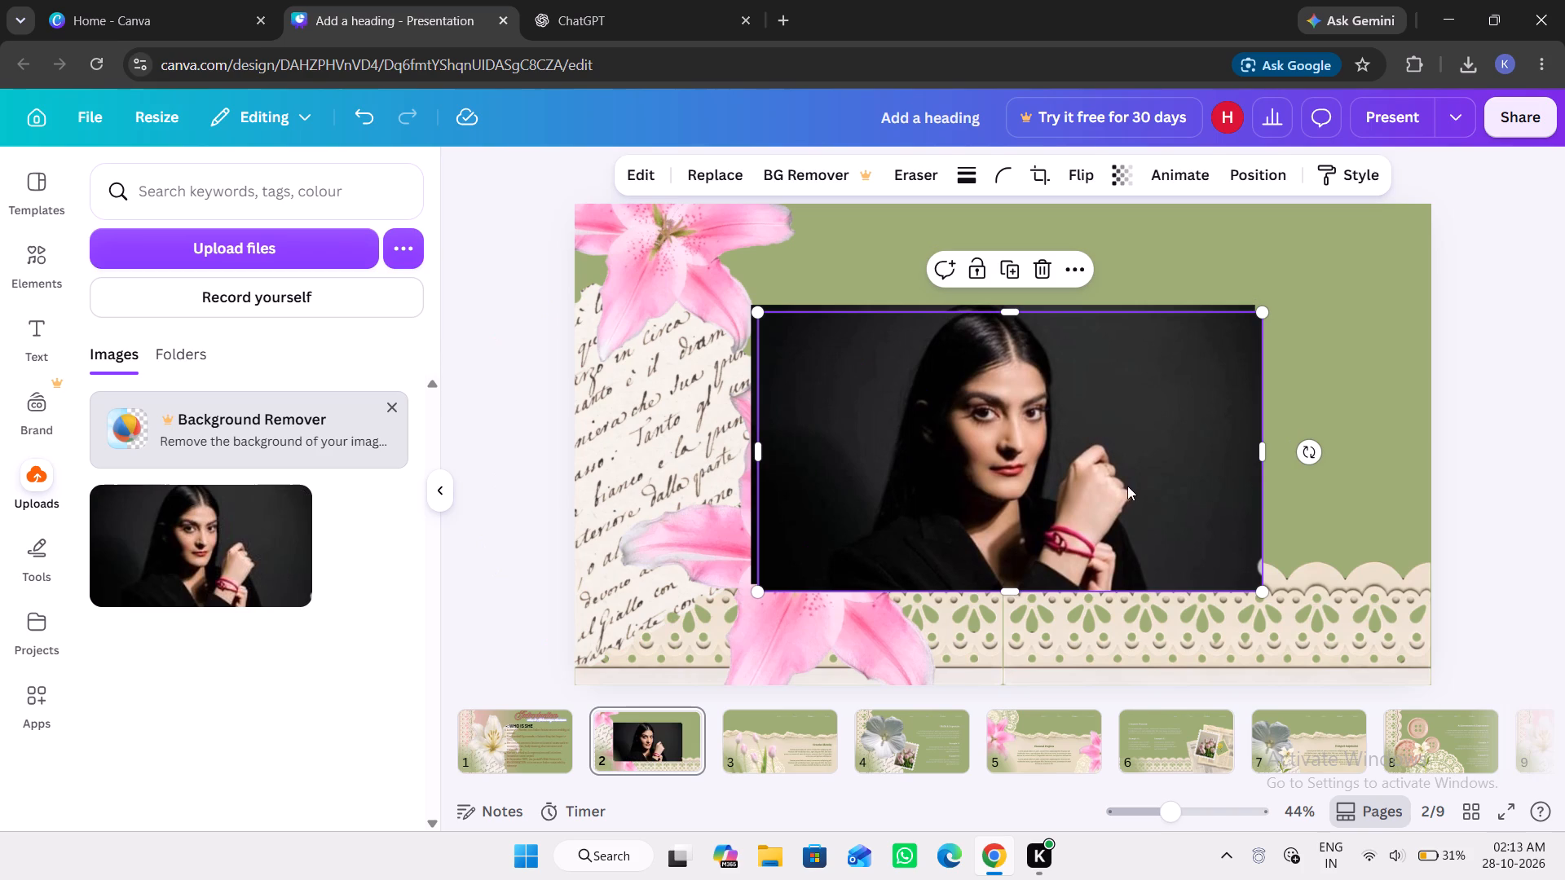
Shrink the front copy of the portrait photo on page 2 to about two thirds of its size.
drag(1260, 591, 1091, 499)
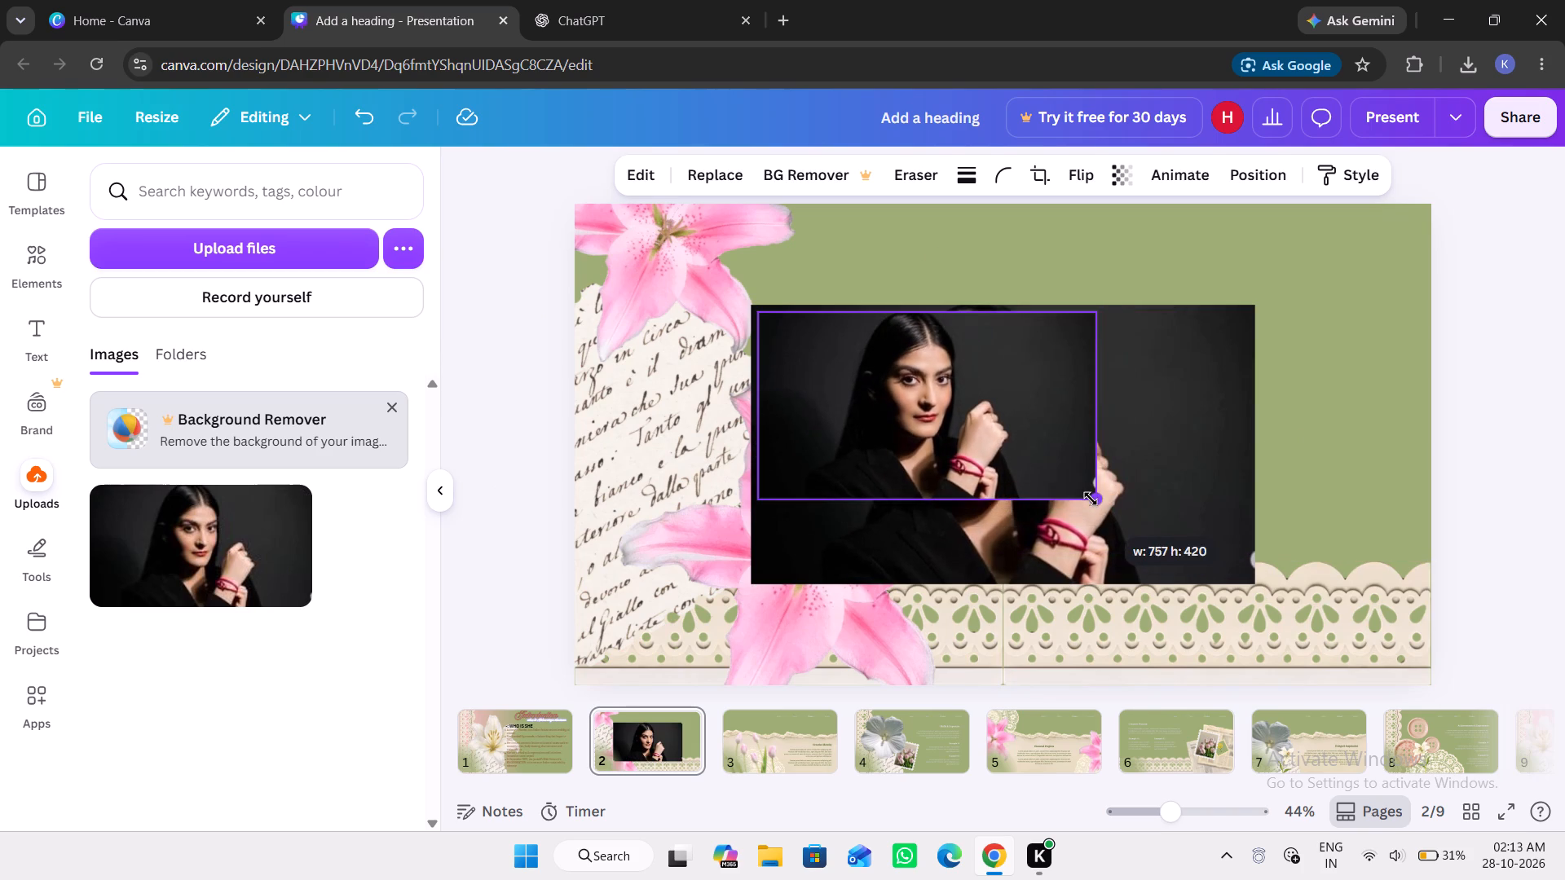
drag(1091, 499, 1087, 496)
Move the smaller duplicate portrait aside to page 2's left edge and delete it.
drag(981, 473, 667, 590)
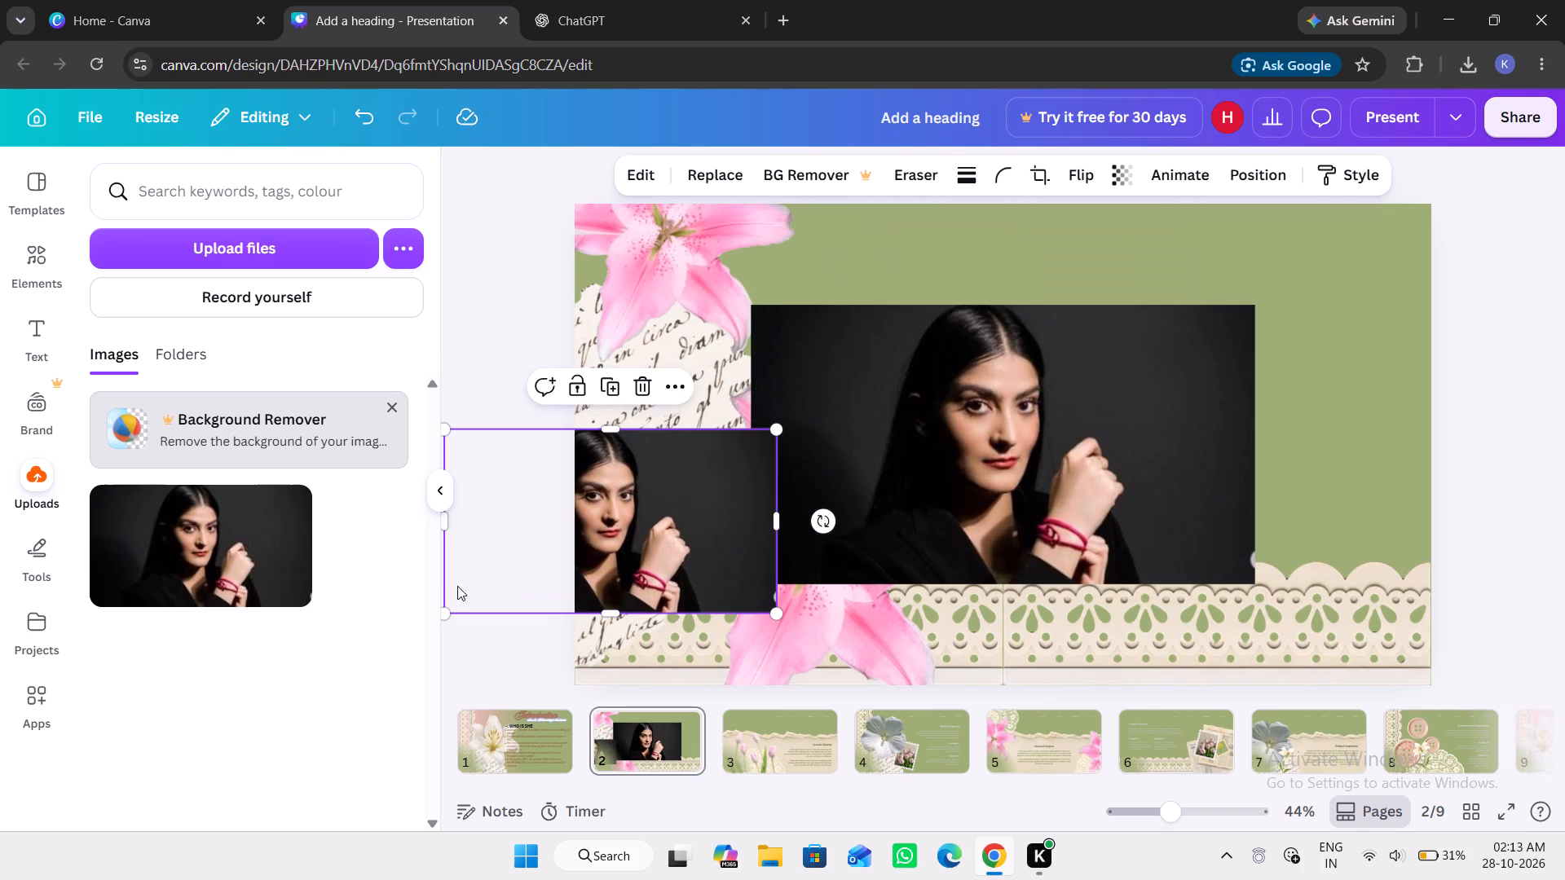
click(638, 389)
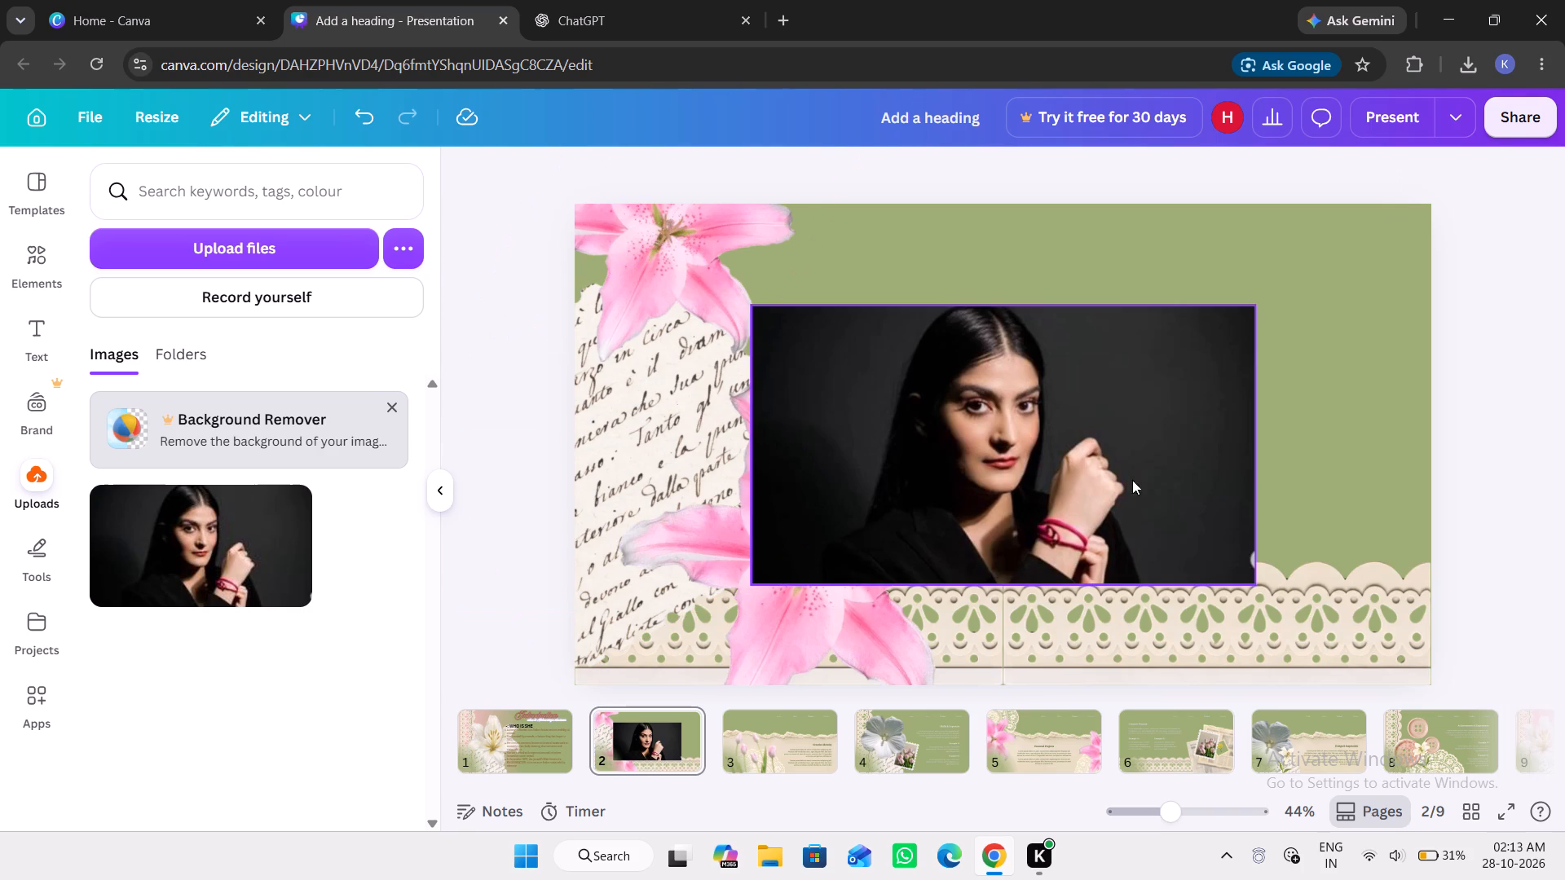
Shrink the portrait photo on page 2 to about 60% of its size and move it to the page's upper middle.
click(1221, 517)
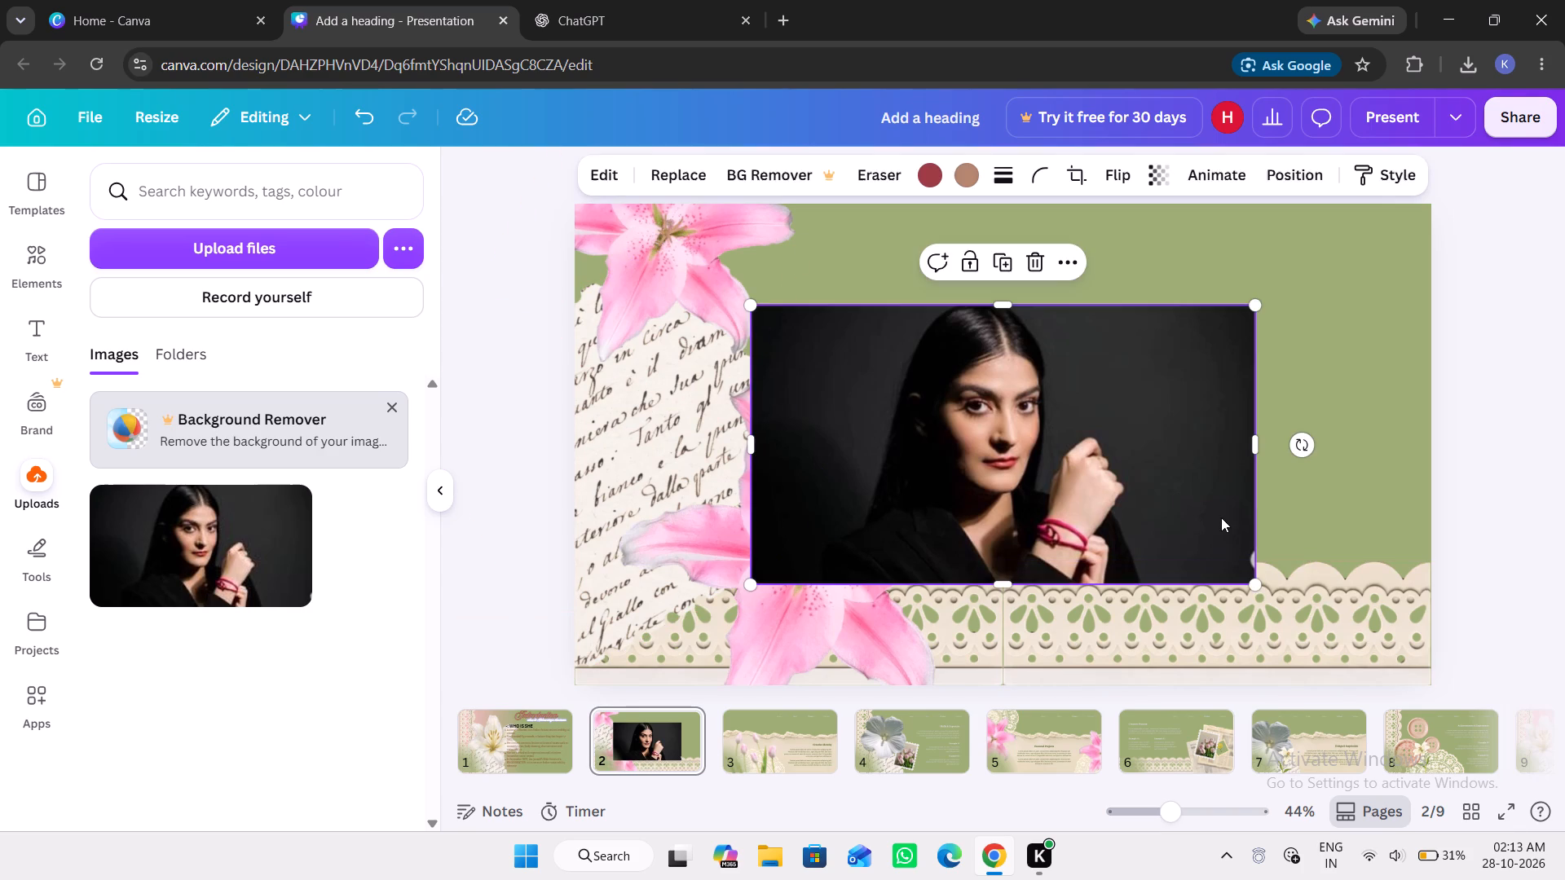
drag(1253, 311, 1165, 401)
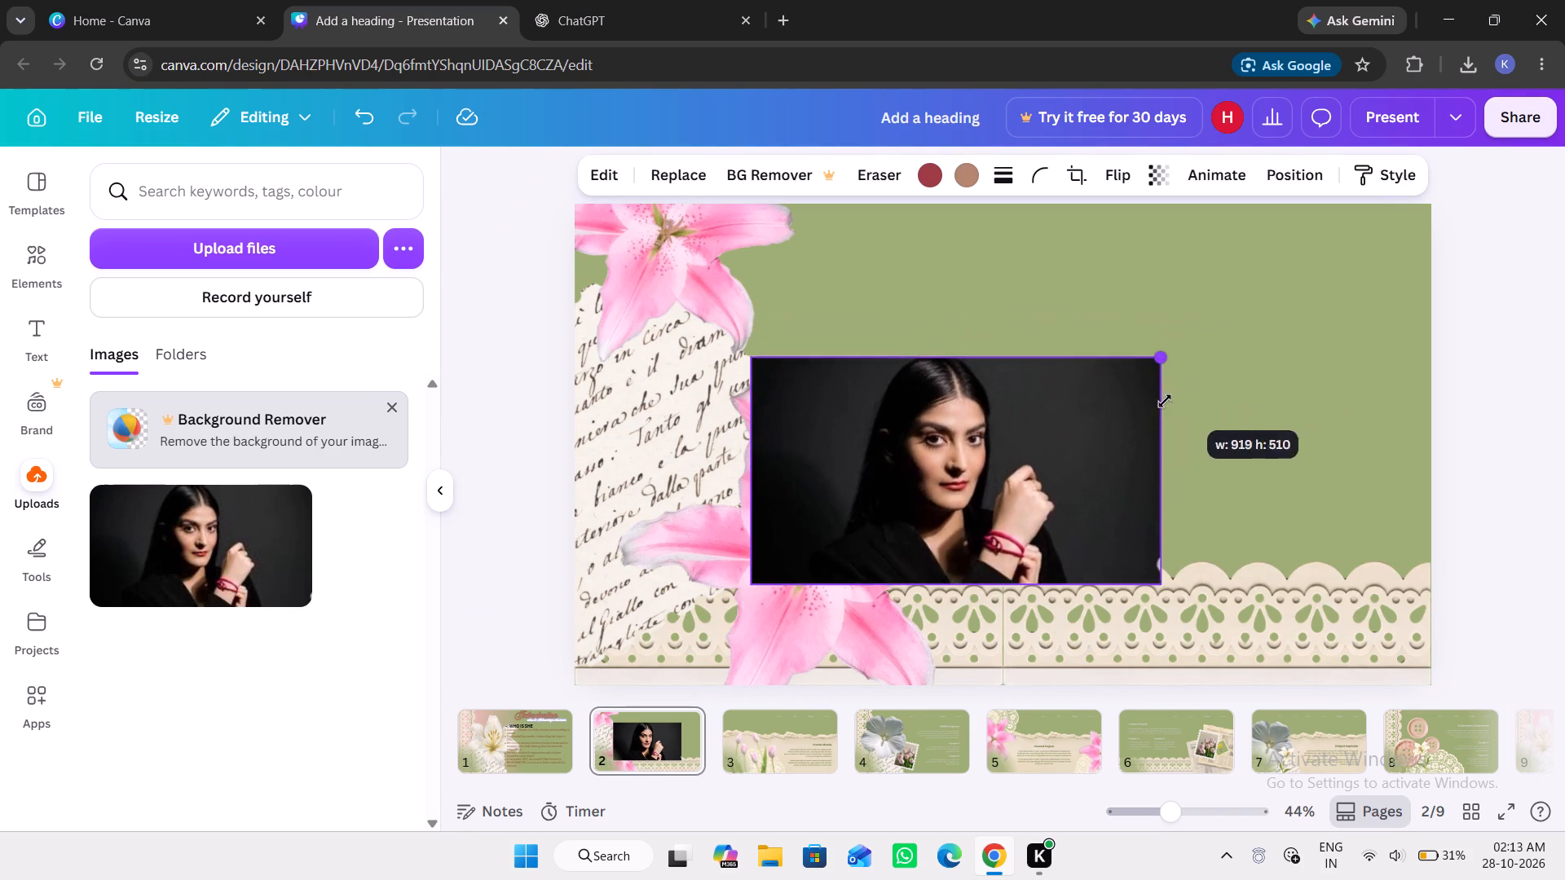
drag(1165, 401, 1073, 462)
drag(930, 530, 952, 407)
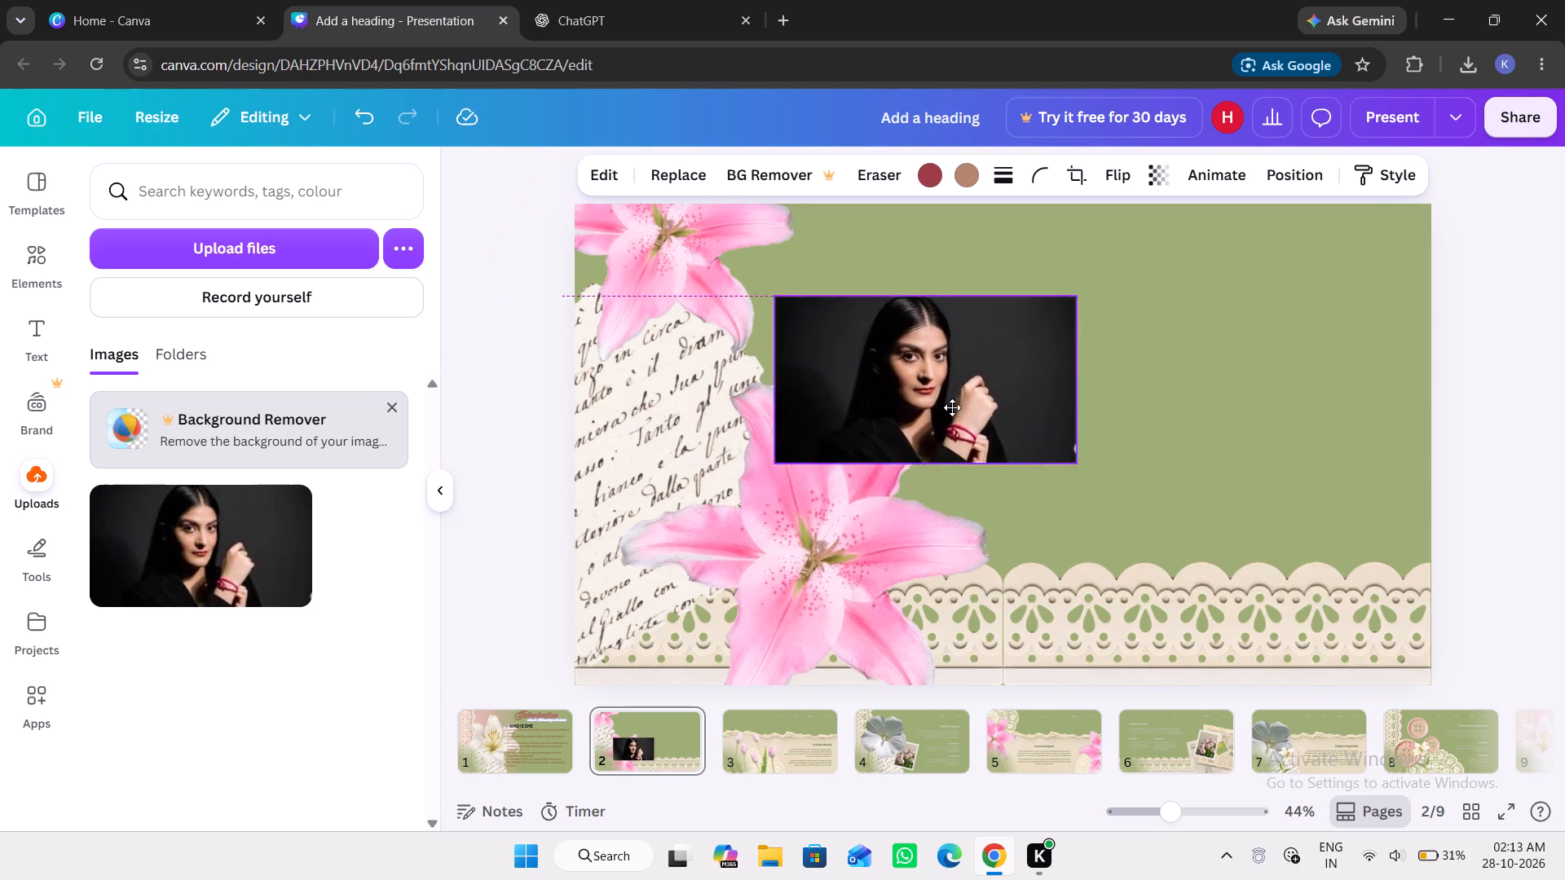
drag(952, 407, 974, 338)
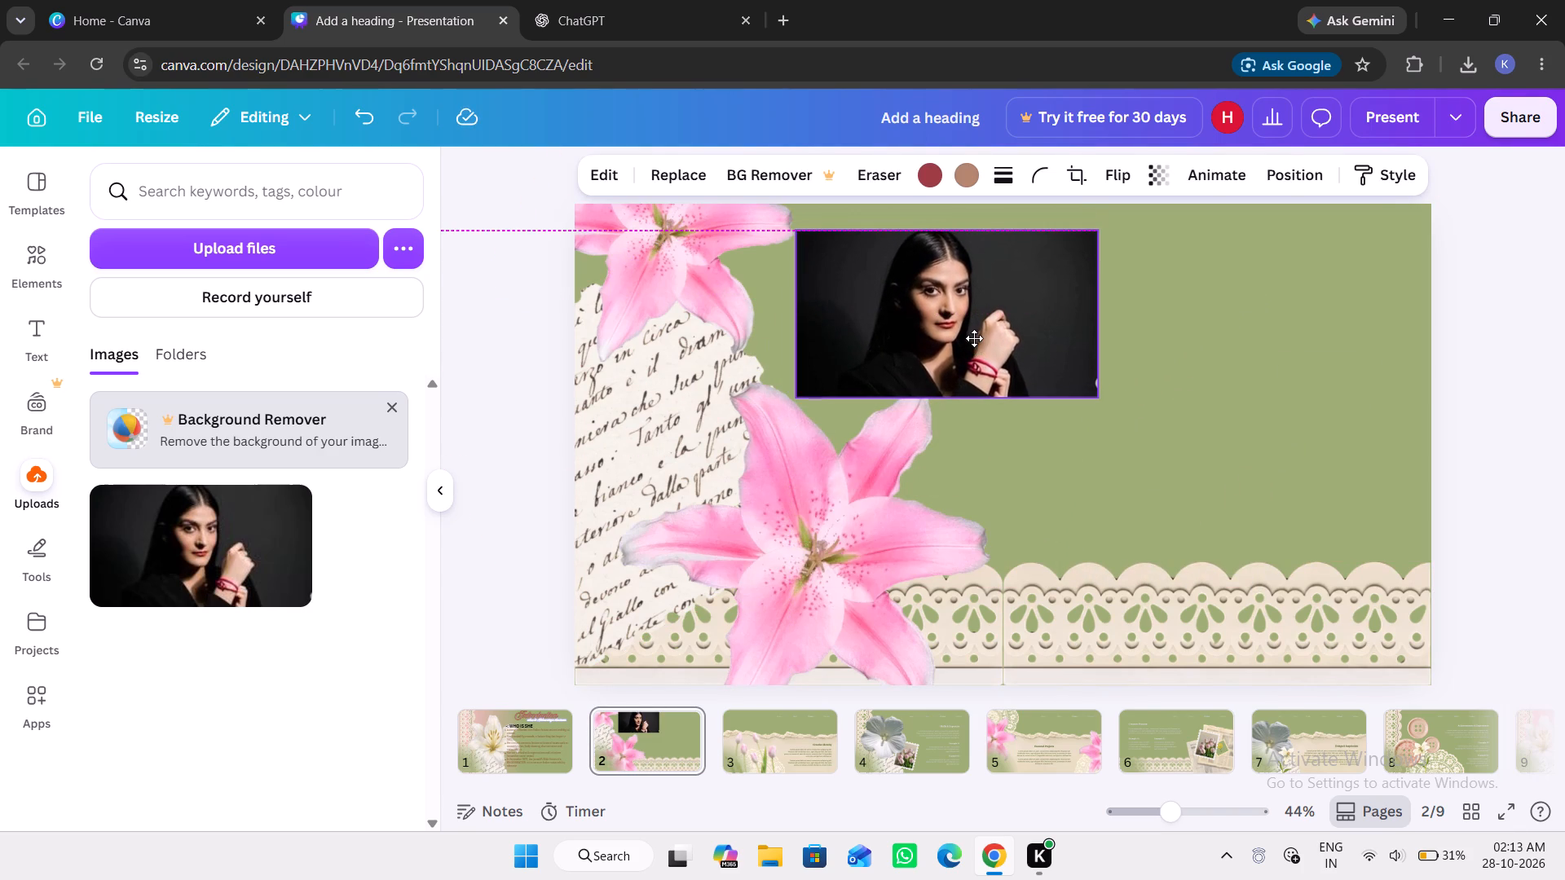
drag(974, 338, 974, 337)
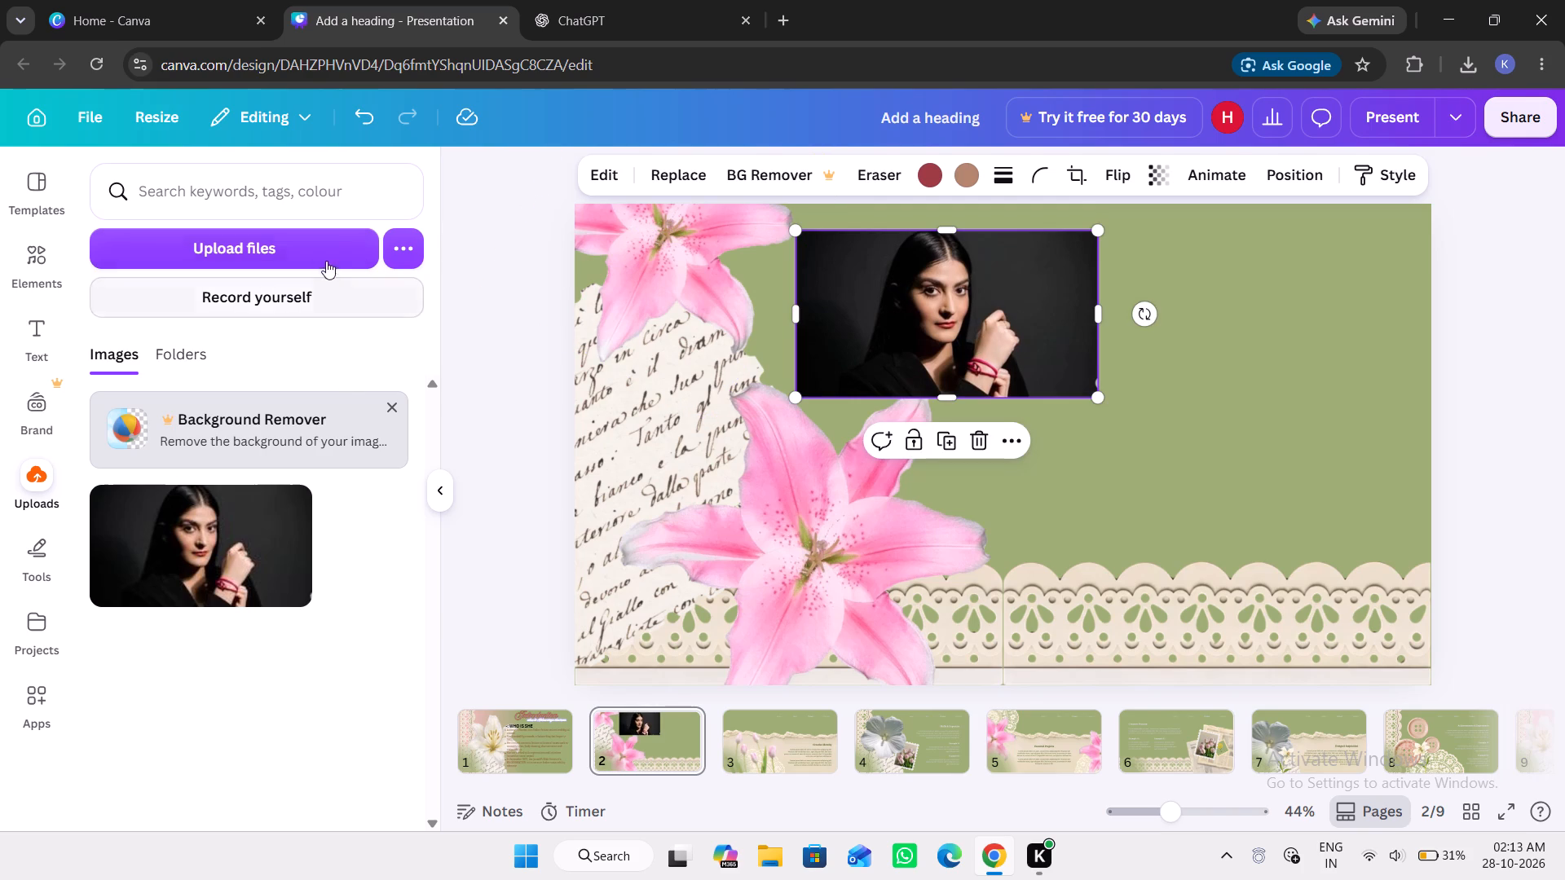
click(322, 254)
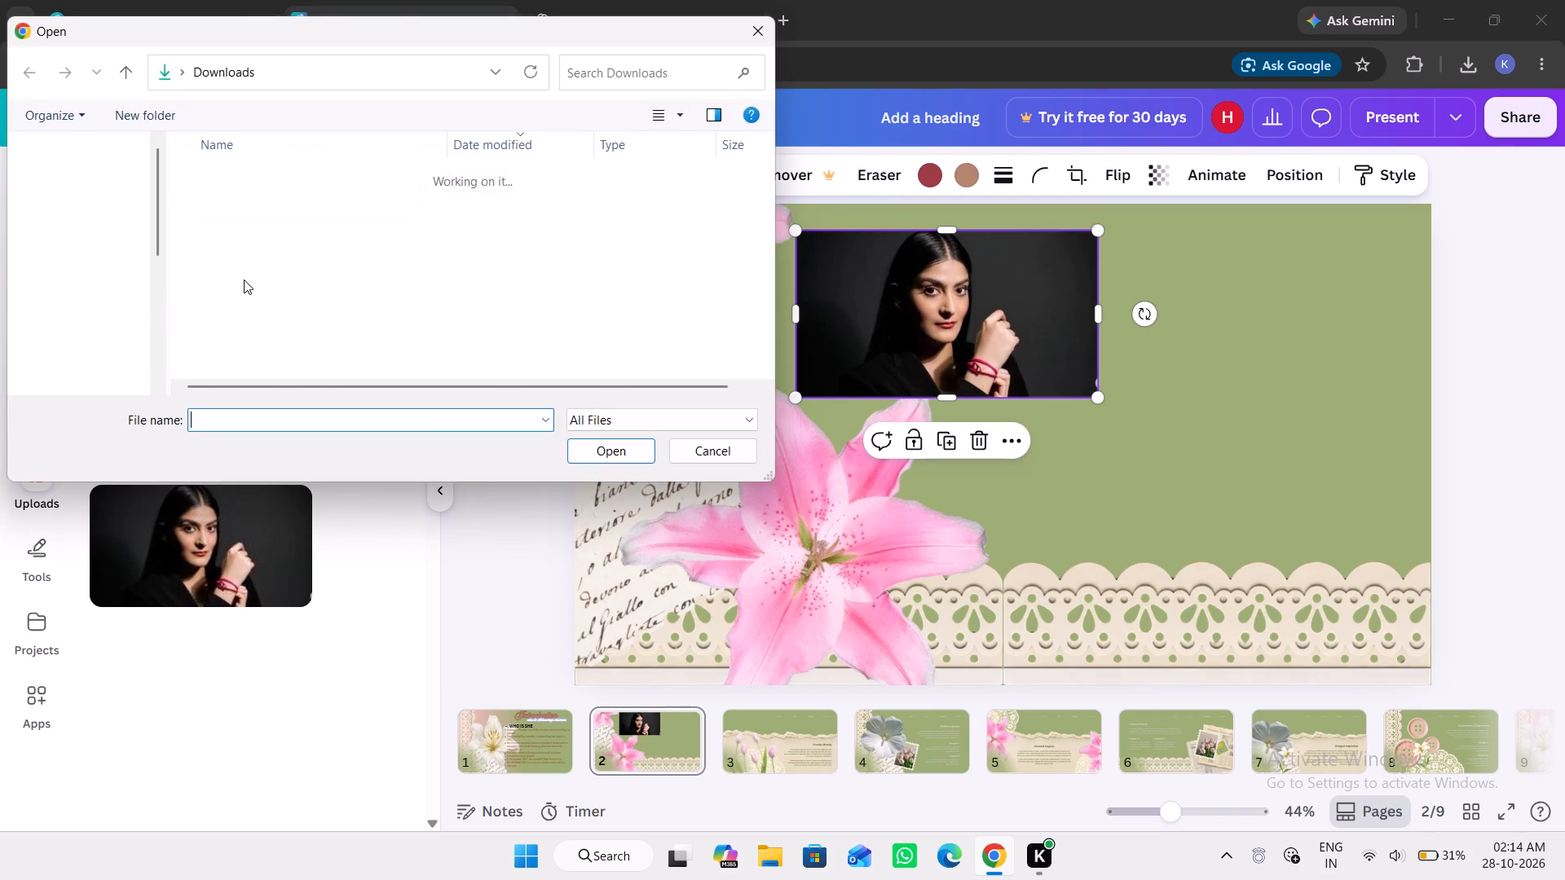
click(320, 236)
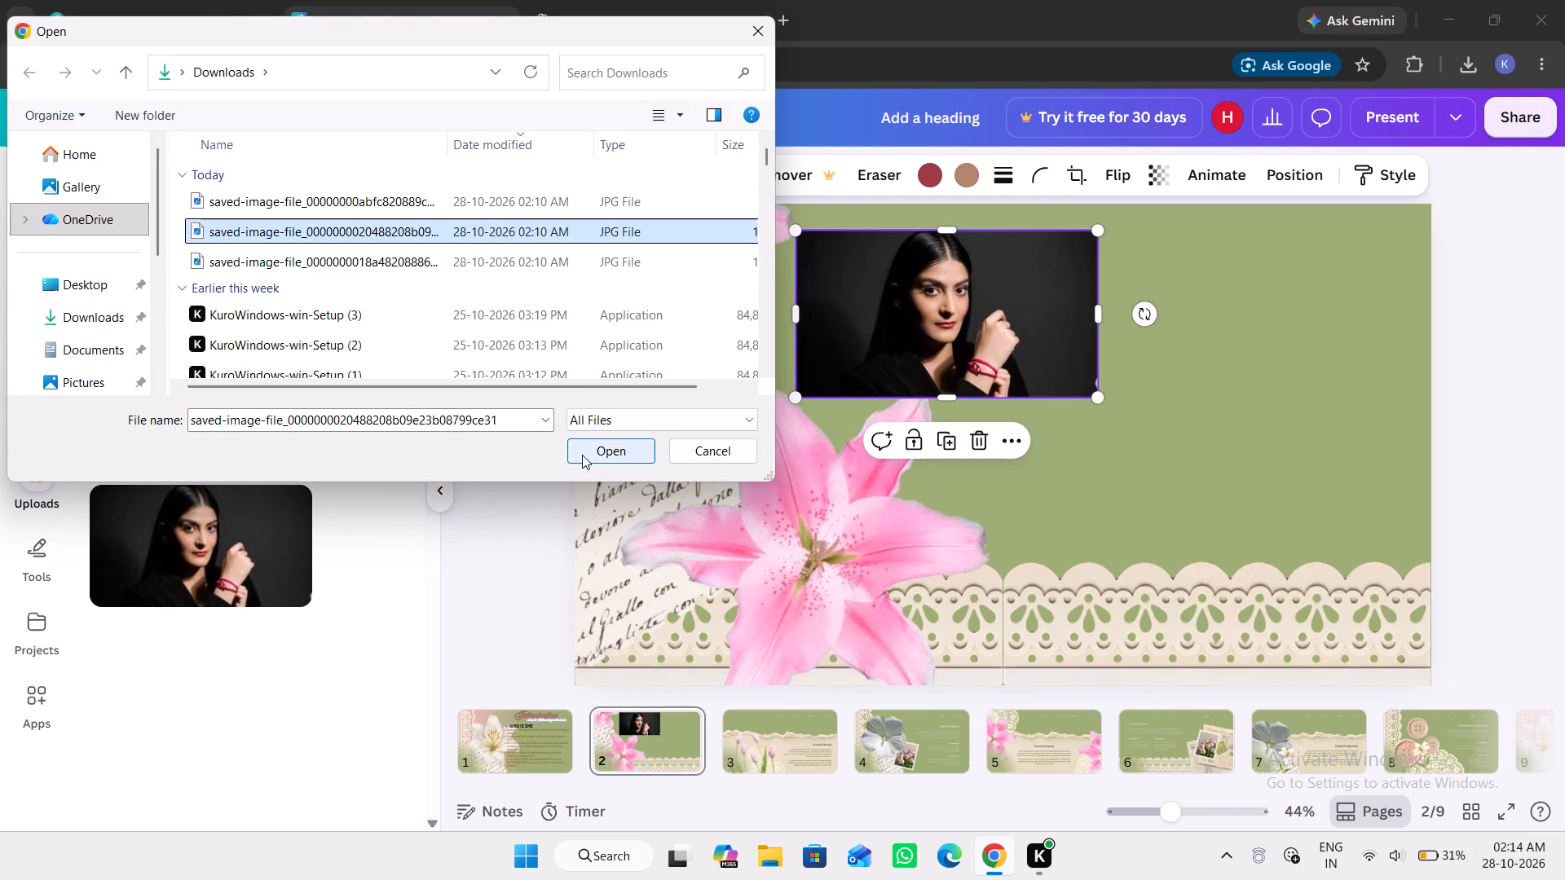
click(599, 455)
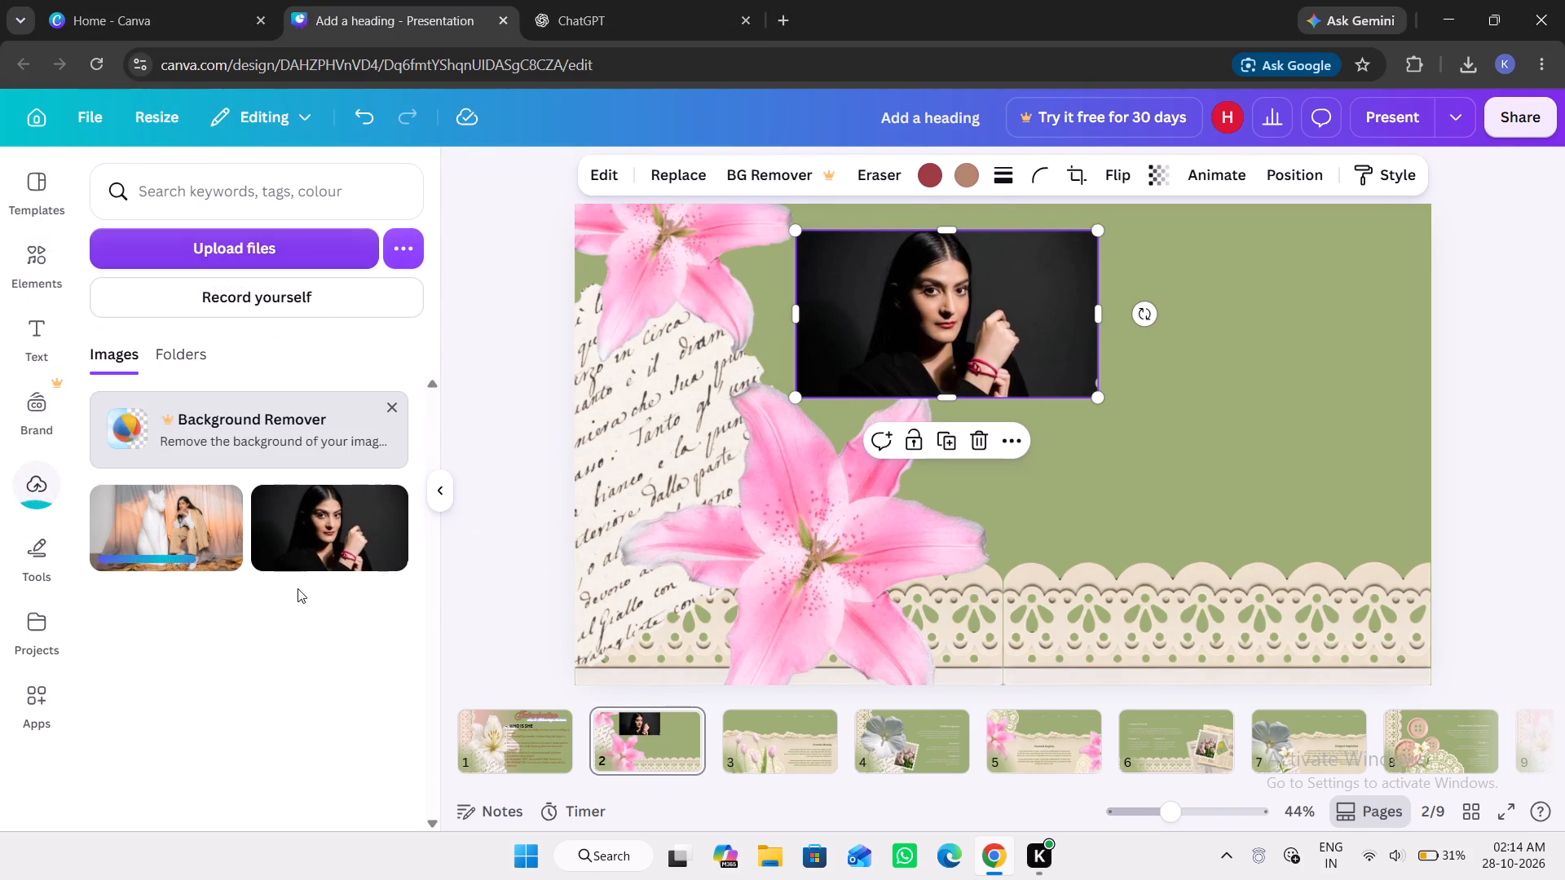
click(315, 240)
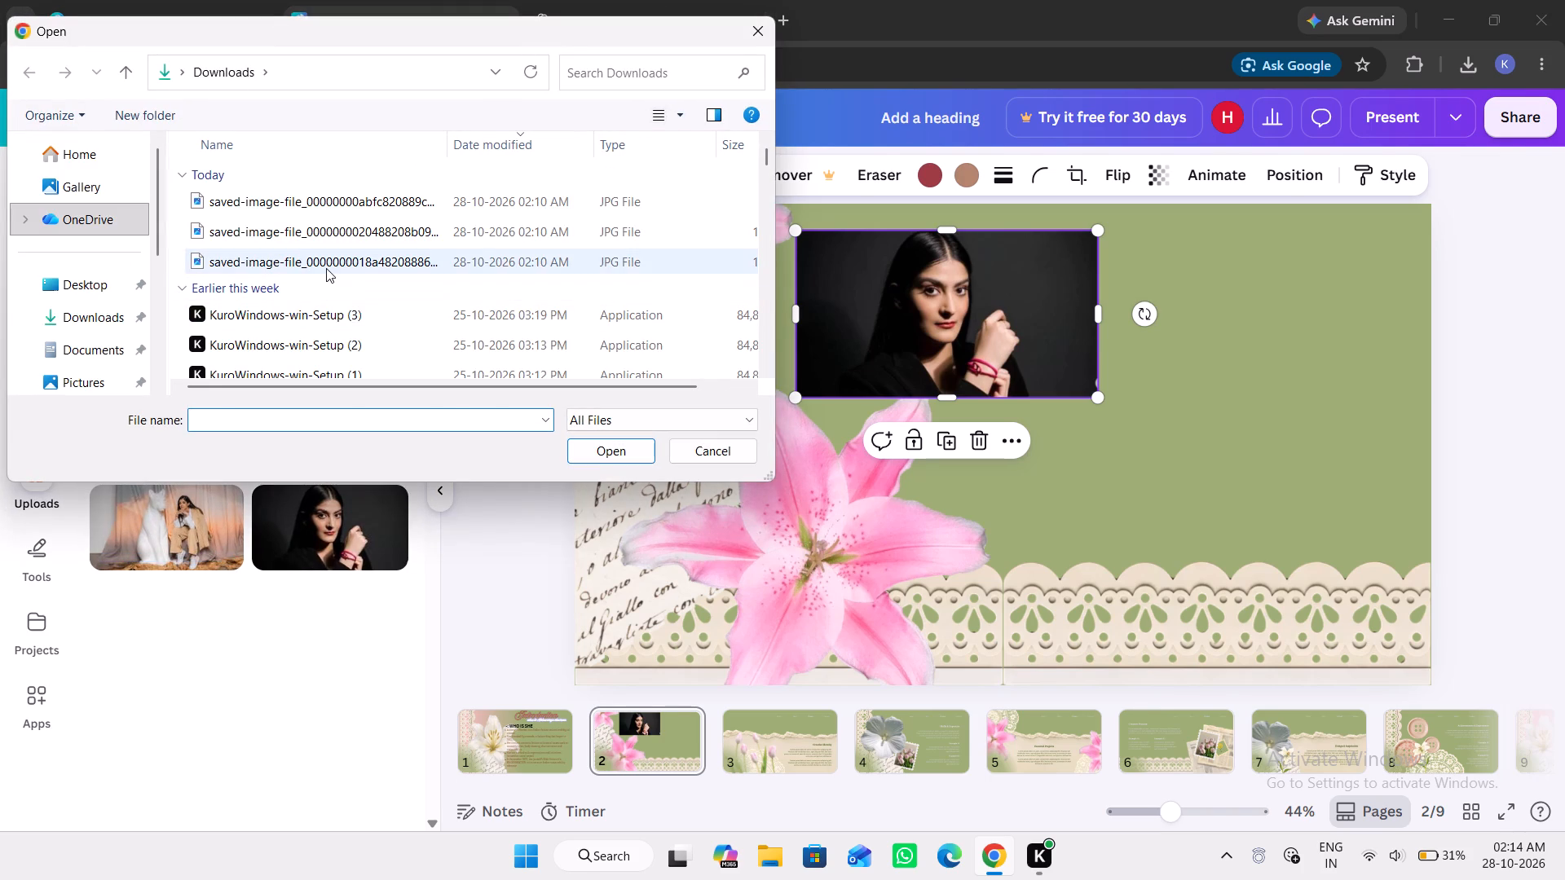
click(326, 268)
click(630, 443)
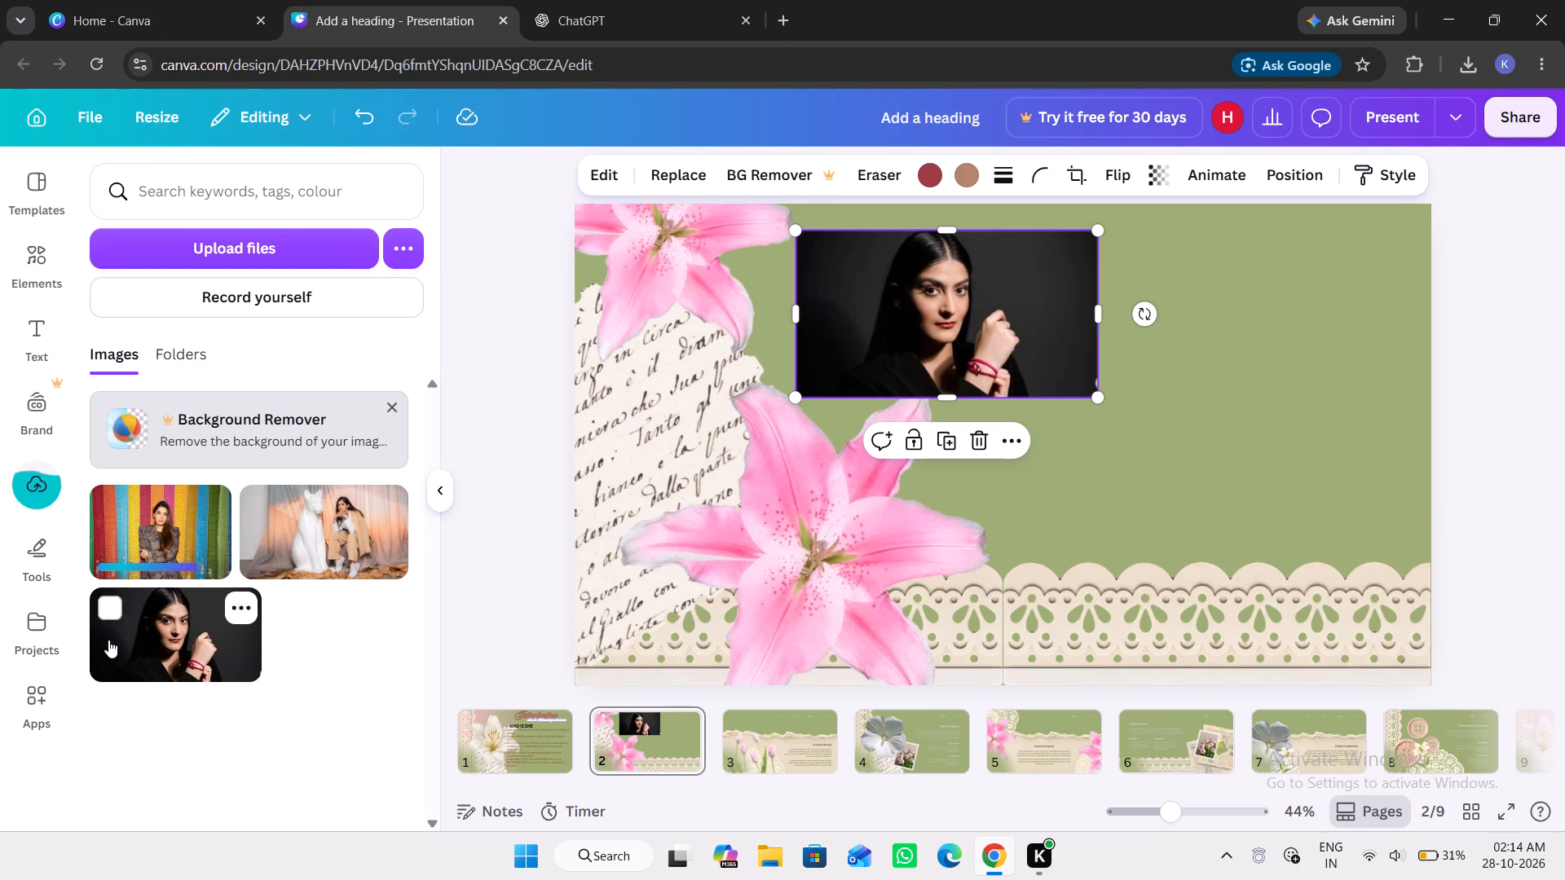
Place the photo with the colourful striped backdrop on page 2, shrink it by about 30%, and set it below the portrait.
click(171, 551)
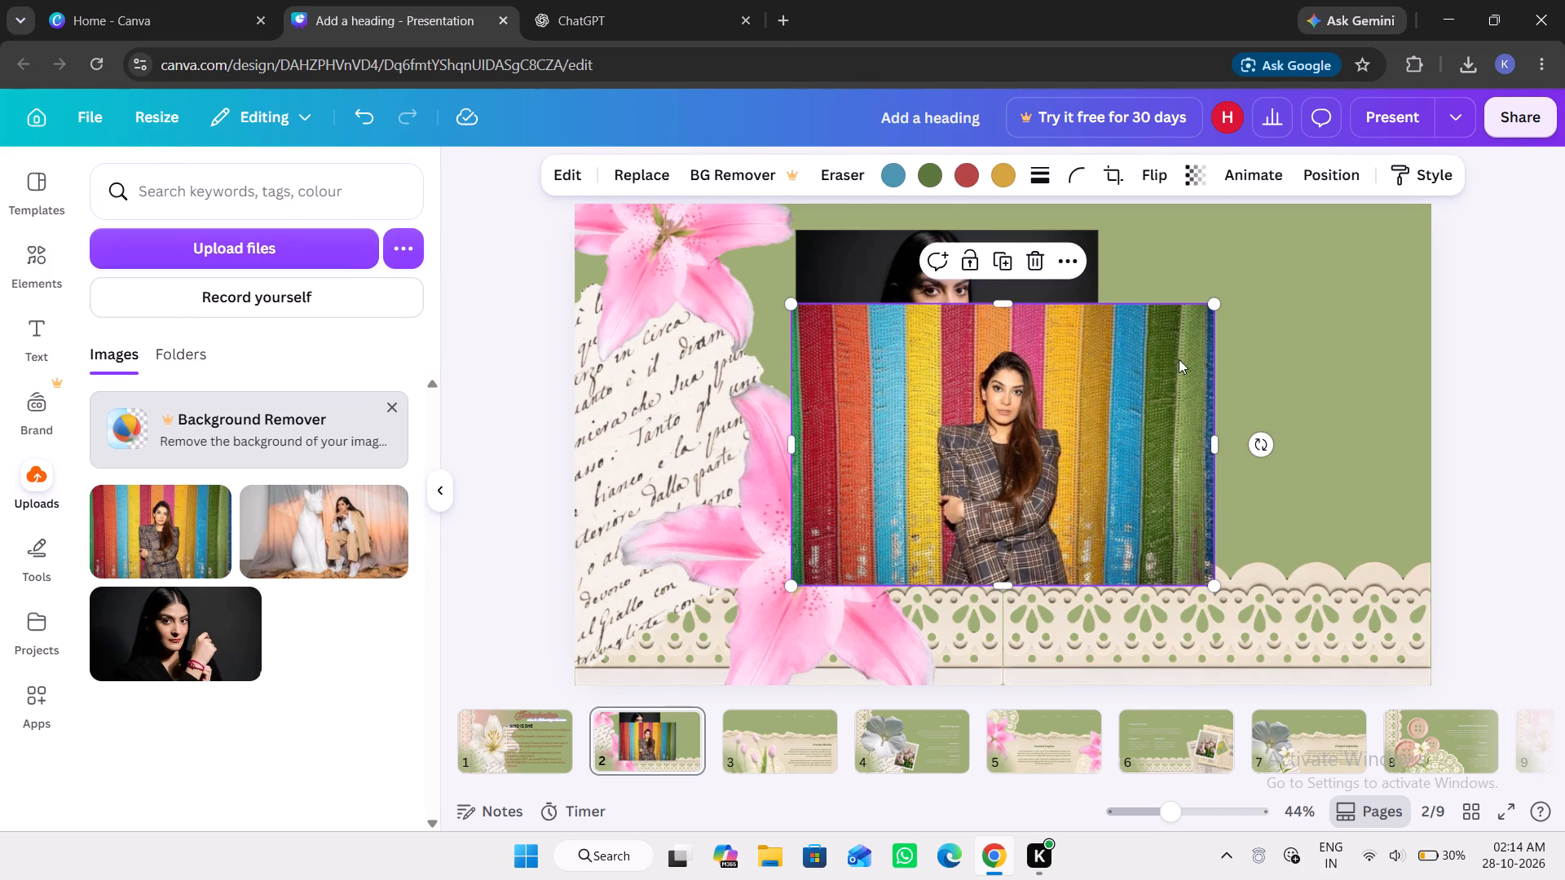
drag(1210, 306, 1118, 438)
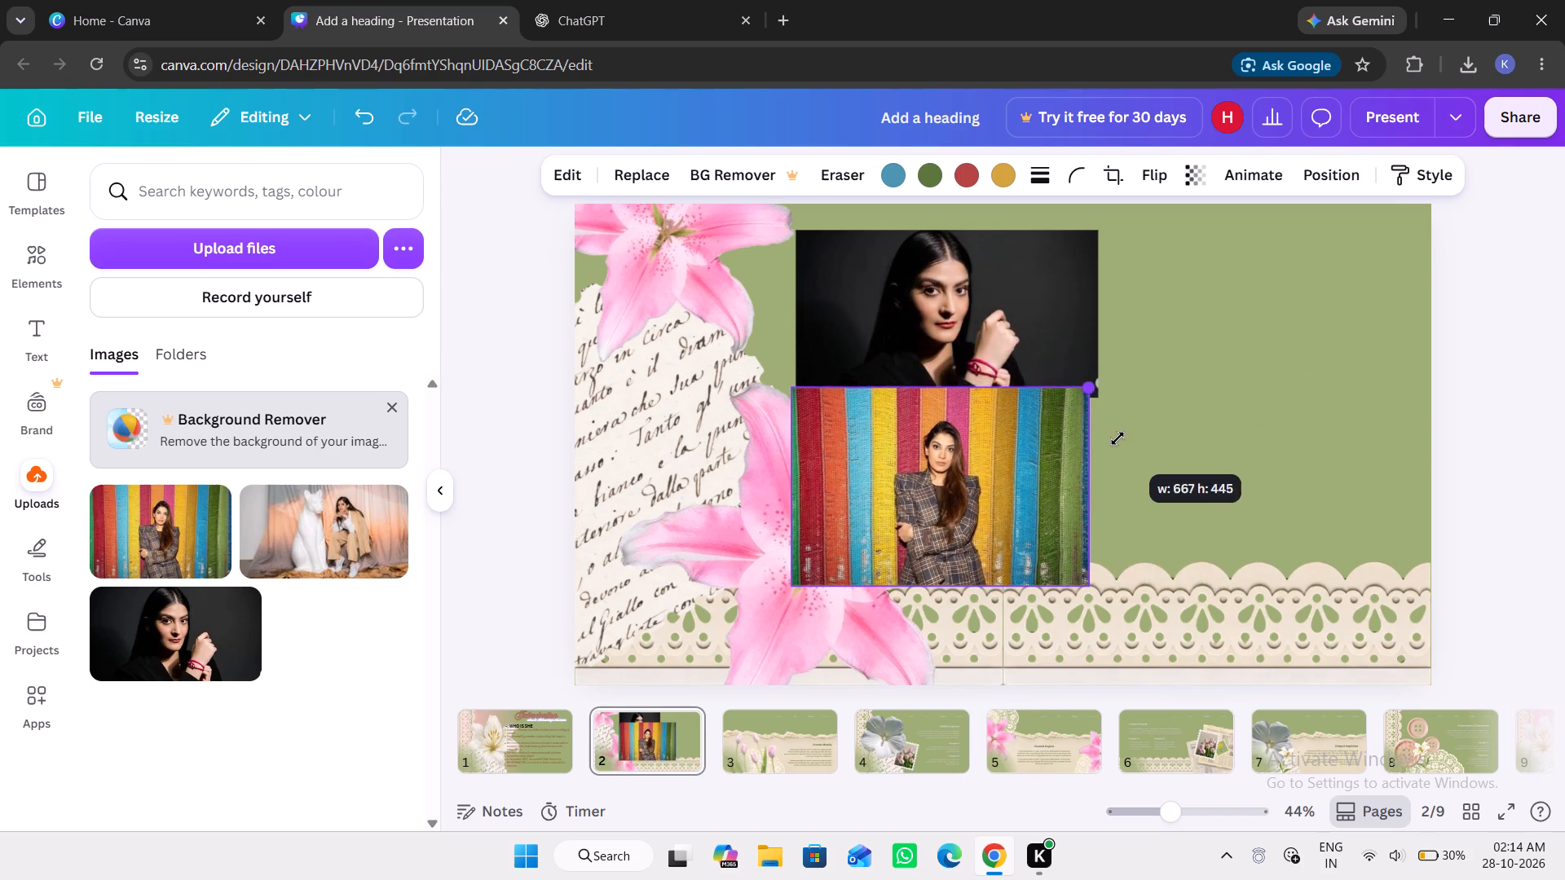
drag(1118, 438, 1125, 442)
drag(992, 482, 1207, 433)
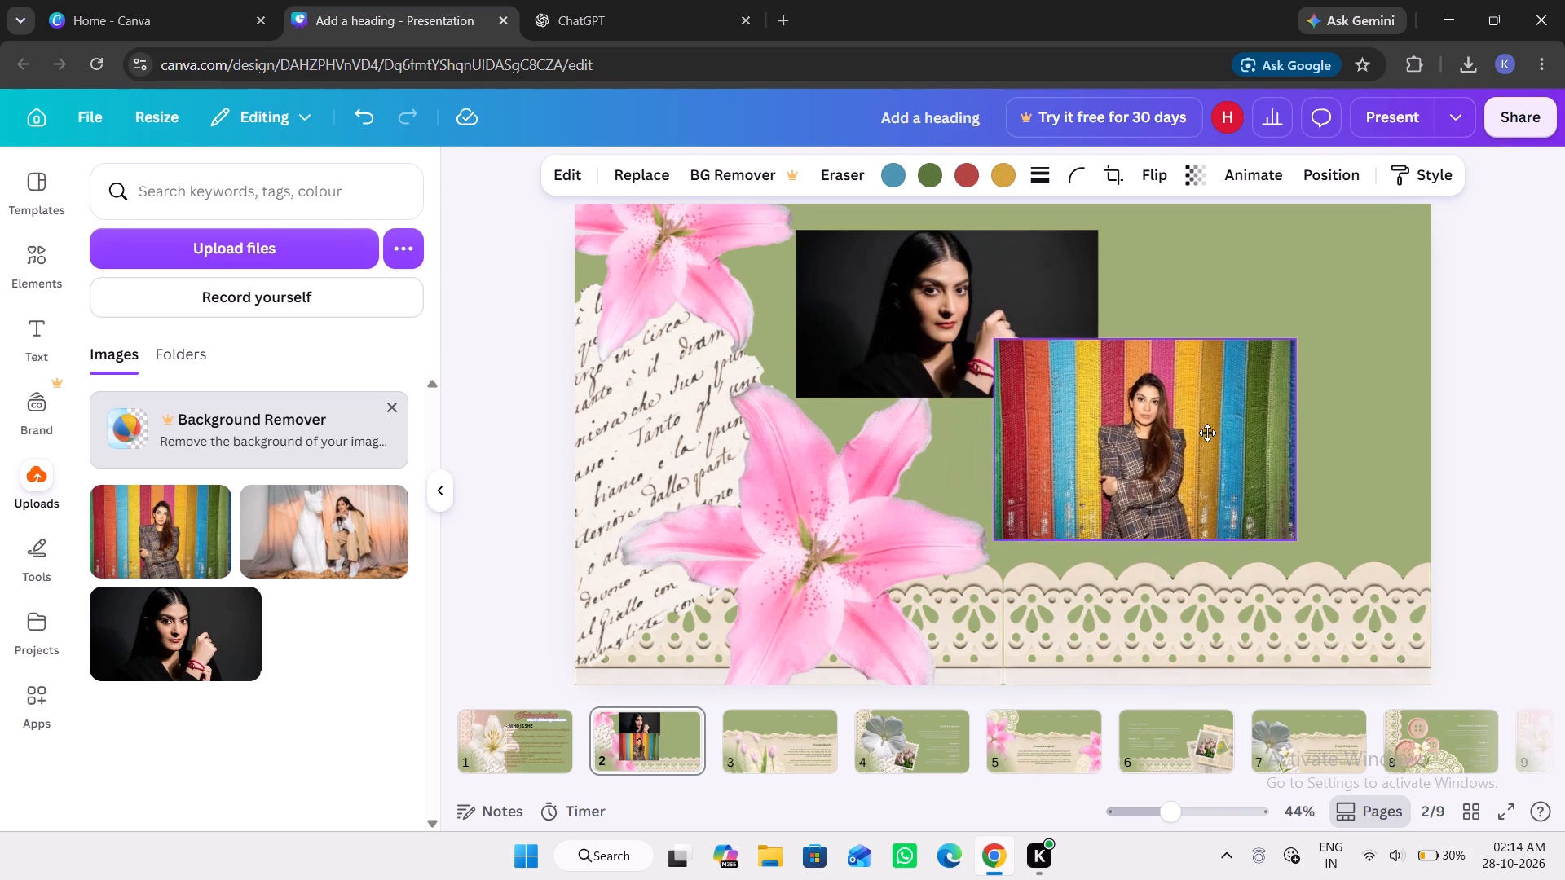
drag(1207, 433, 1285, 450)
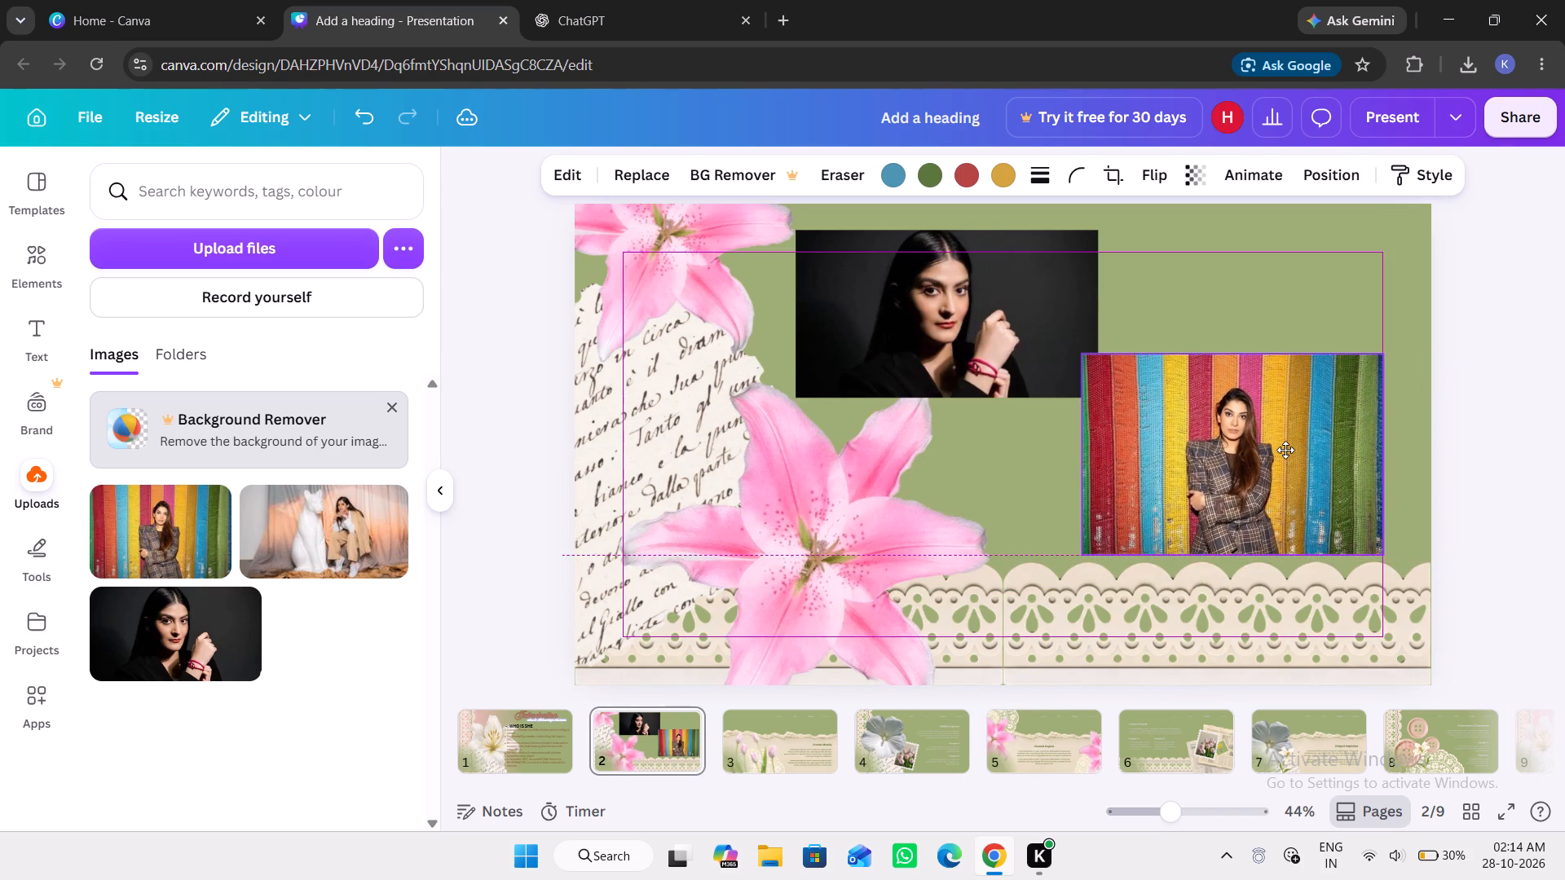
drag(1285, 450, 898, 578)
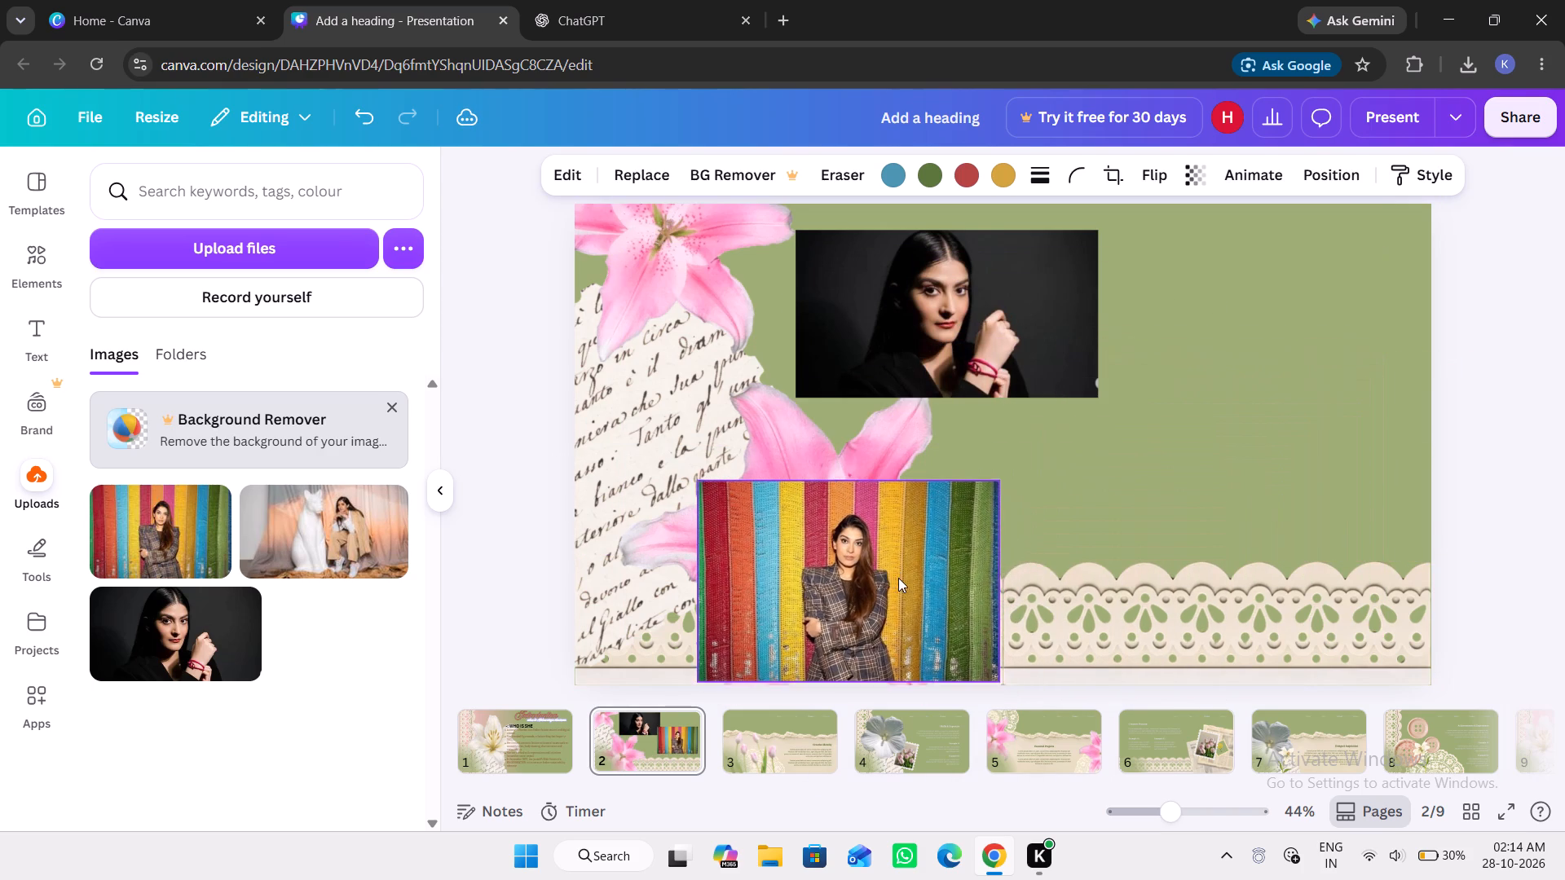
Widen and heighten the dark-background portrait on page 2, placing it just below the page's top edge beside the upper lily.
click(1086, 333)
drag(1095, 315, 1197, 315)
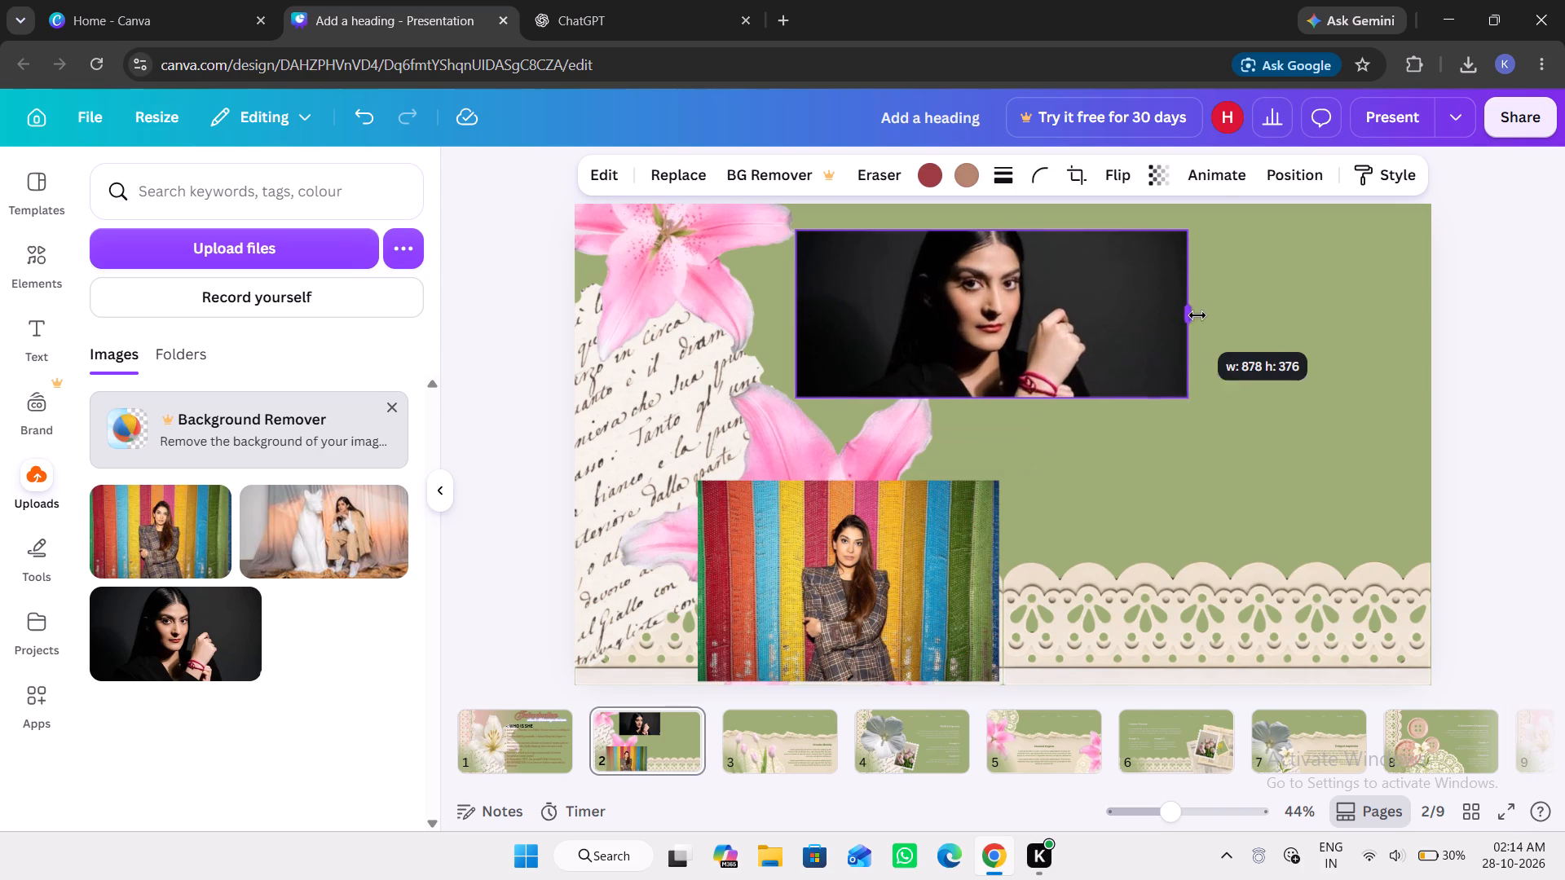
drag(1197, 315, 1123, 380)
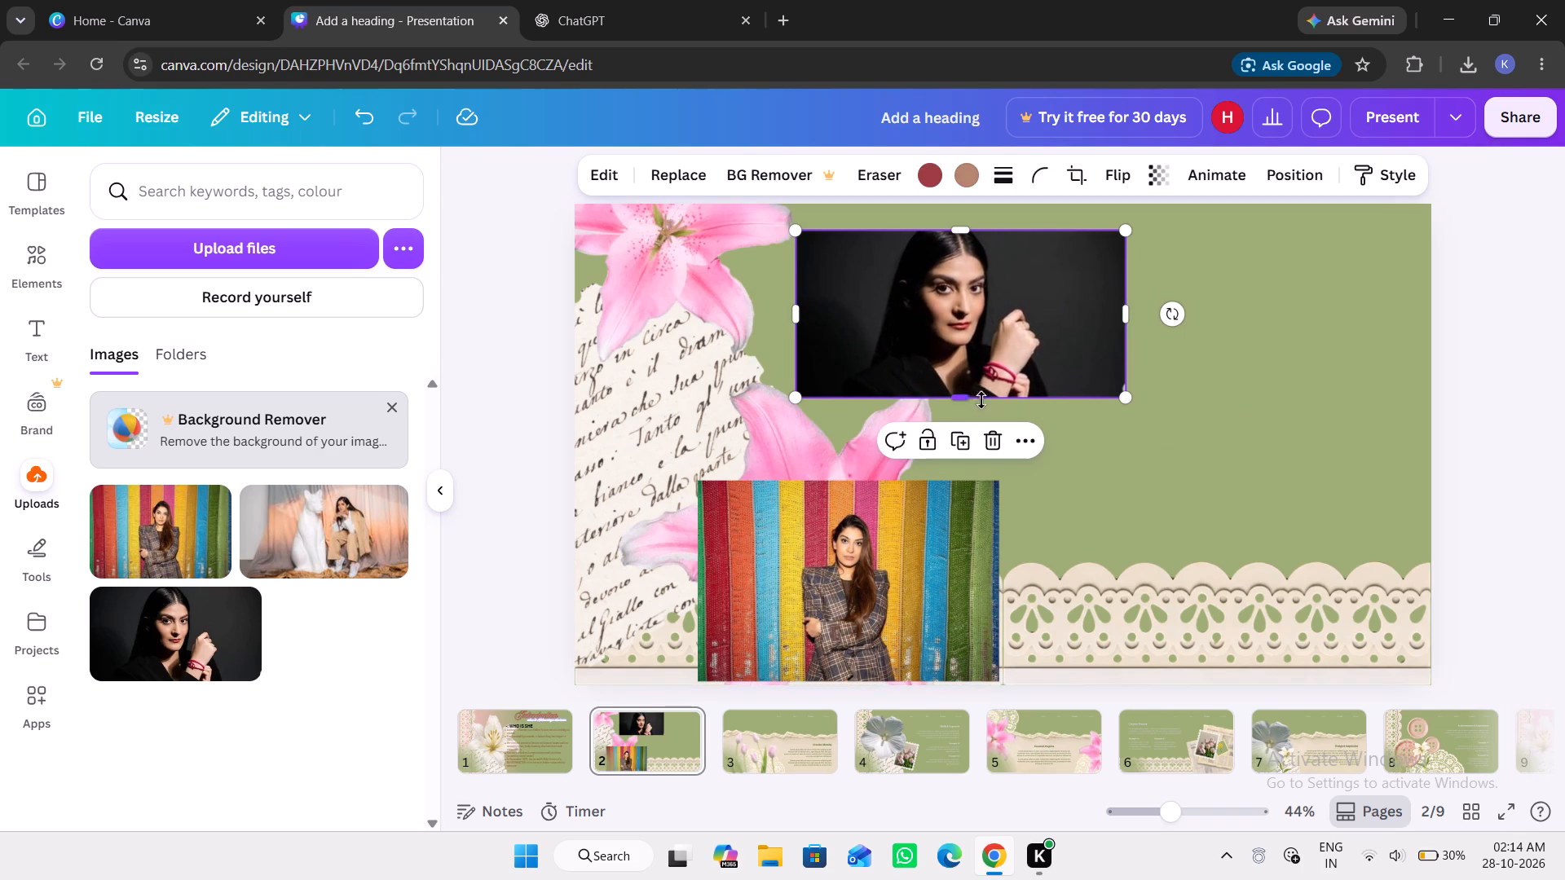
drag(969, 397, 969, 459)
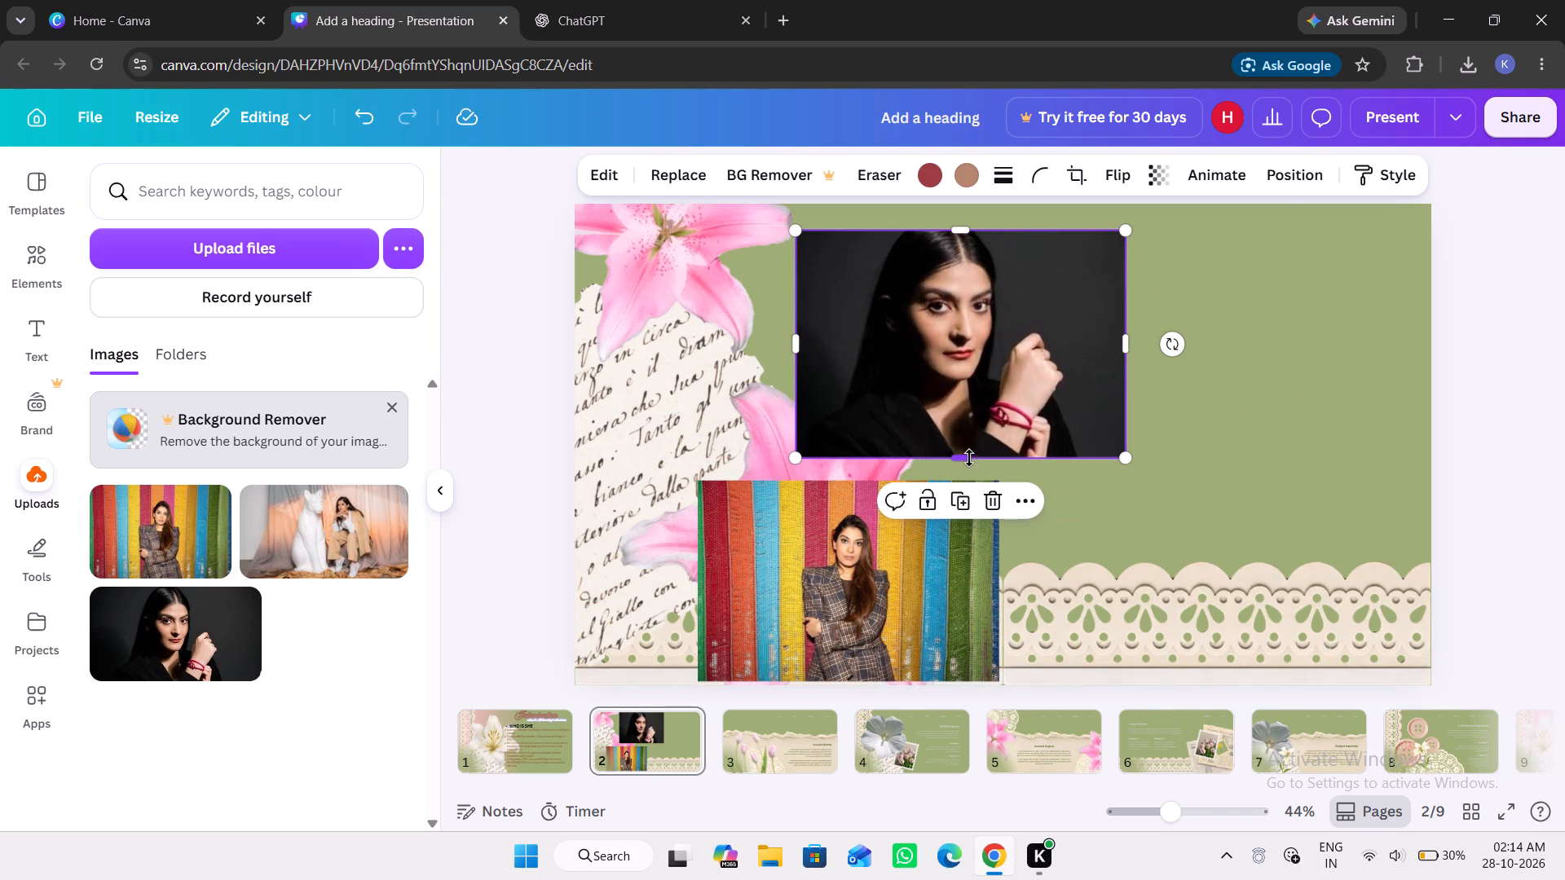
drag(959, 370, 922, 364)
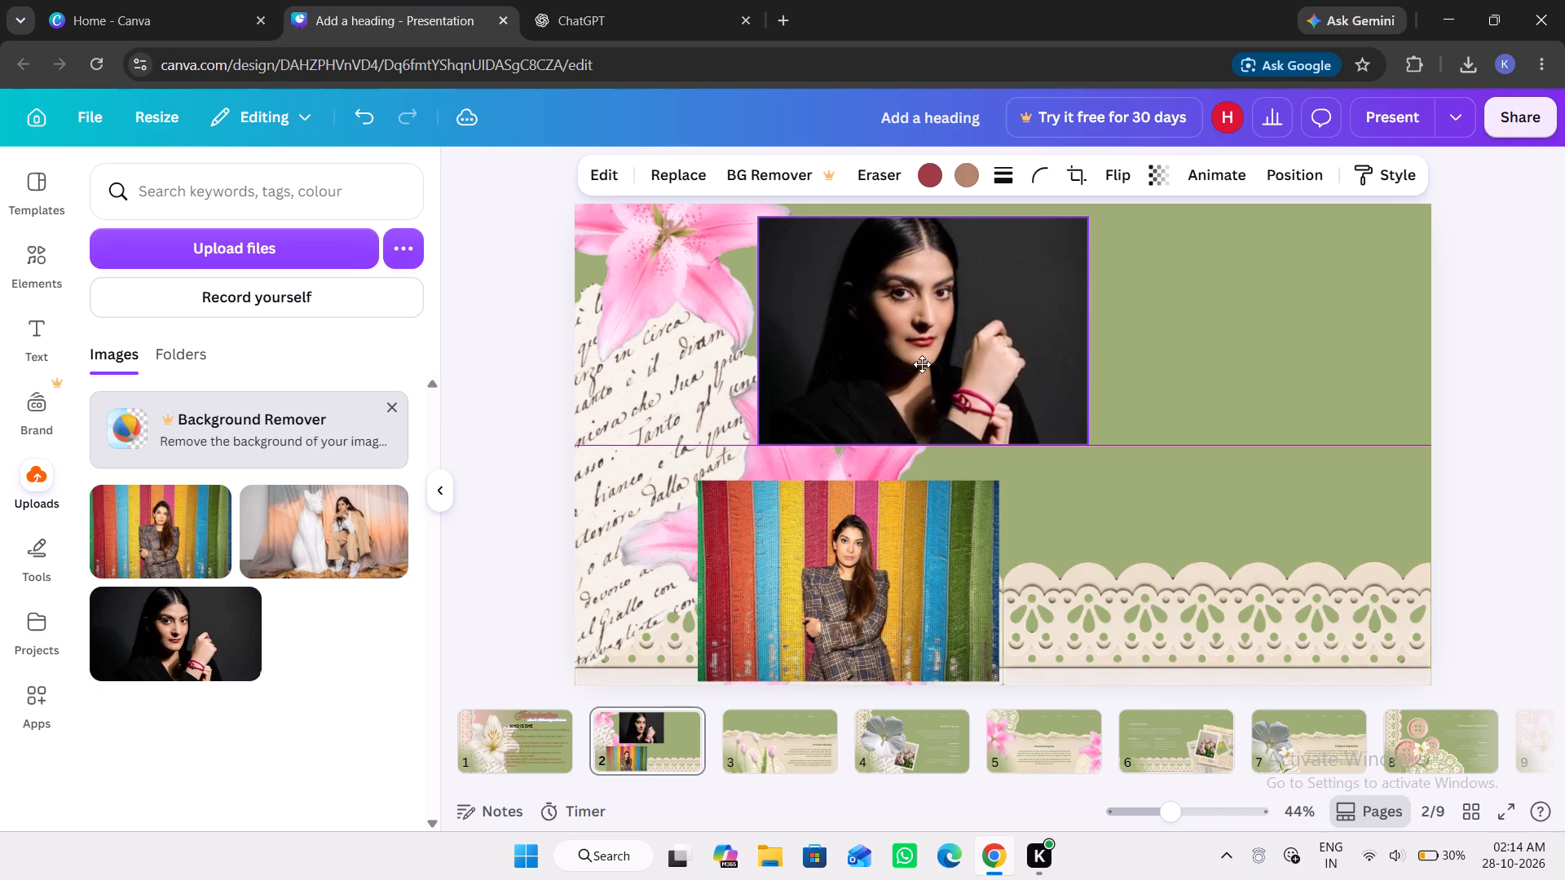
drag(922, 364, 936, 347)
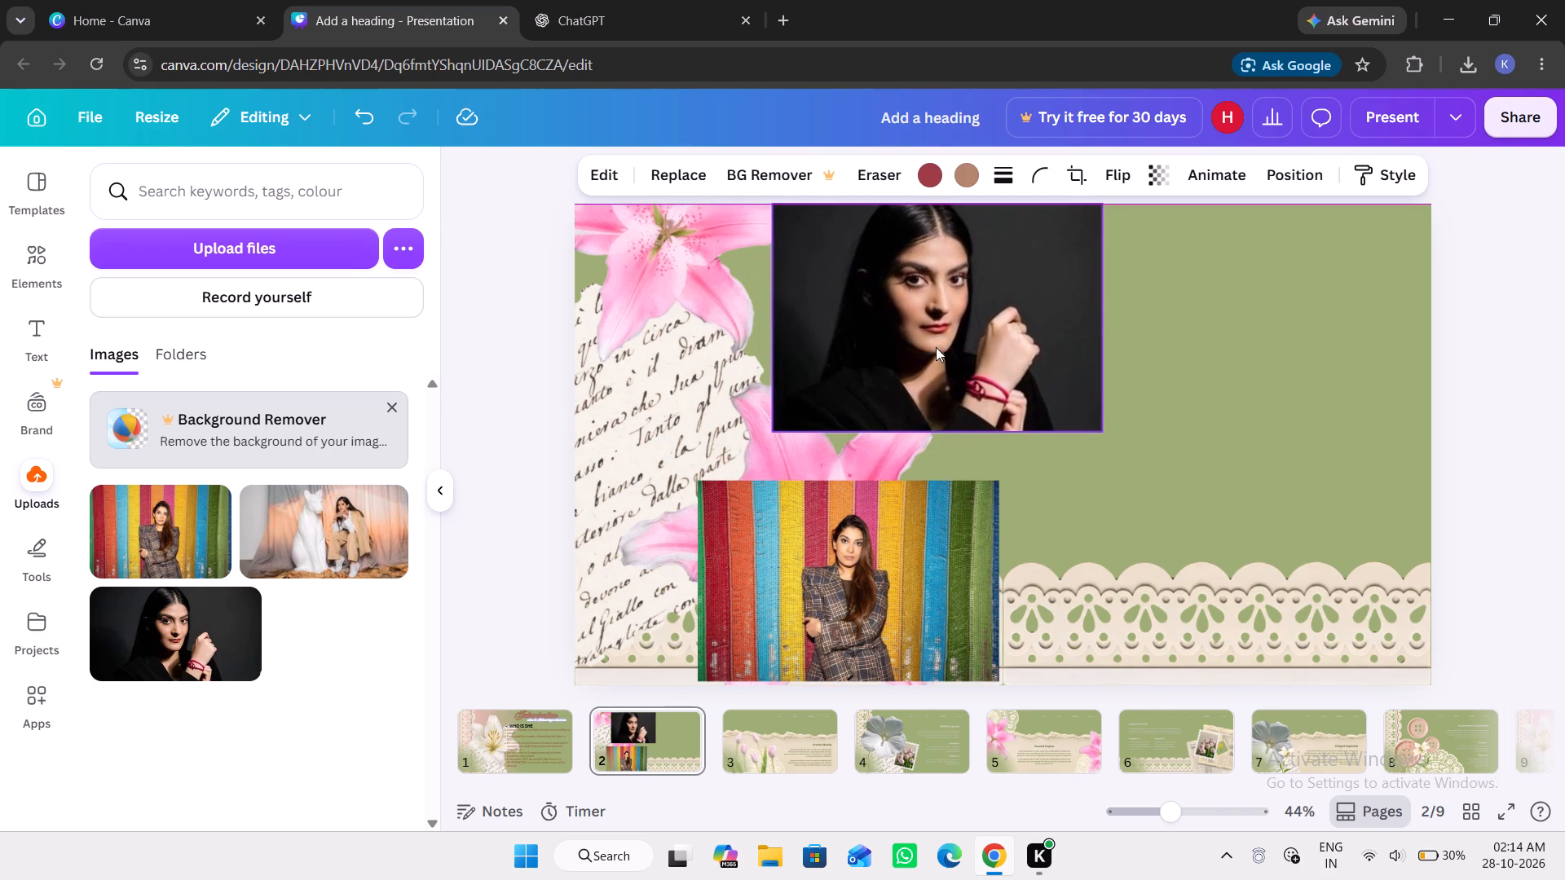
drag(968, 337, 968, 348)
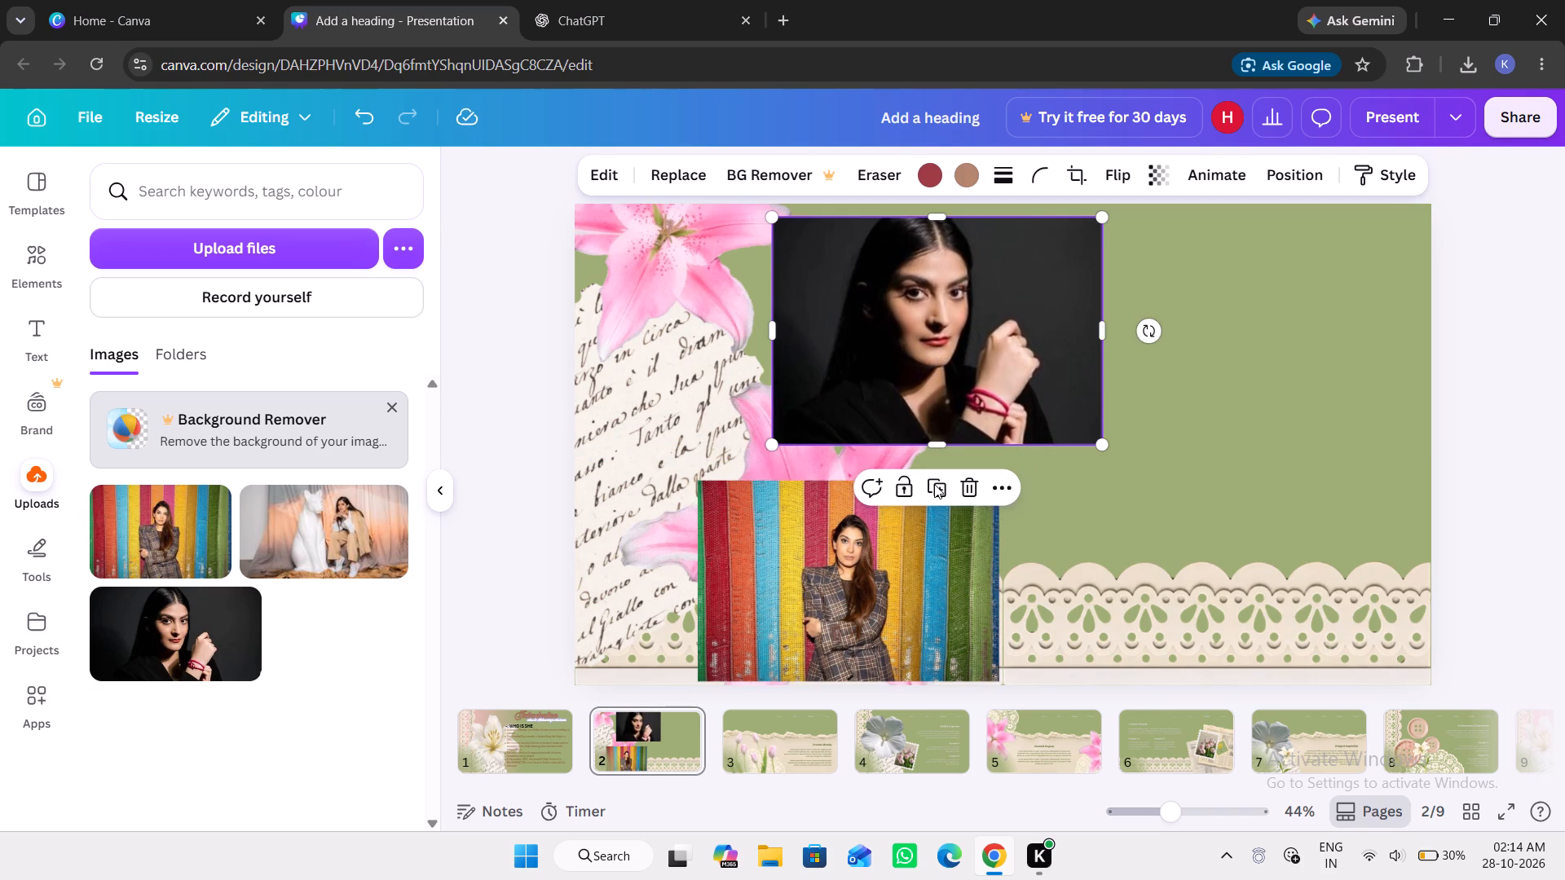
Move the striped-backdrop photo to page 2's lower-right corner and extend its height.
drag(900, 568, 1379, 438)
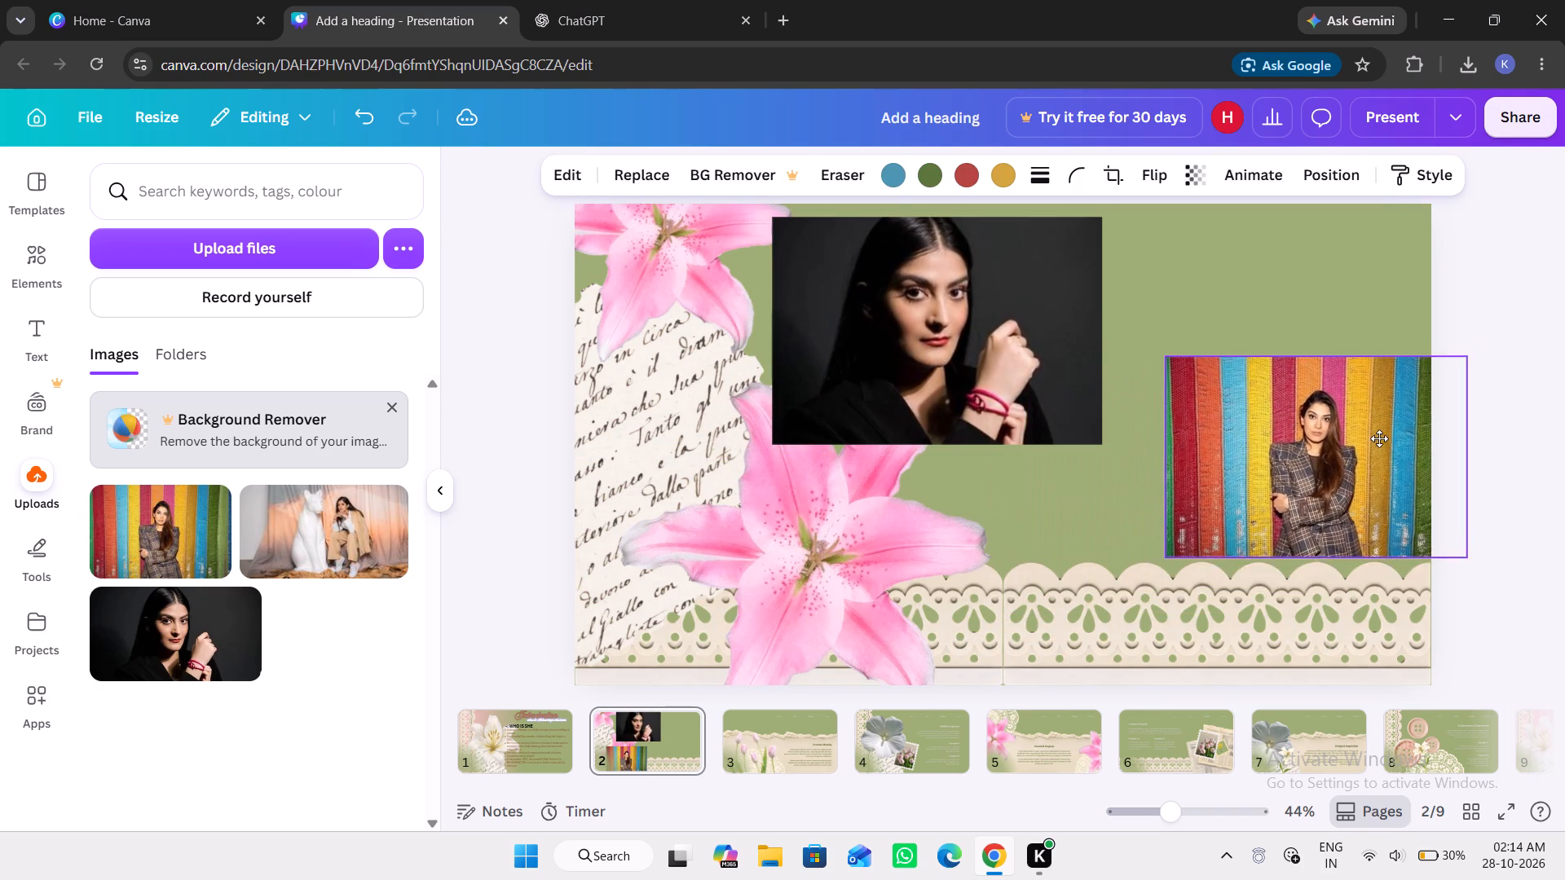
drag(1379, 438, 1290, 475)
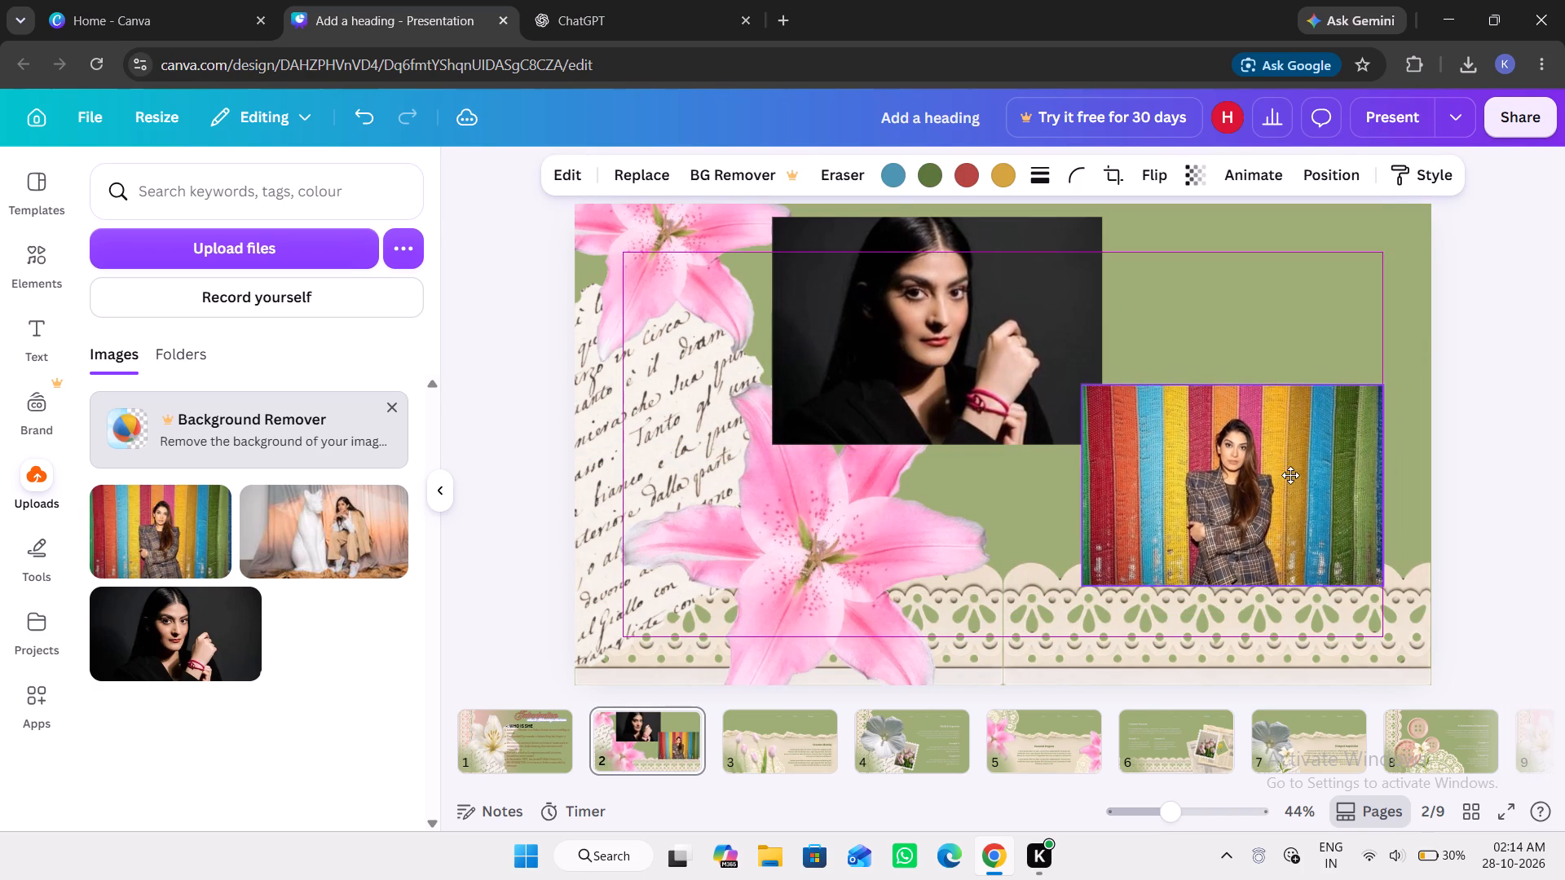
drag(1290, 475, 1289, 491)
drag(1236, 604, 1250, 650)
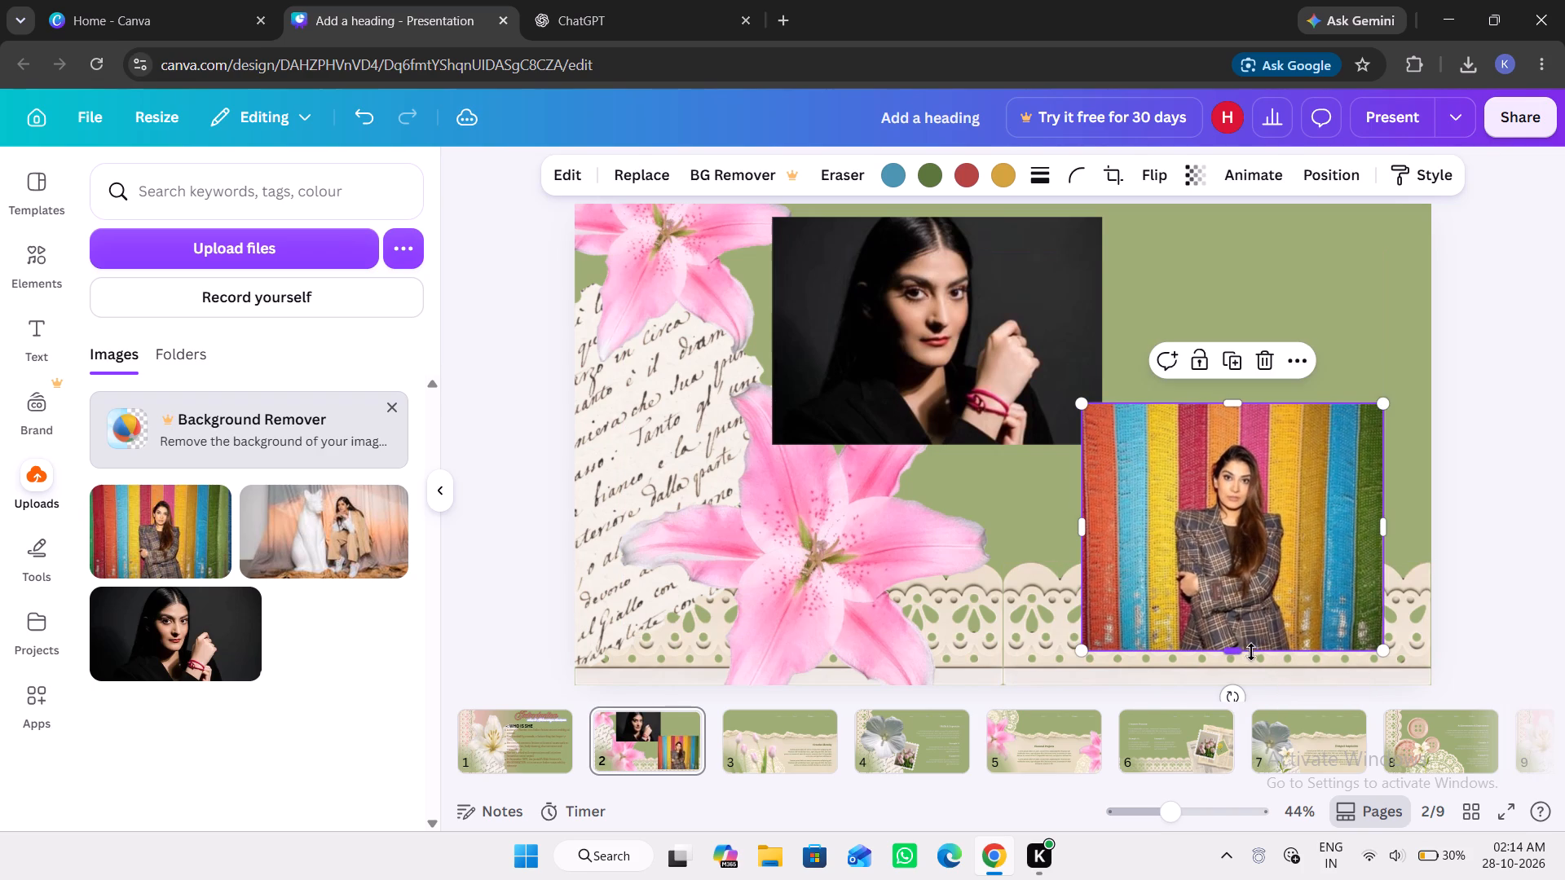
drag(1257, 561, 1262, 560)
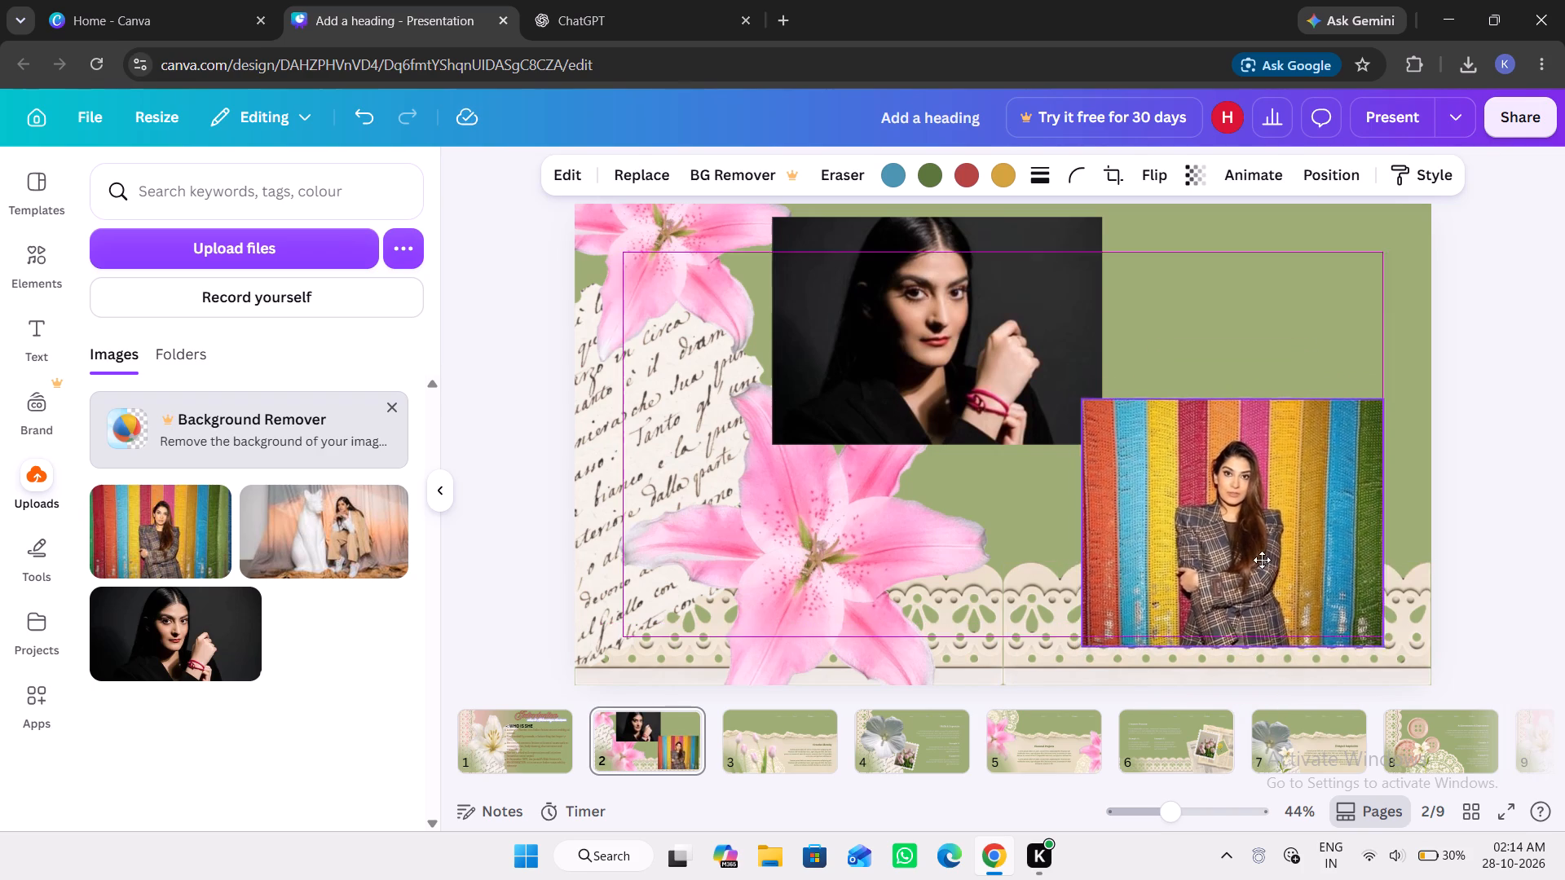
drag(1262, 560, 1269, 575)
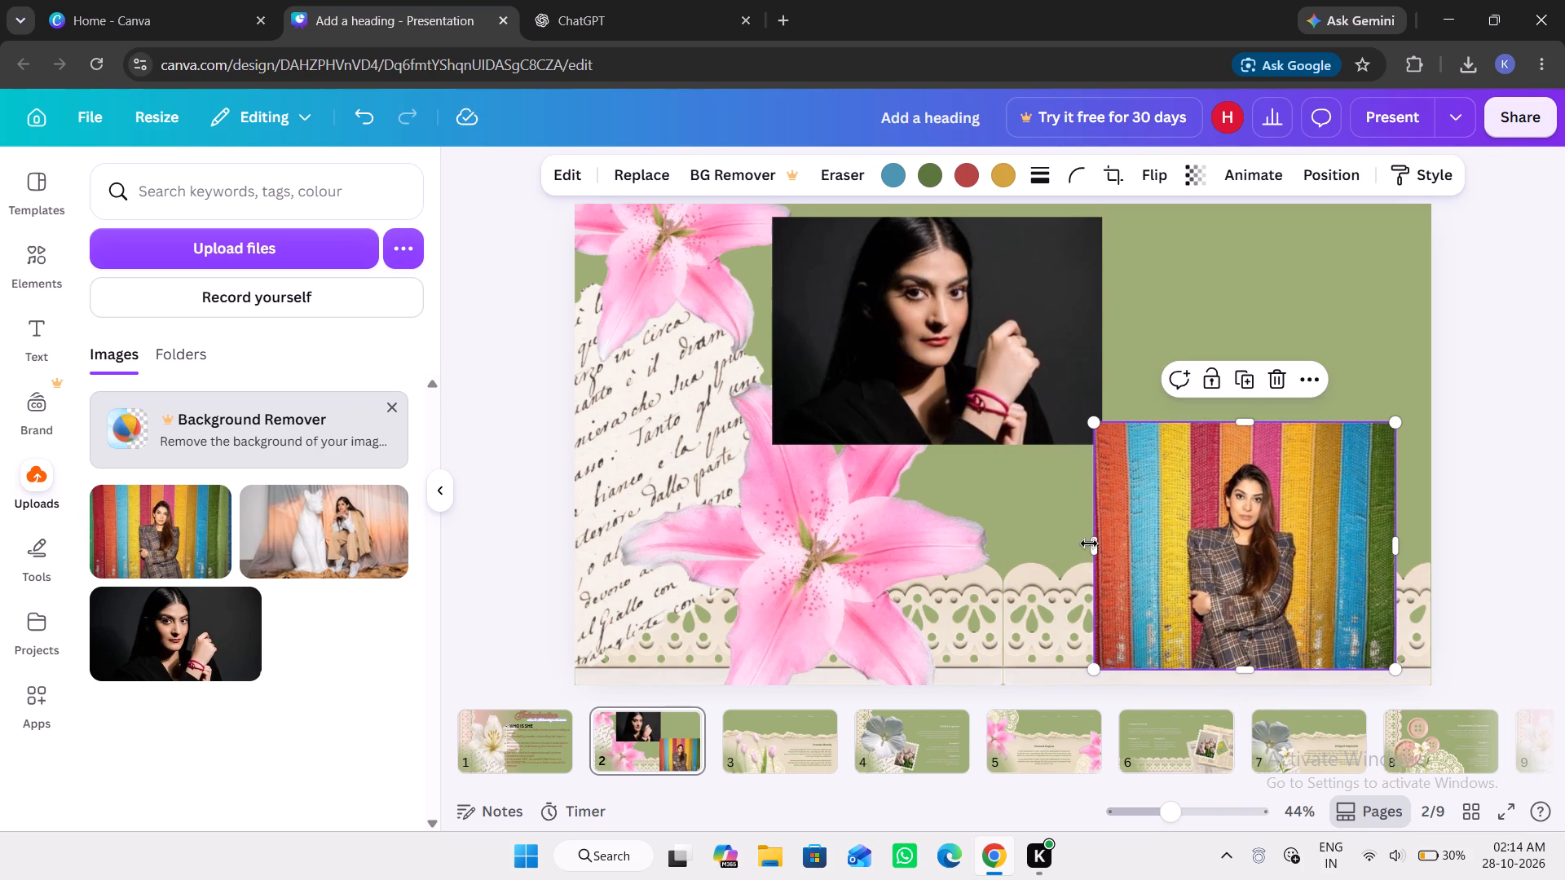
Widen the striped-backdrop photo to about 741, shift it slightly up, and trim its top edge below the portrait's lower edge.
drag(1094, 543, 1060, 543)
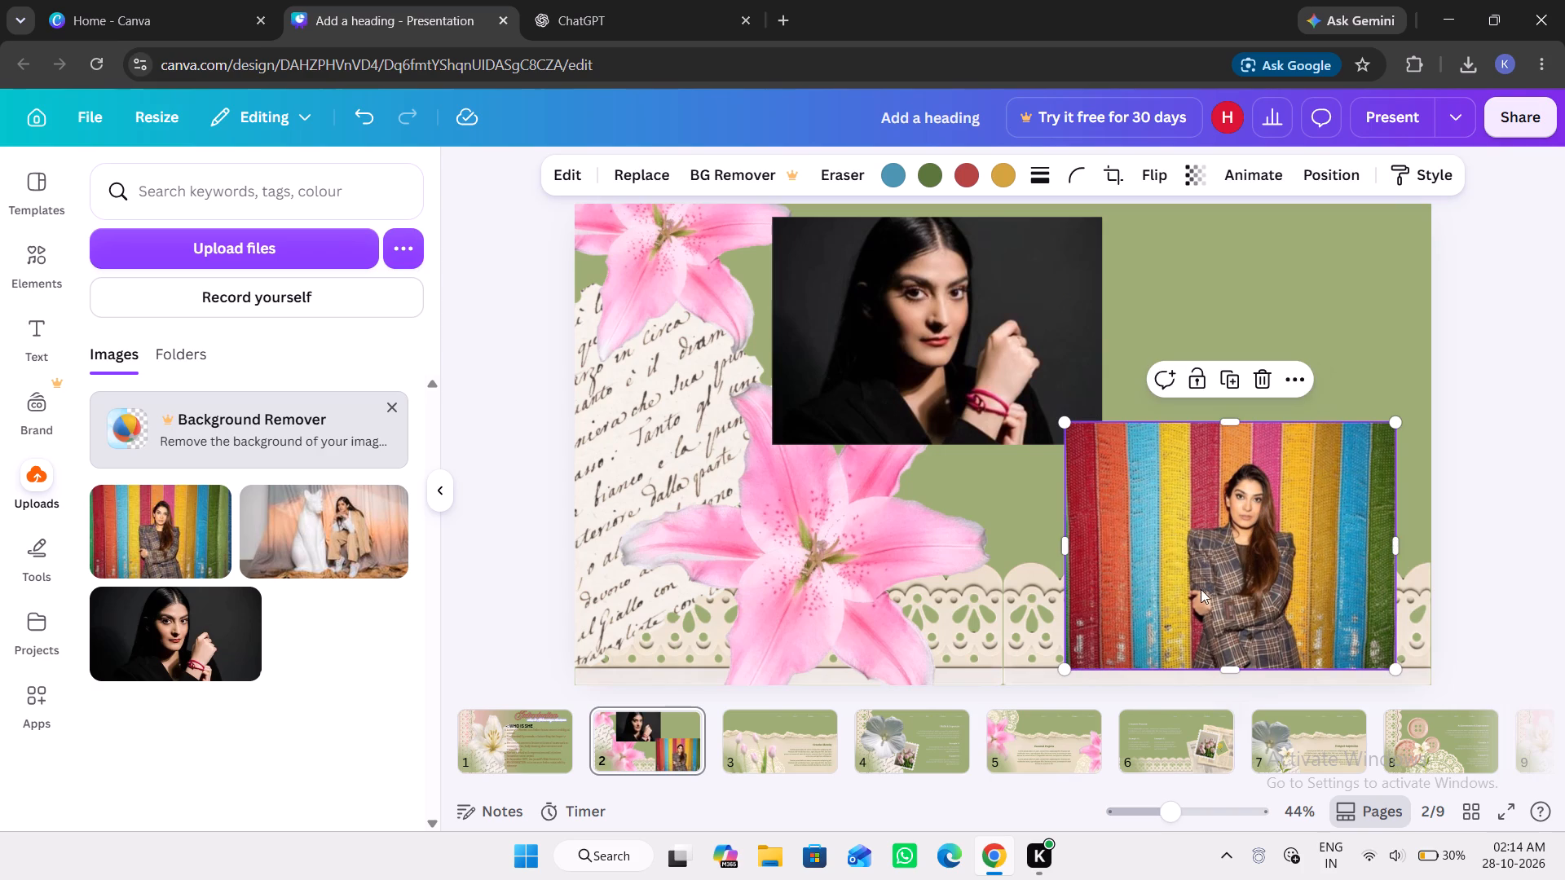
click(1225, 415)
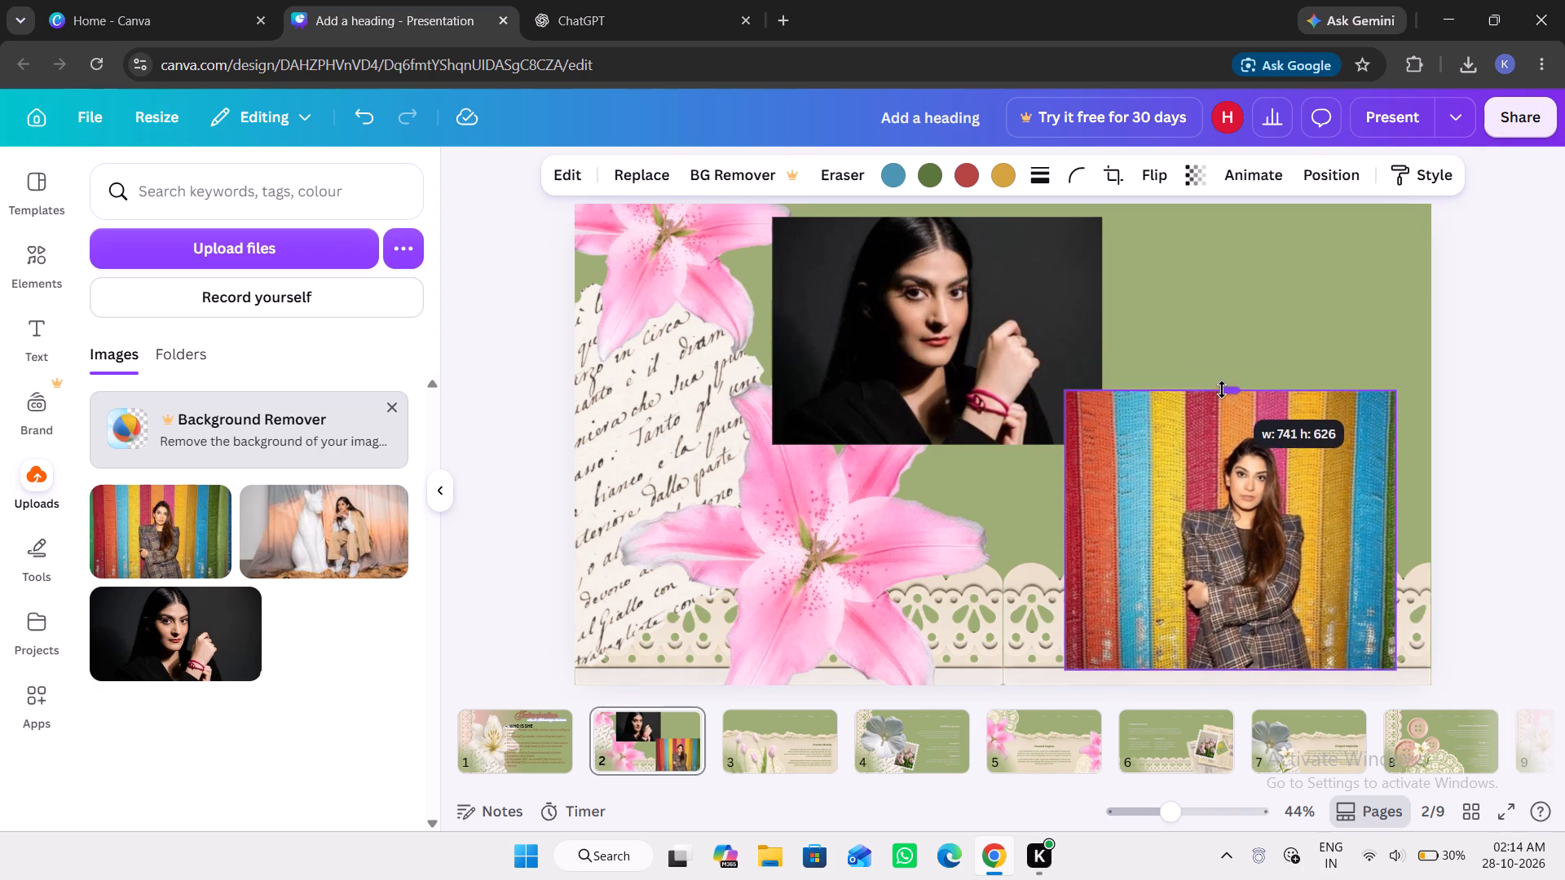
drag(1221, 671, 1223, 680)
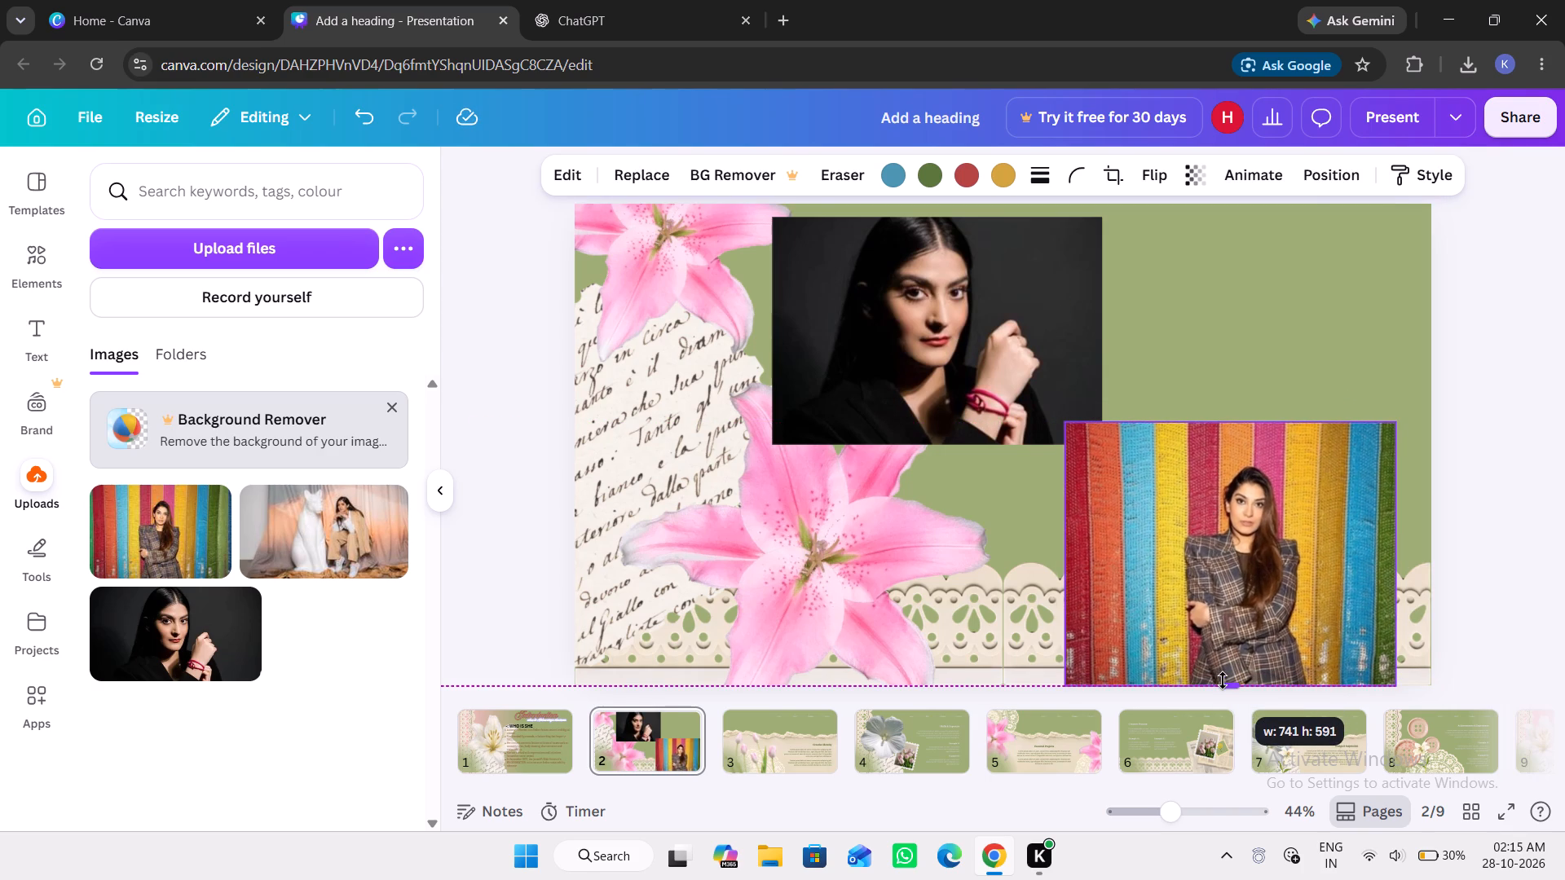
drag(1250, 604, 1246, 565)
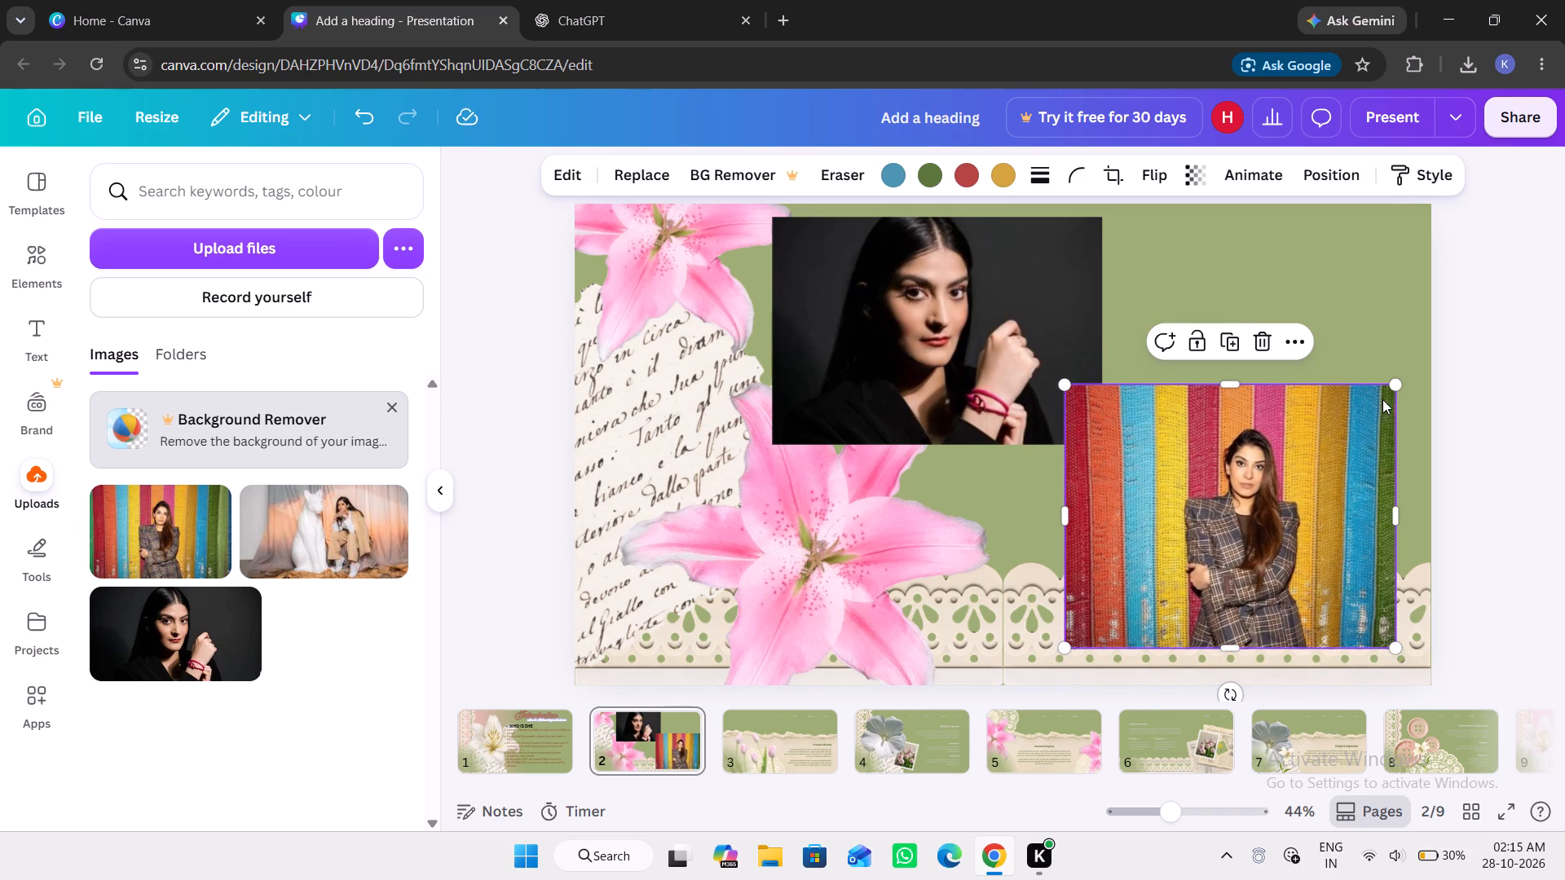
drag(1386, 389, 1373, 403)
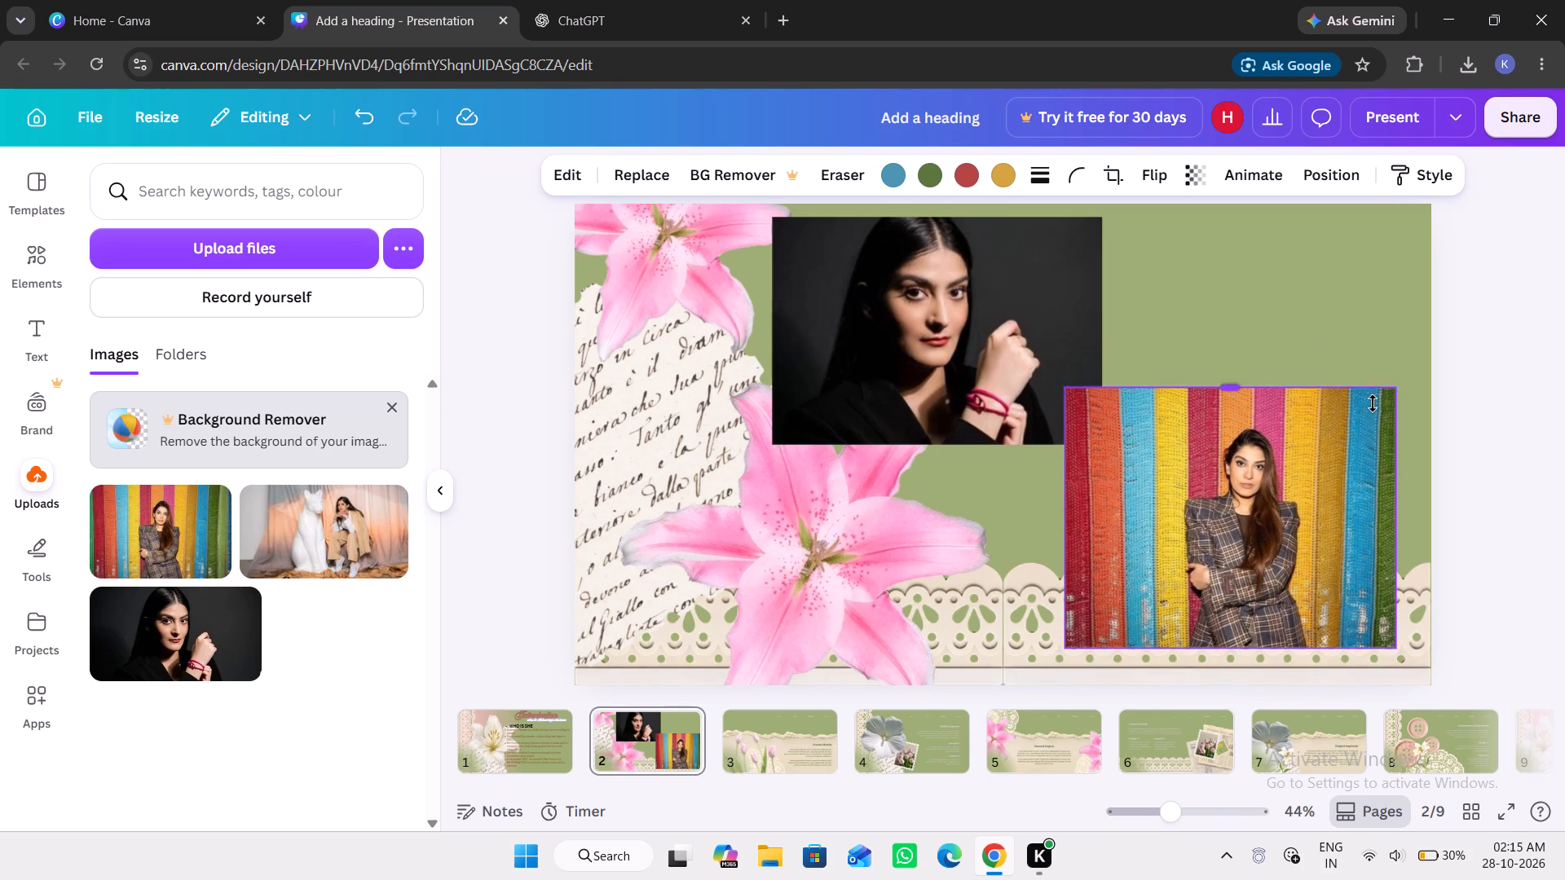
drag(1373, 403, 1303, 384)
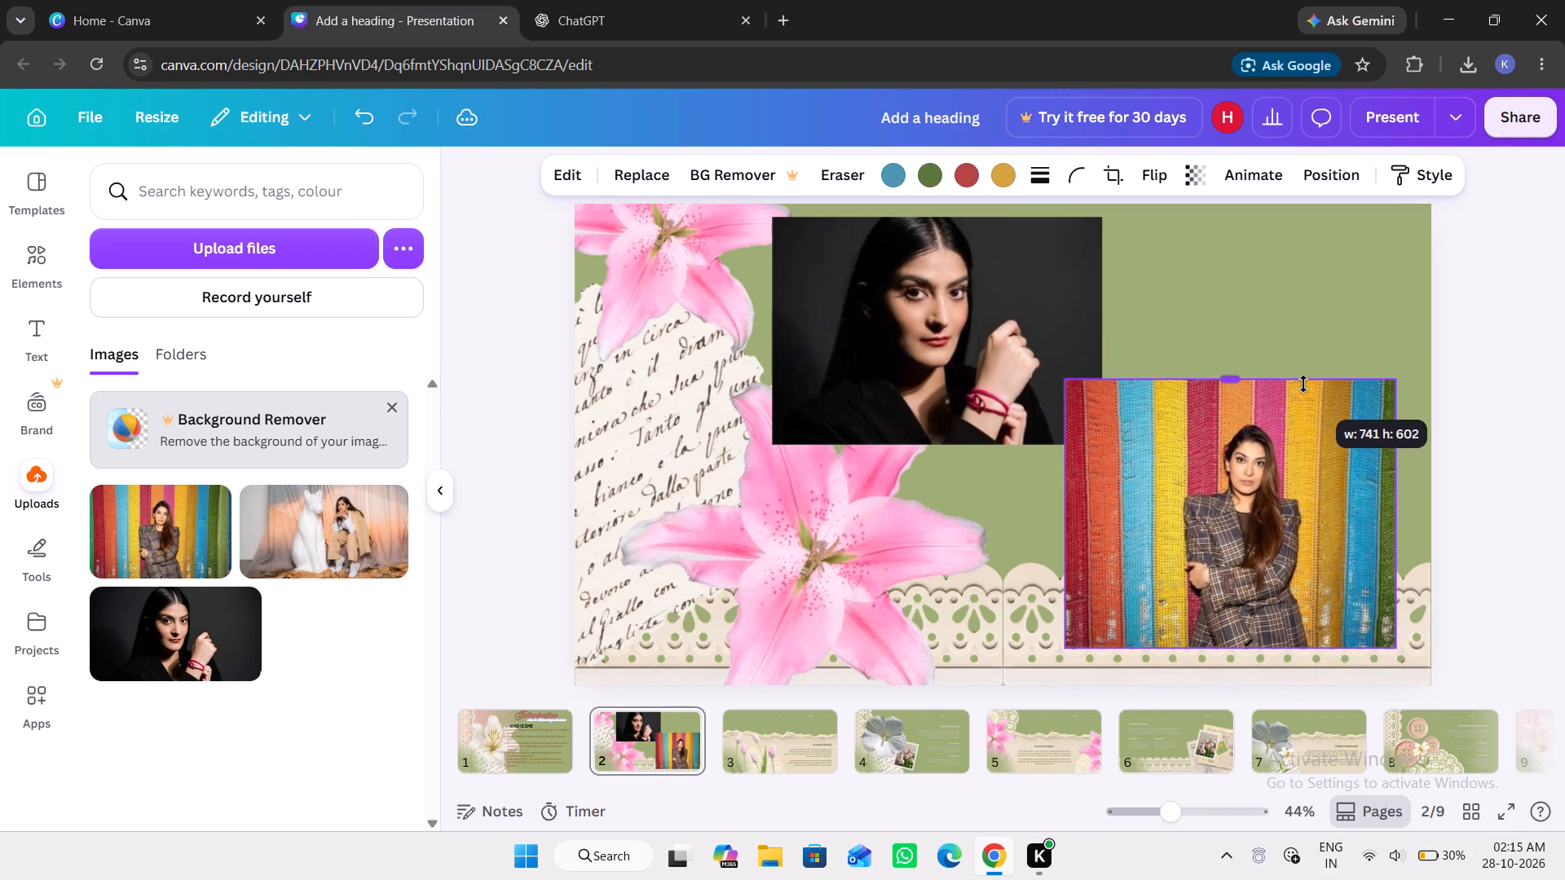
drag(1303, 384, 1335, 419)
click(1254, 487)
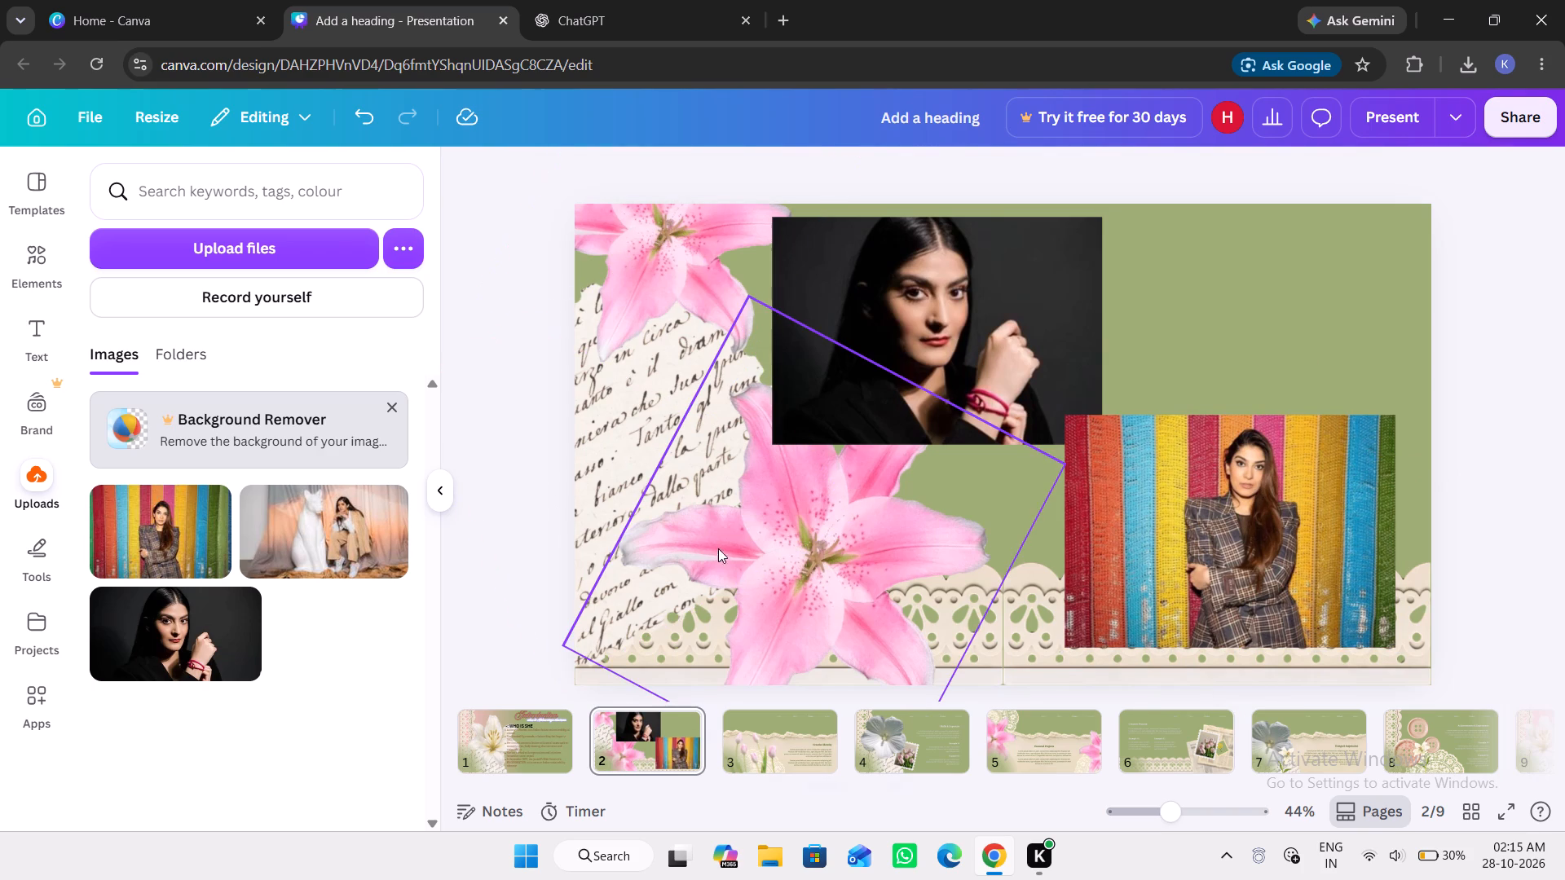
Move the large lily to page 2's upper-right corner and the smaller lily to just below the dark-background portrait.
drag(735, 527, 983, 413)
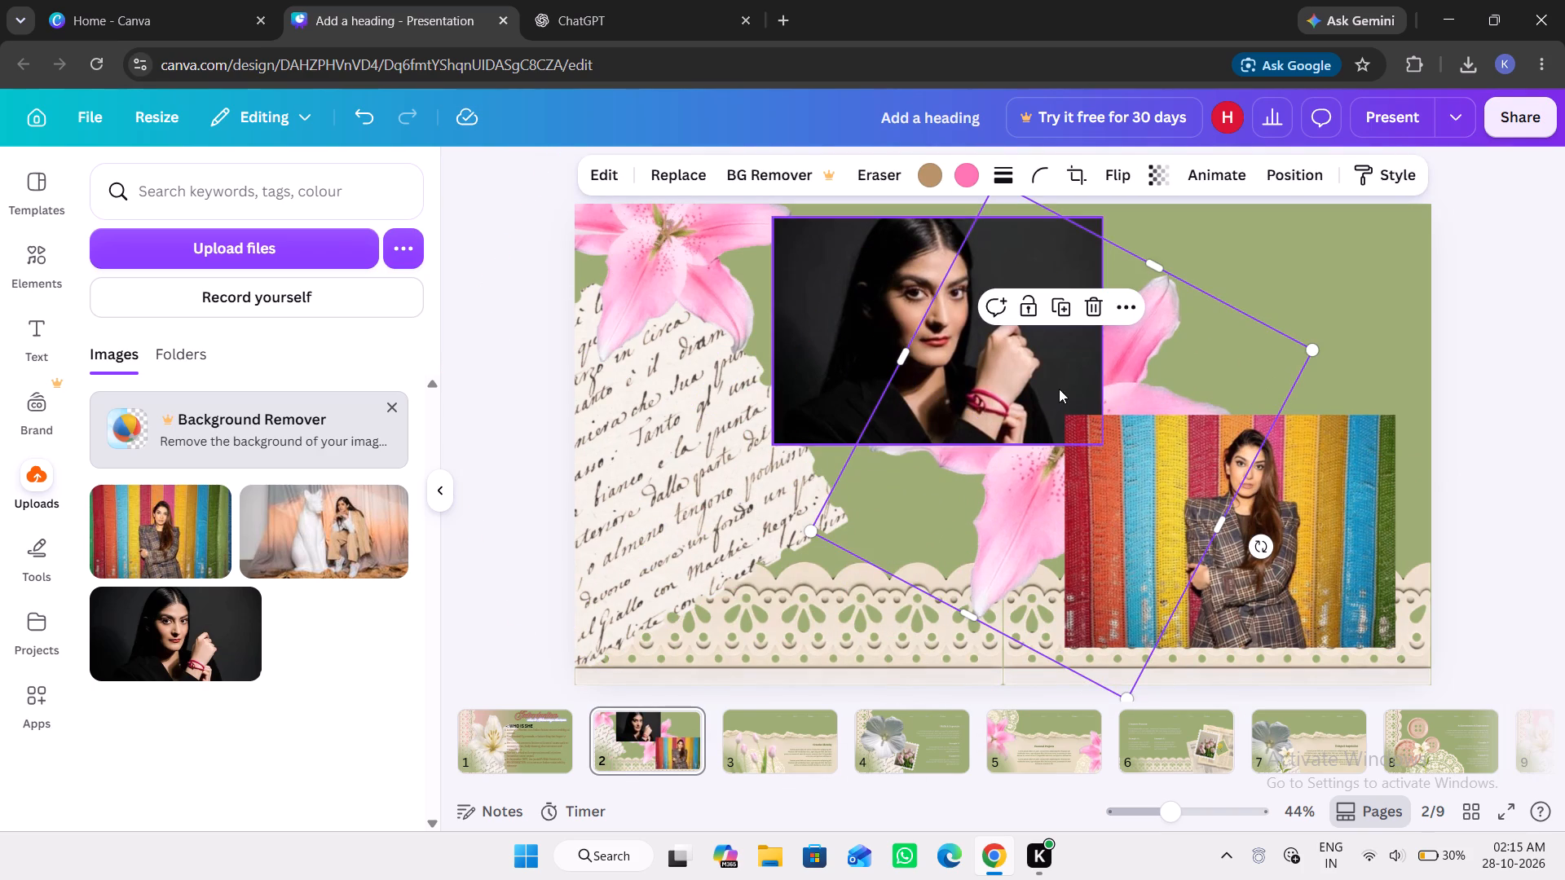
drag(1122, 372, 1303, 301)
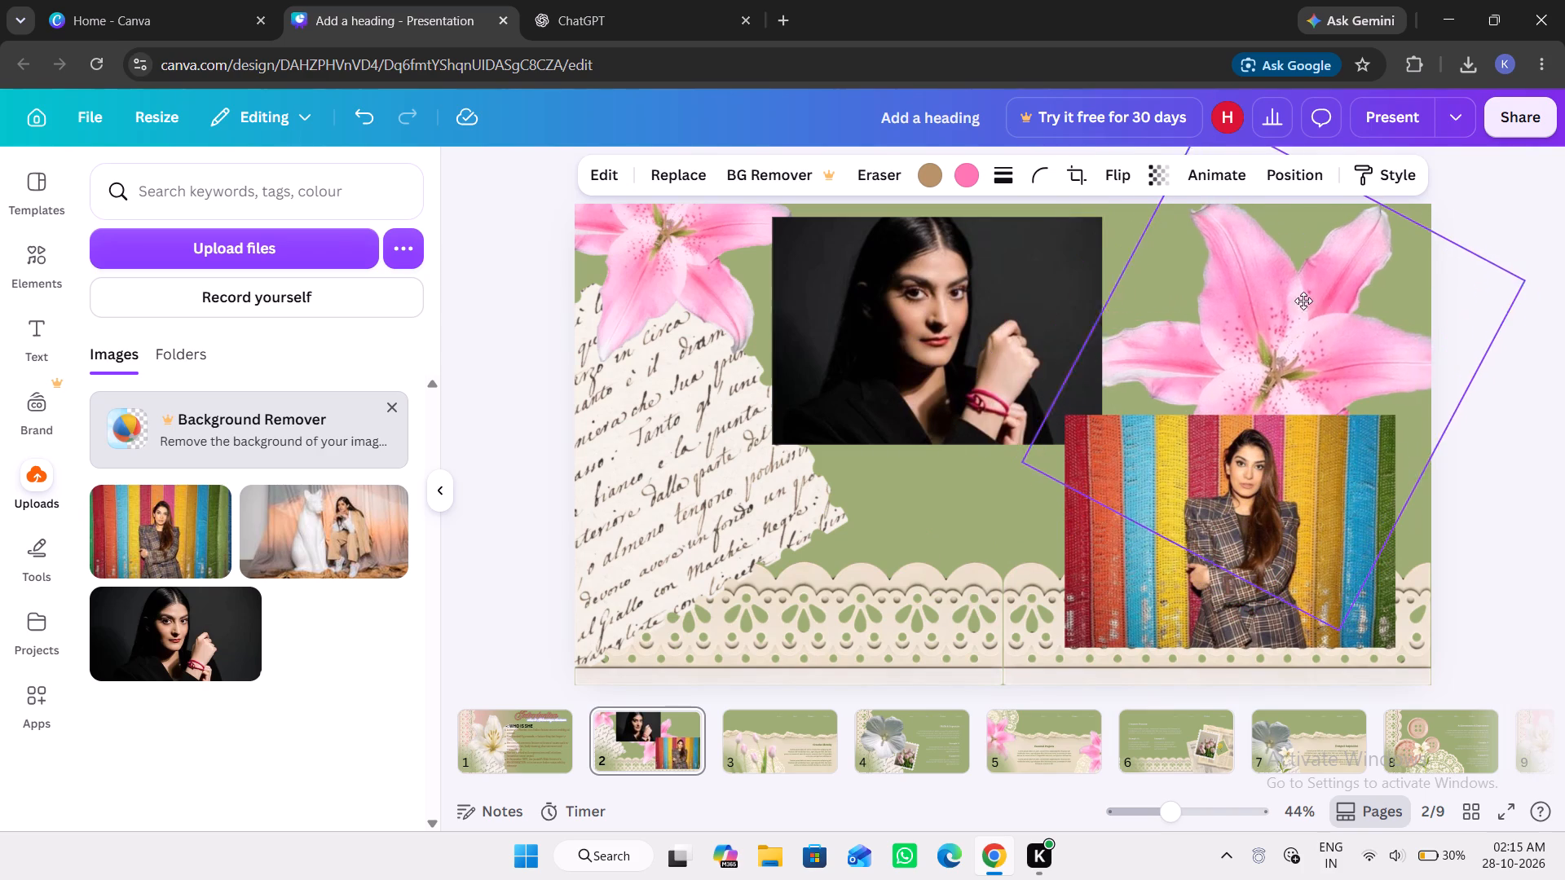
drag(1303, 301, 1297, 297)
drag(687, 263, 875, 561)
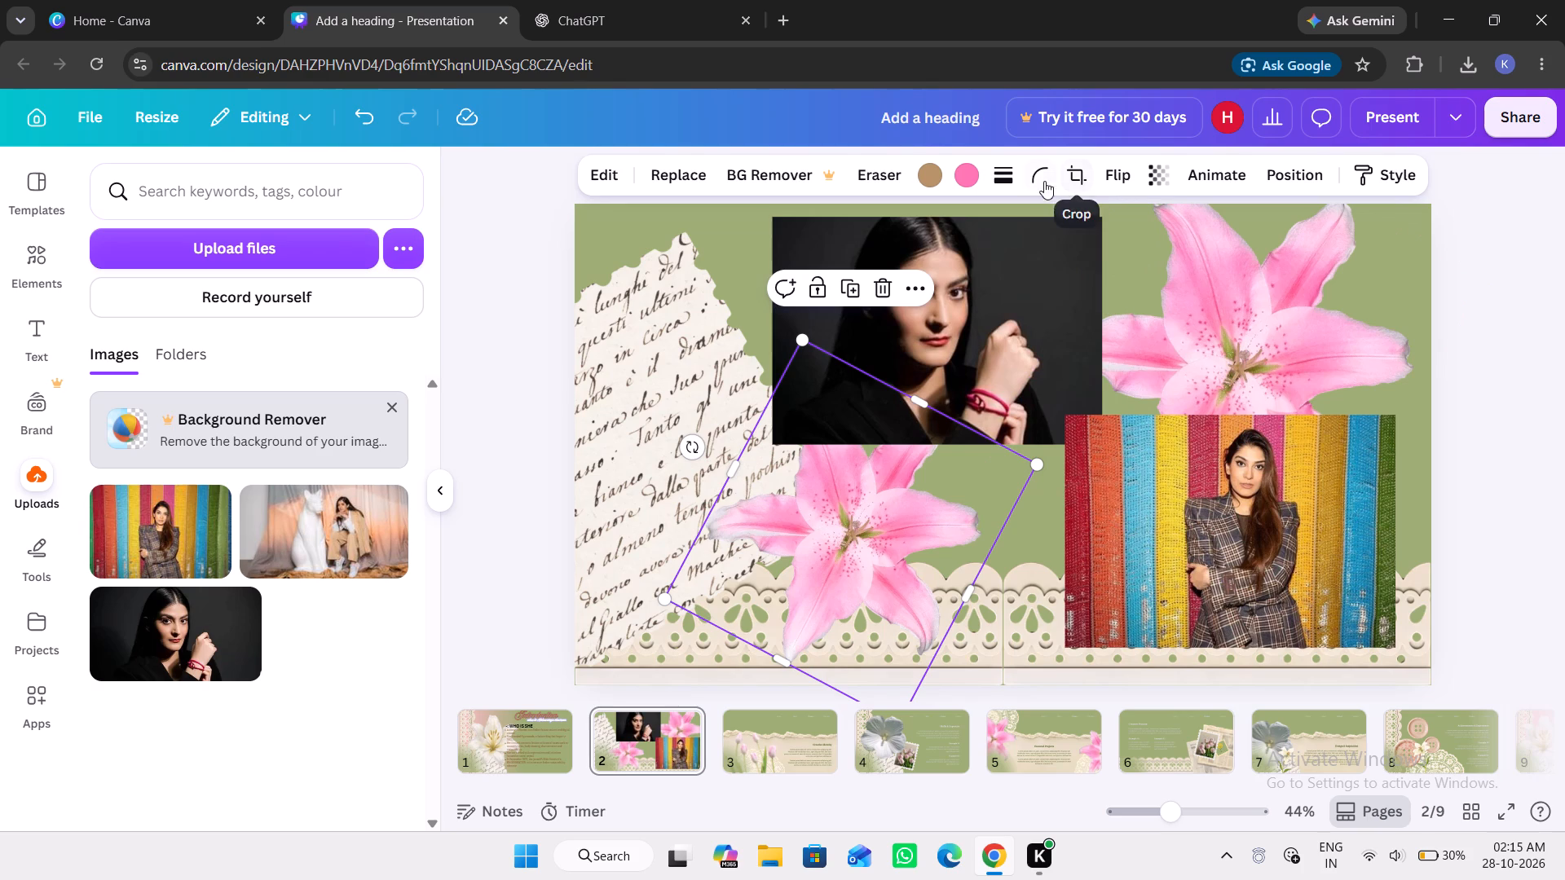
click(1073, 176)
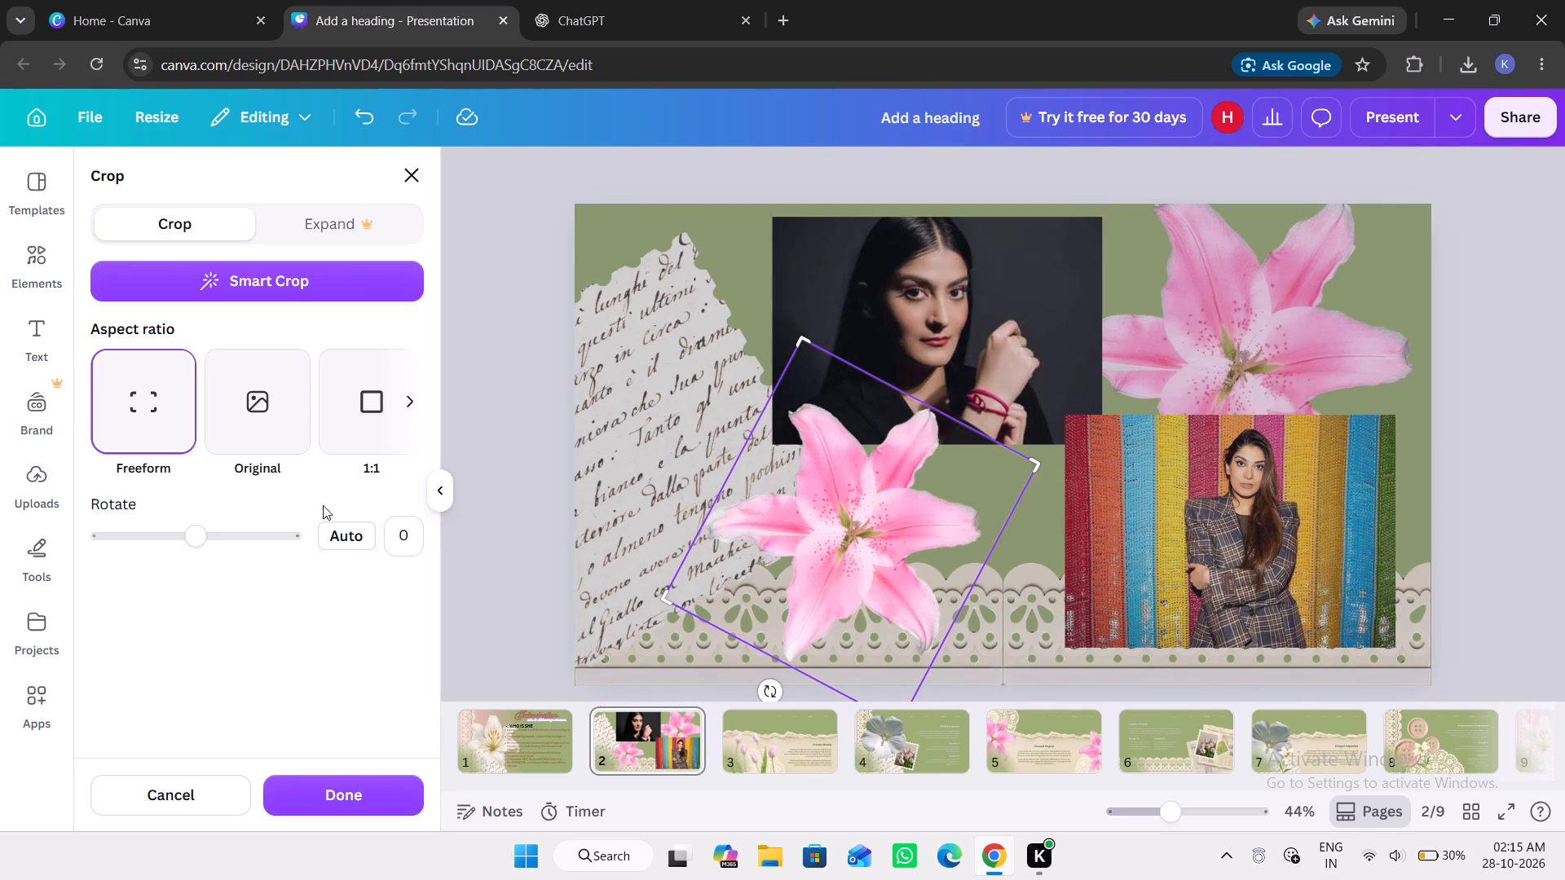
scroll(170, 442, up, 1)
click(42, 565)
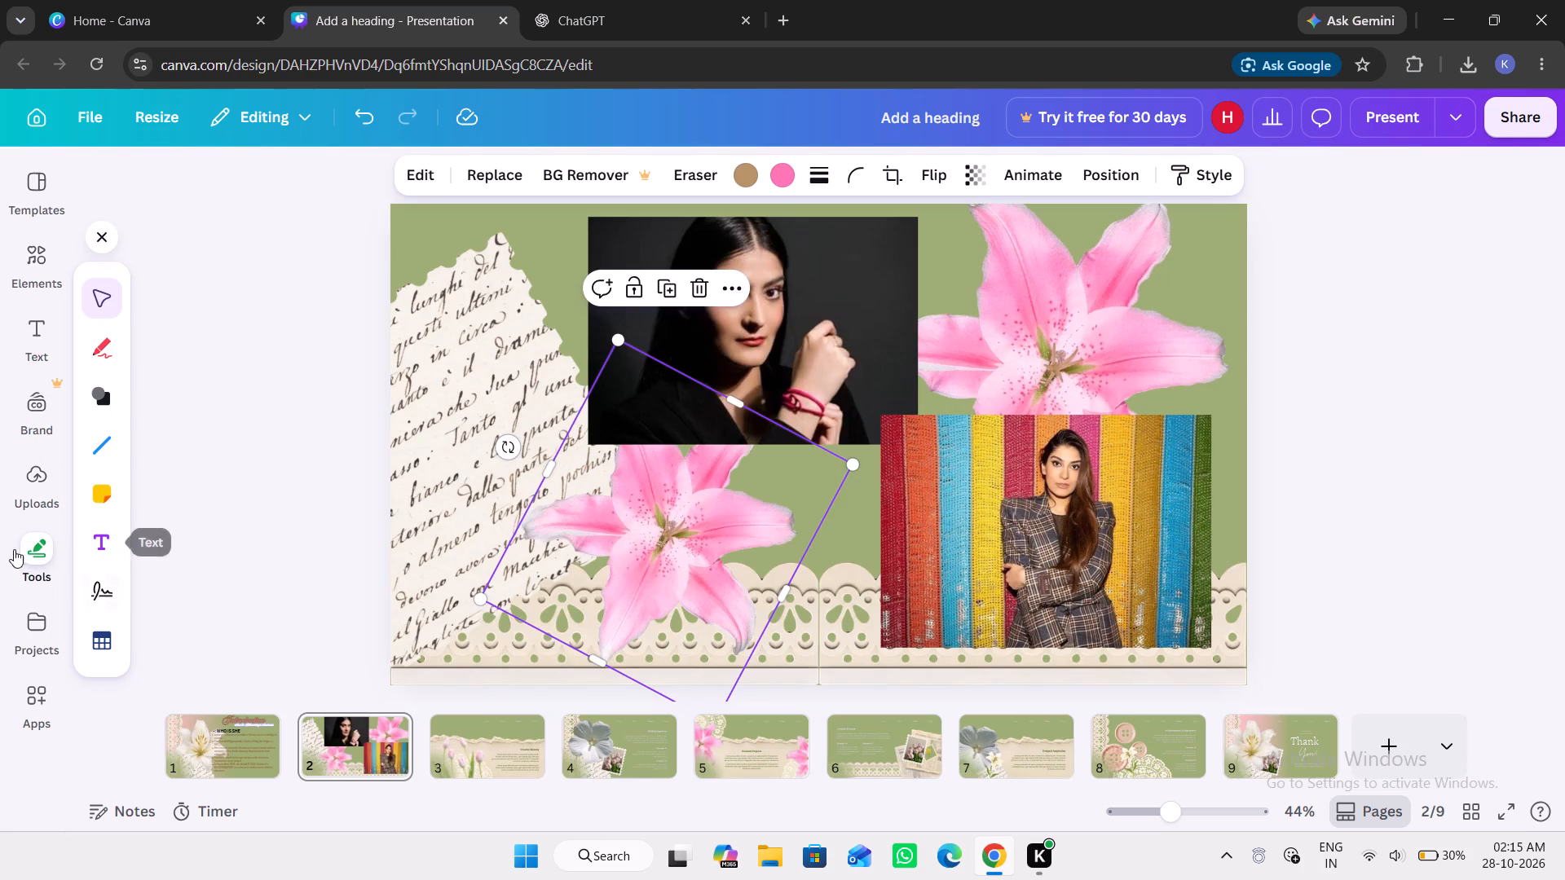
Search the elements for "frame" and add the dark red scalloped-edge stamp graphic to page 2.
click(44, 262)
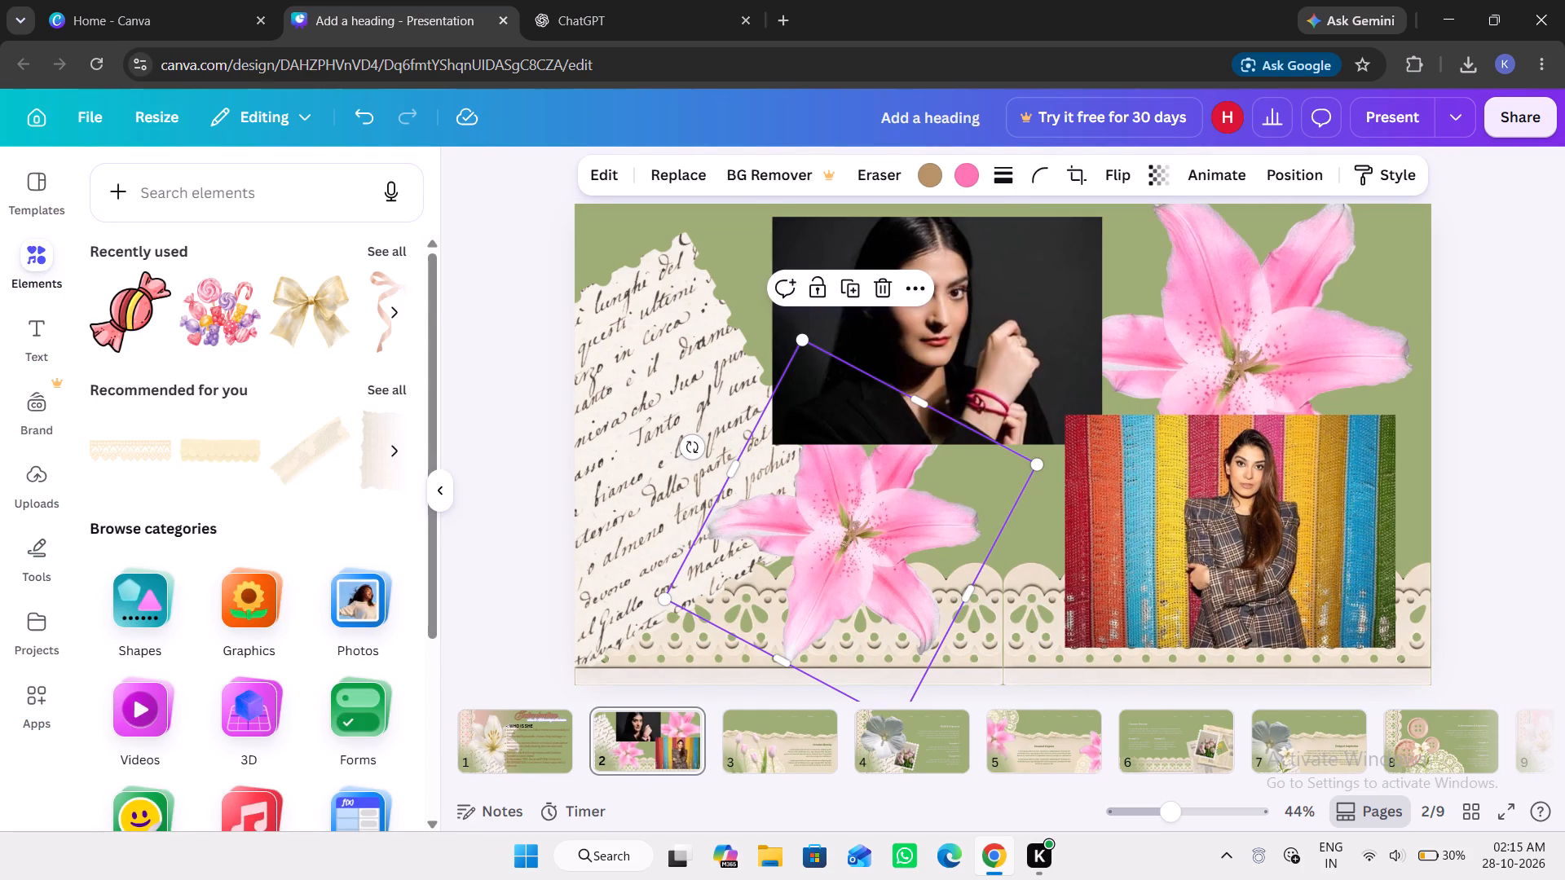
click(253, 203)
text(frame)
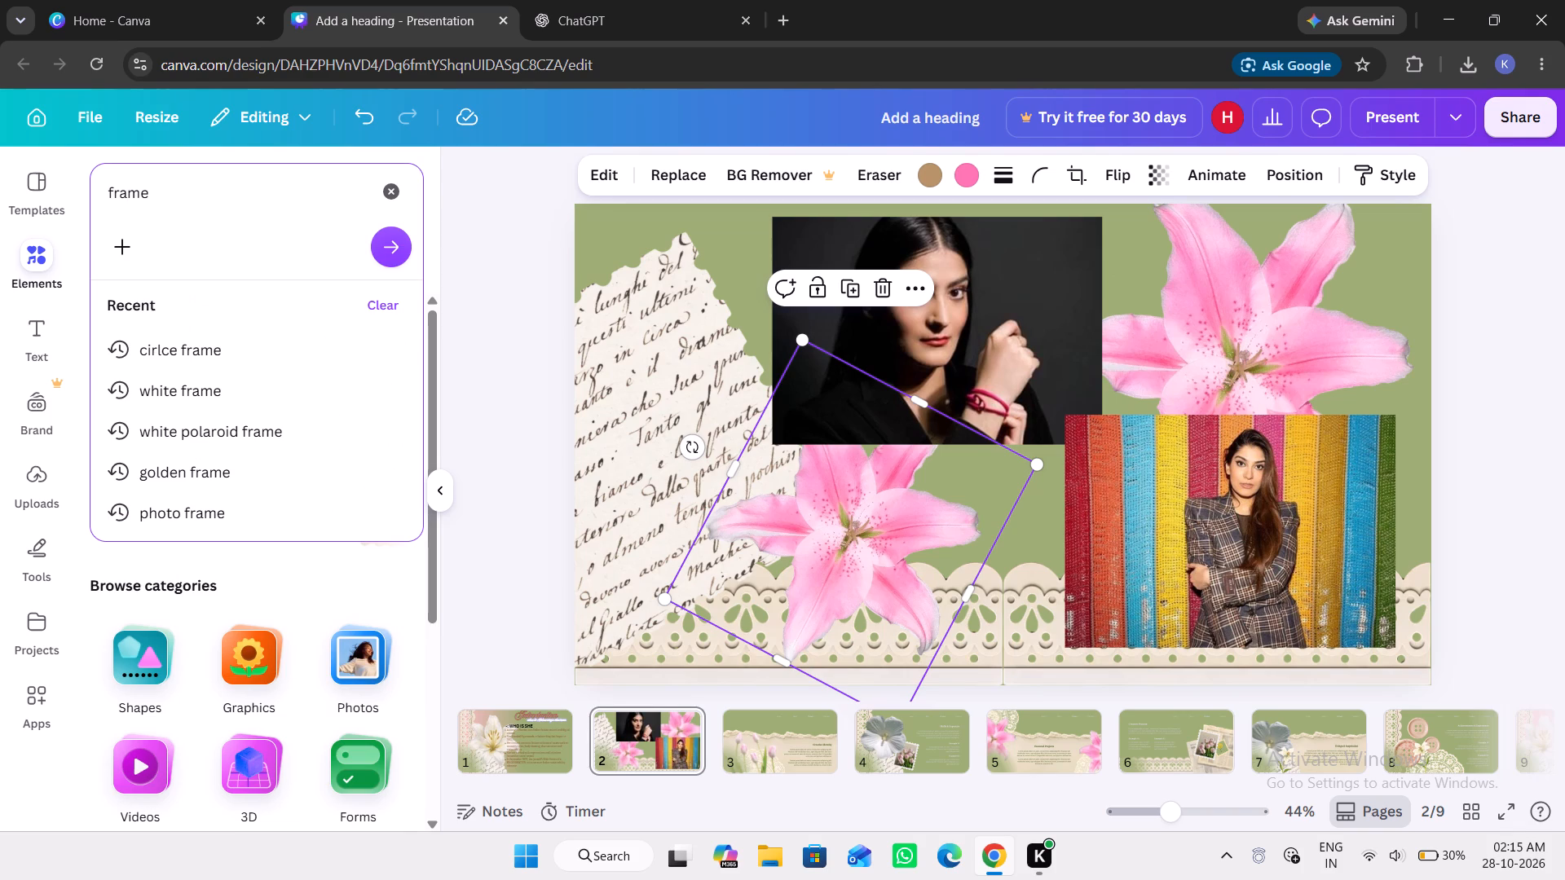
key(Return)
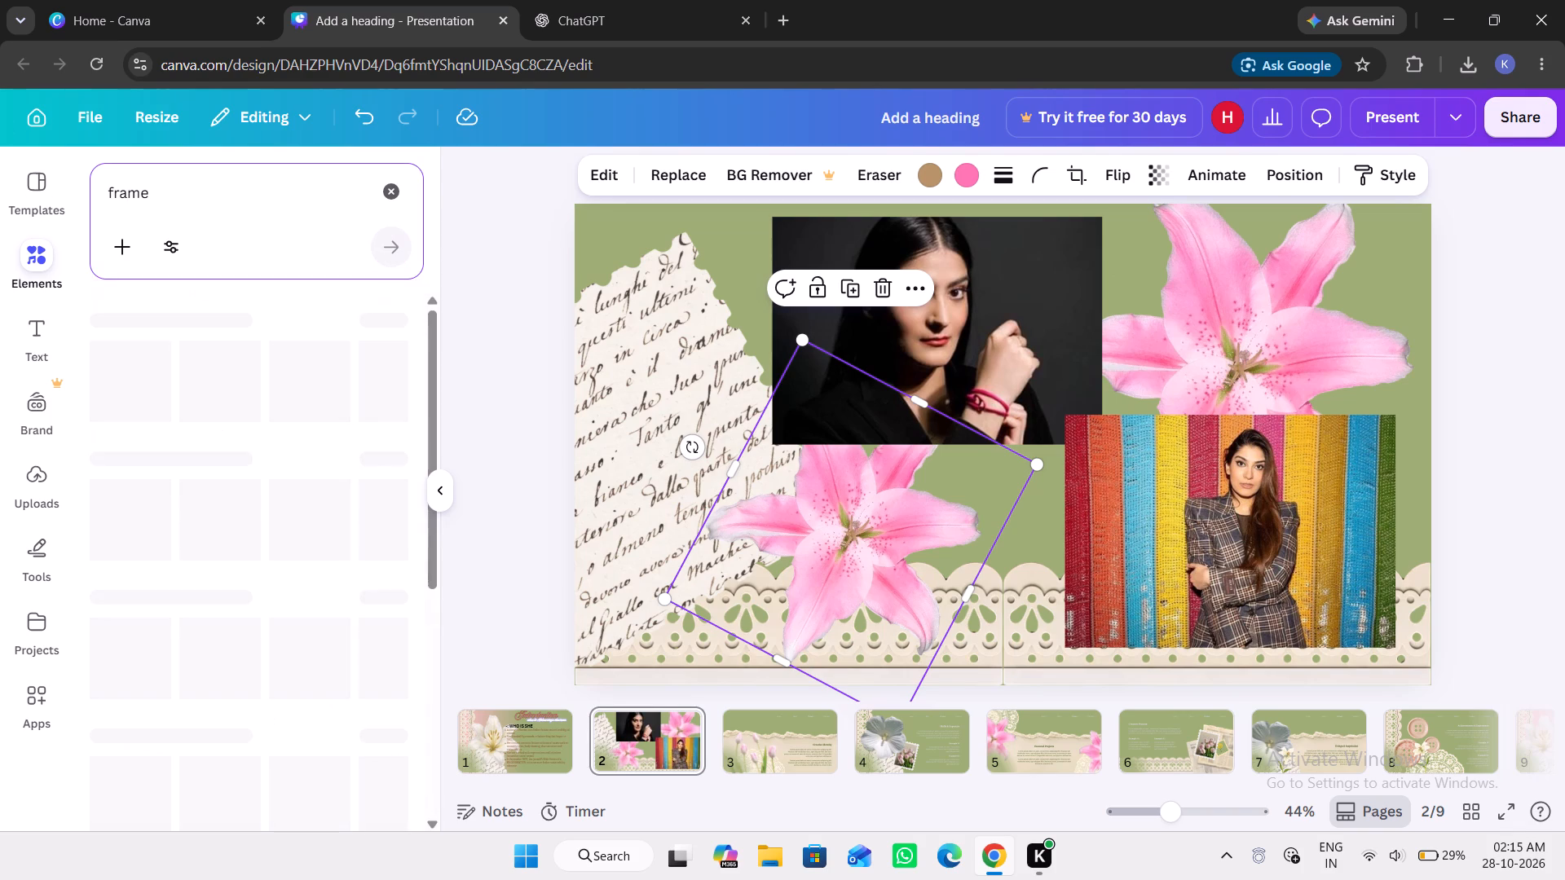
scroll(168, 544, down, 1)
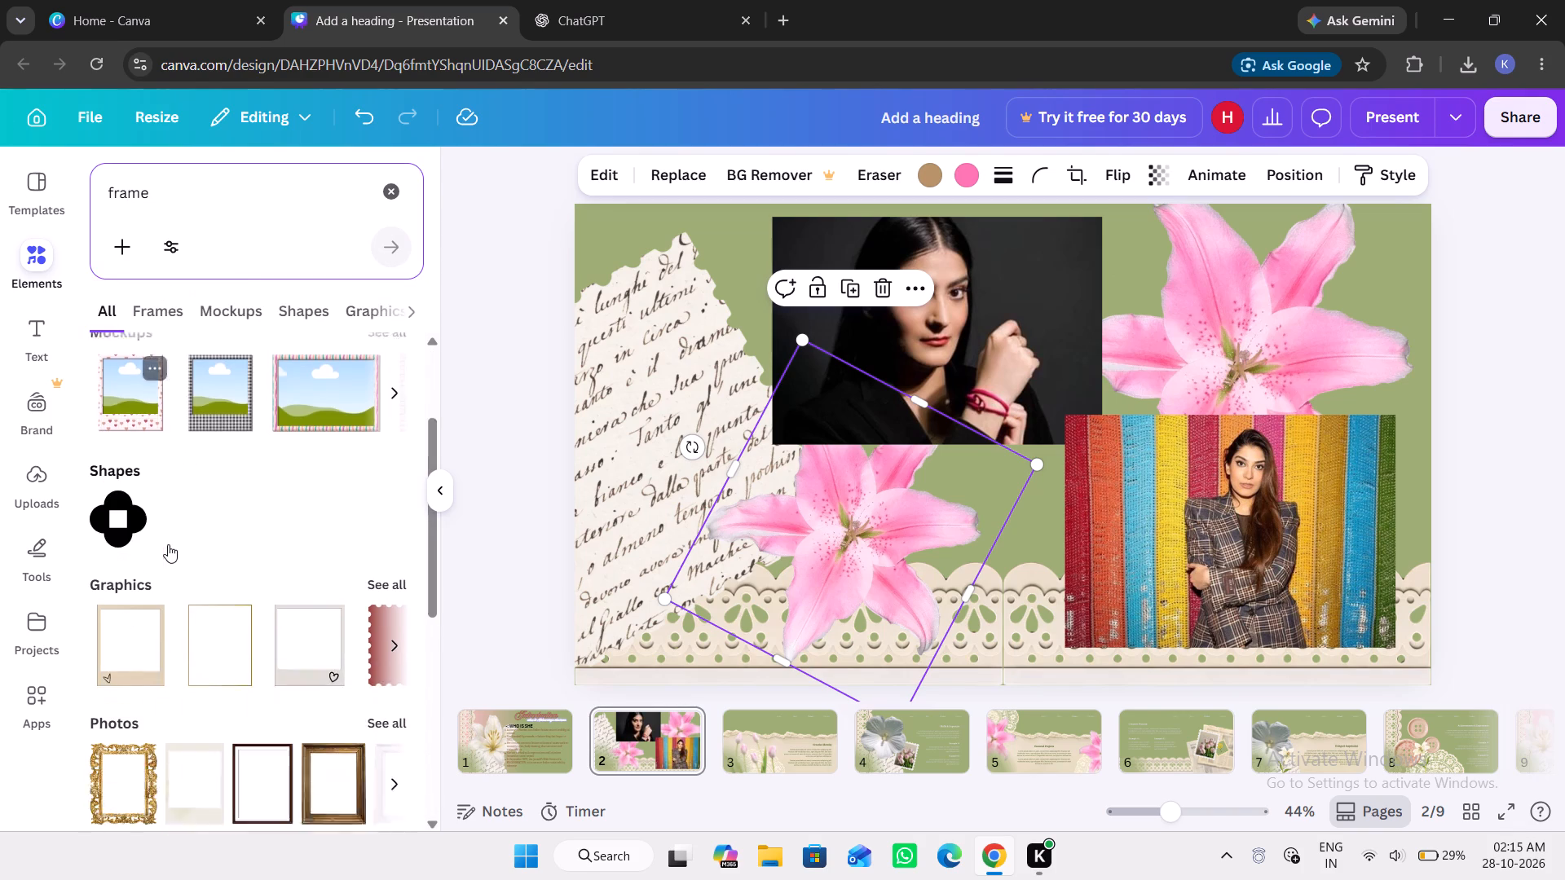
scroll(168, 544, down, 6)
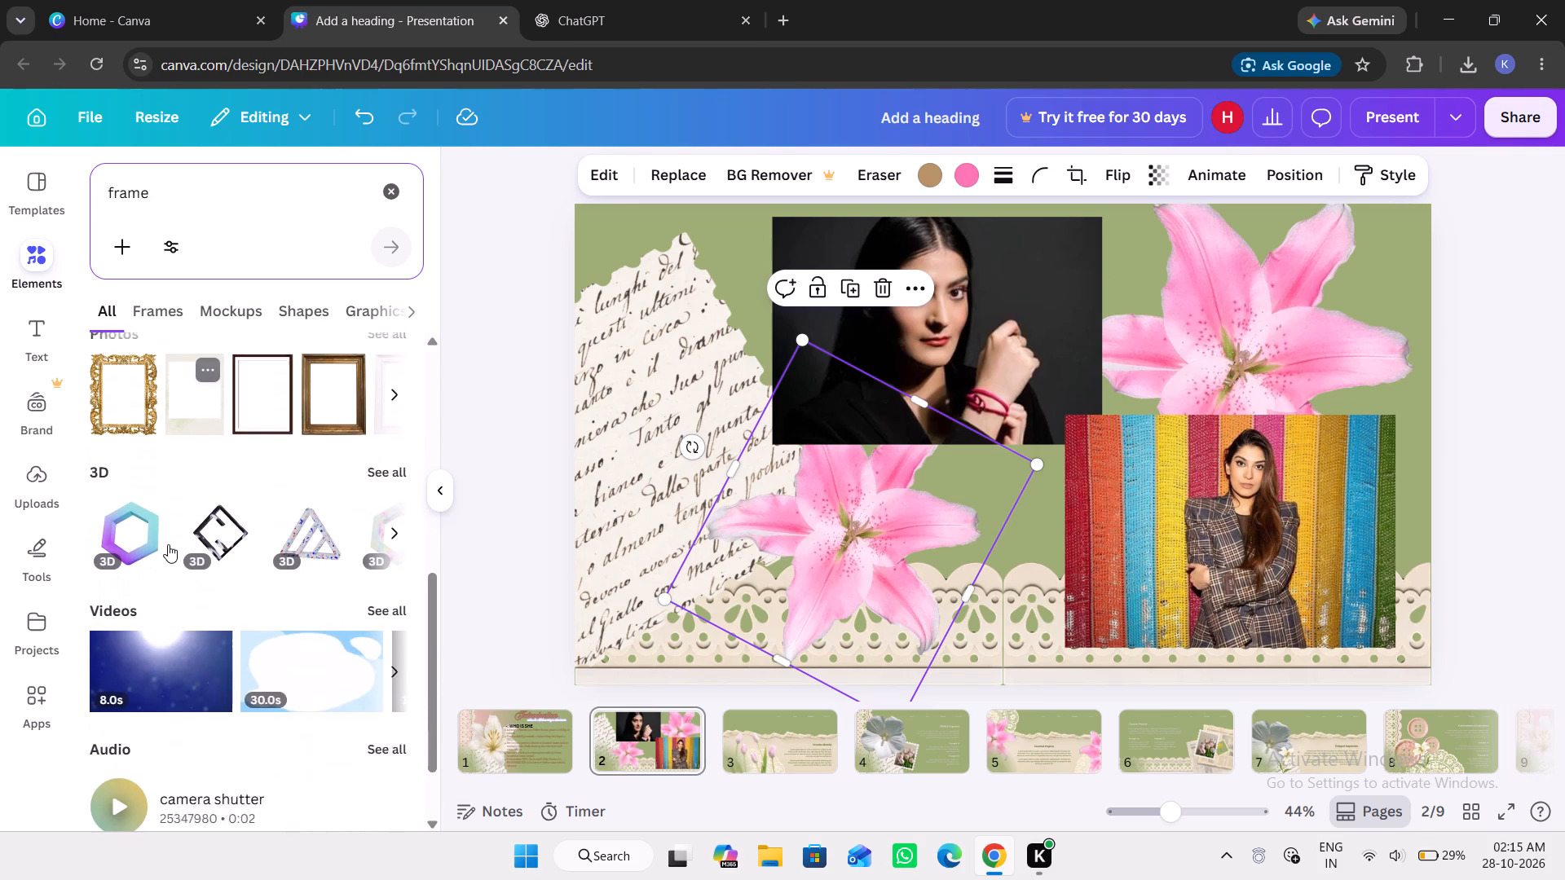
scroll(168, 544, down, 3)
scroll(168, 544, up, 3)
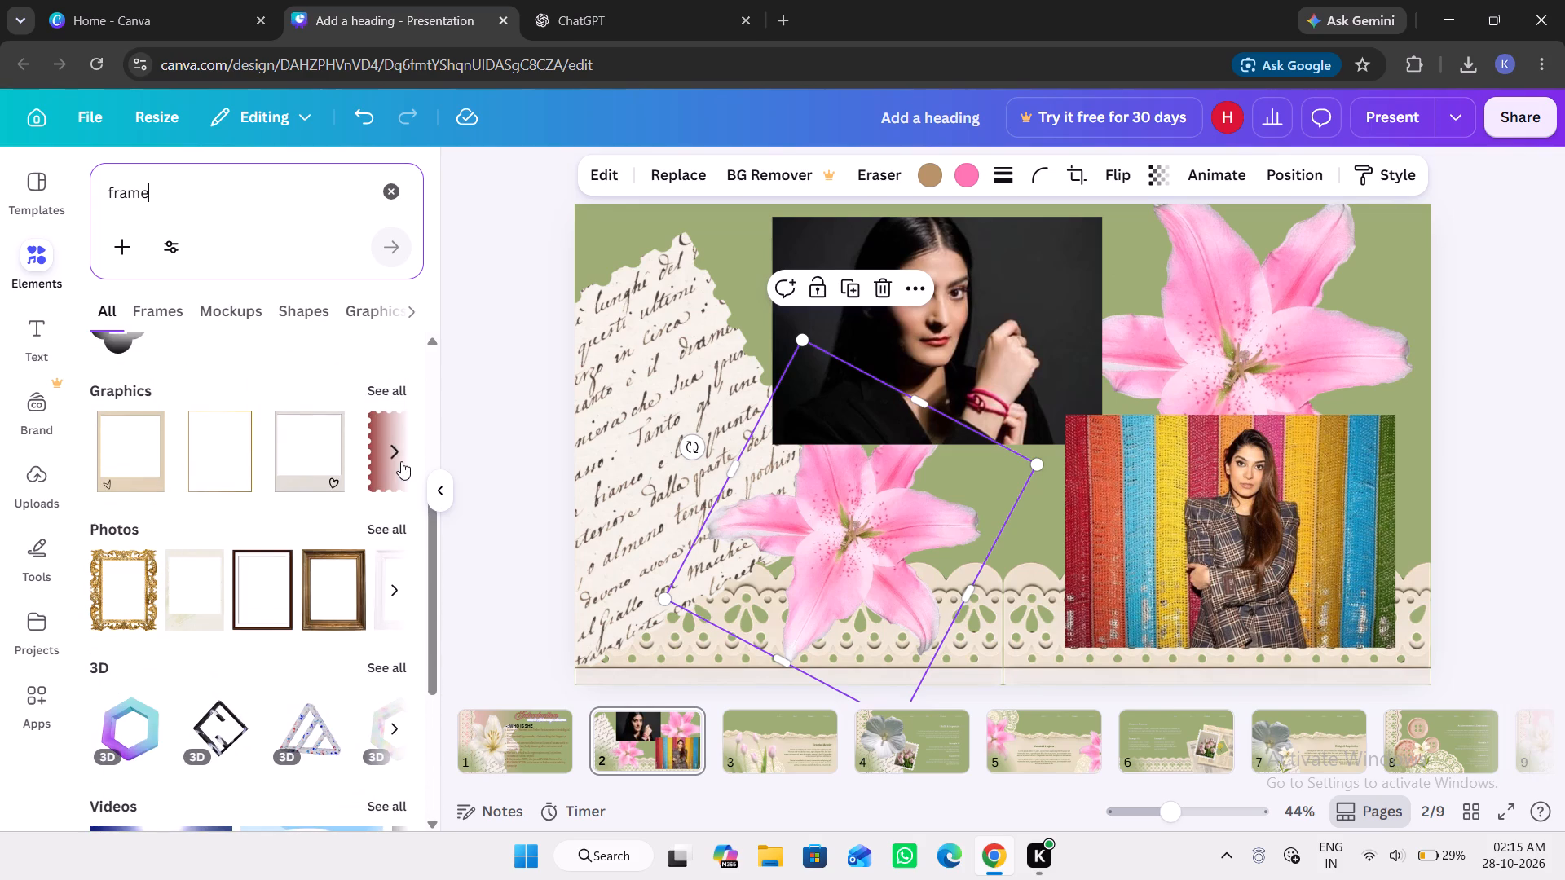
click(399, 455)
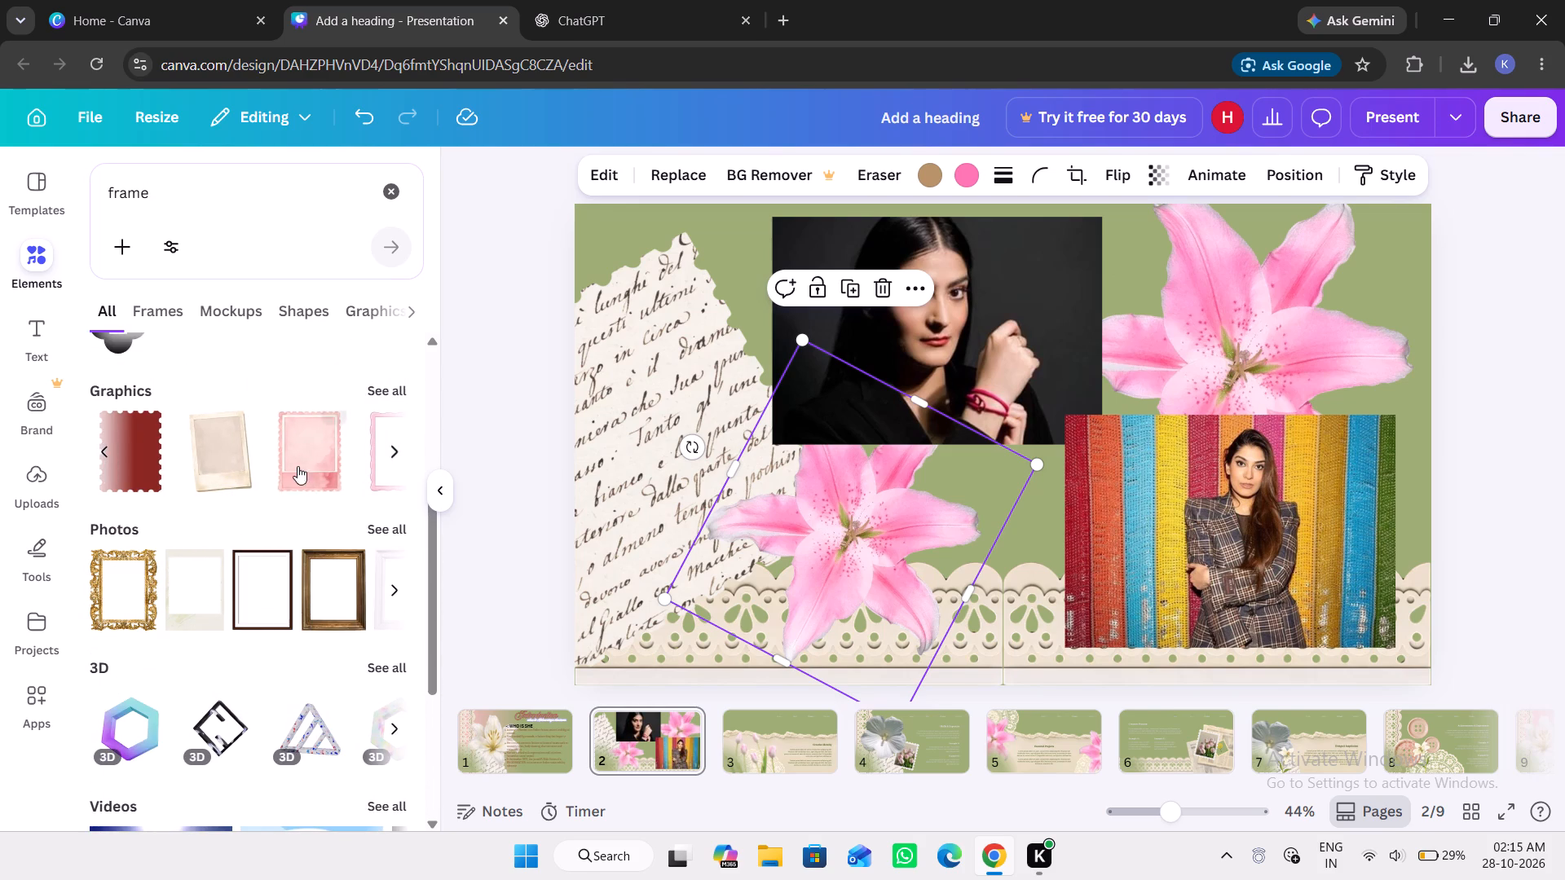
click(390, 455)
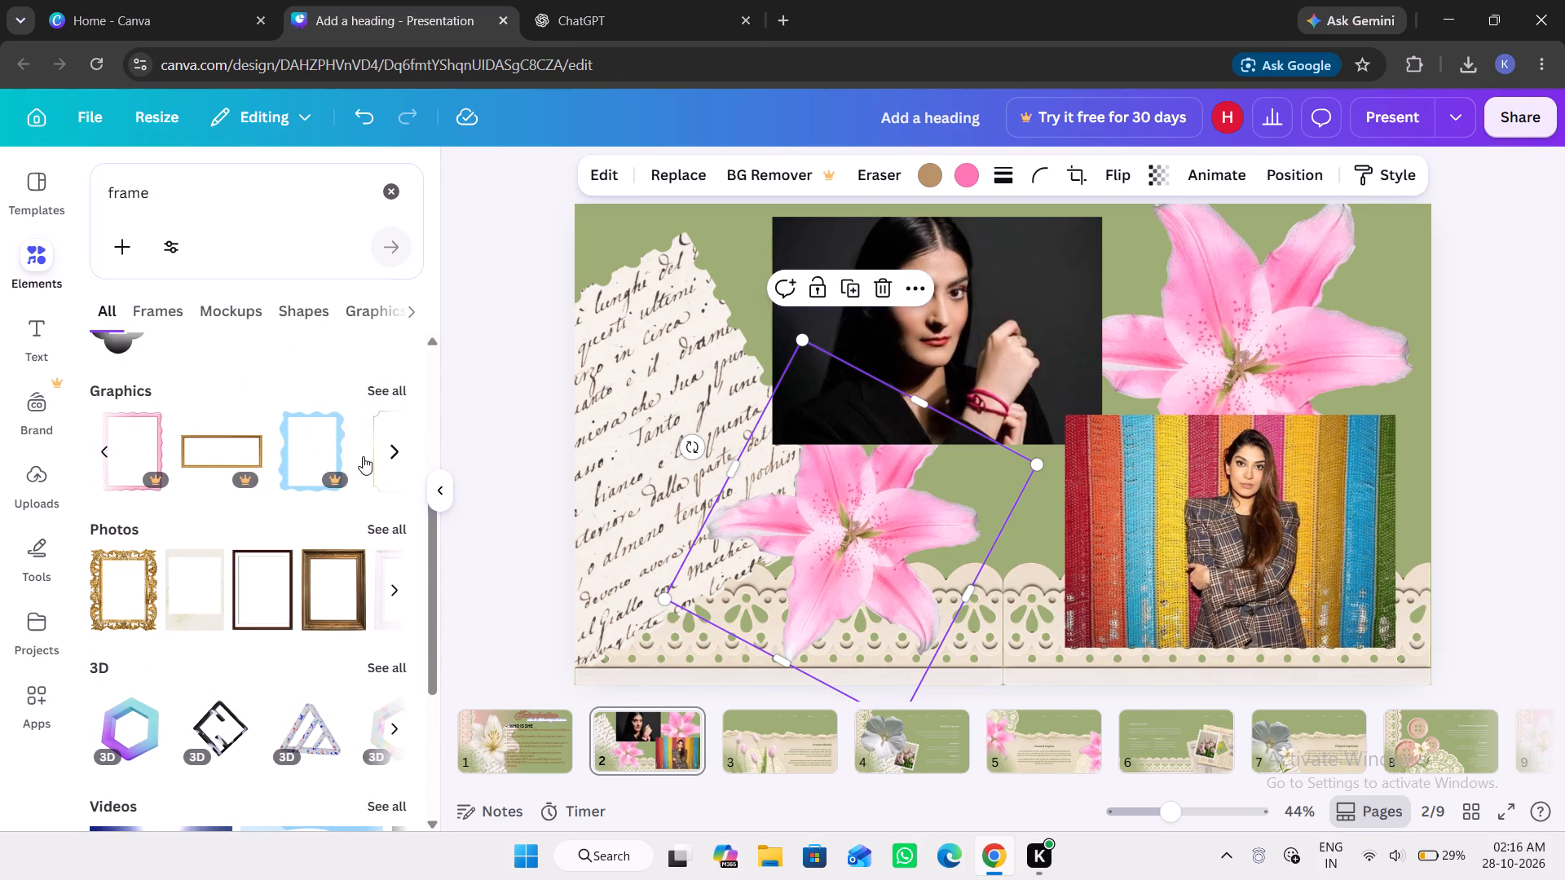
click(103, 453)
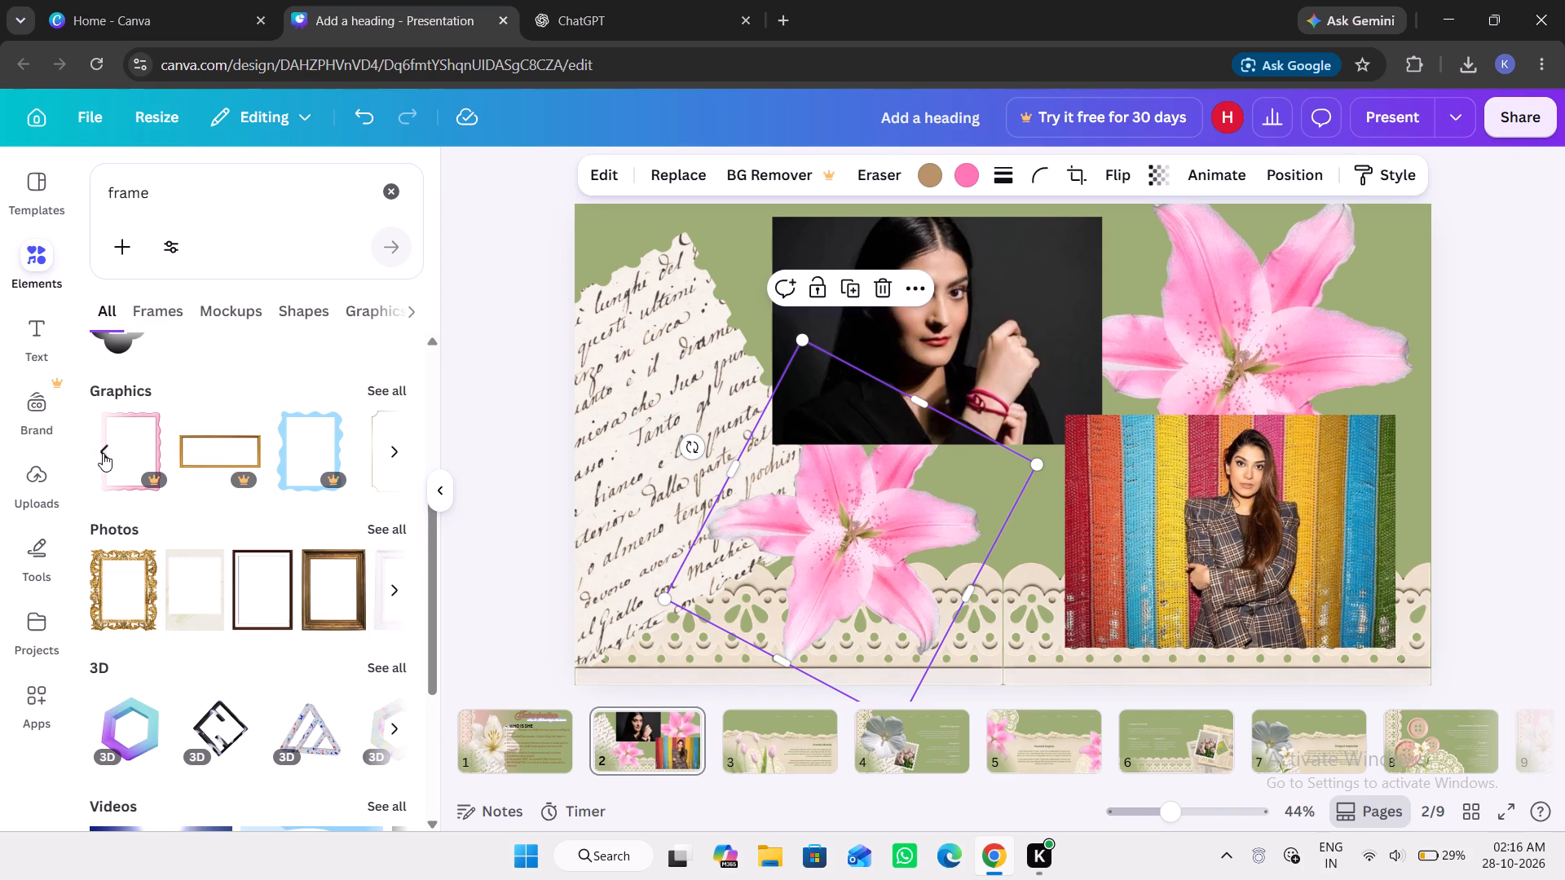
click(119, 455)
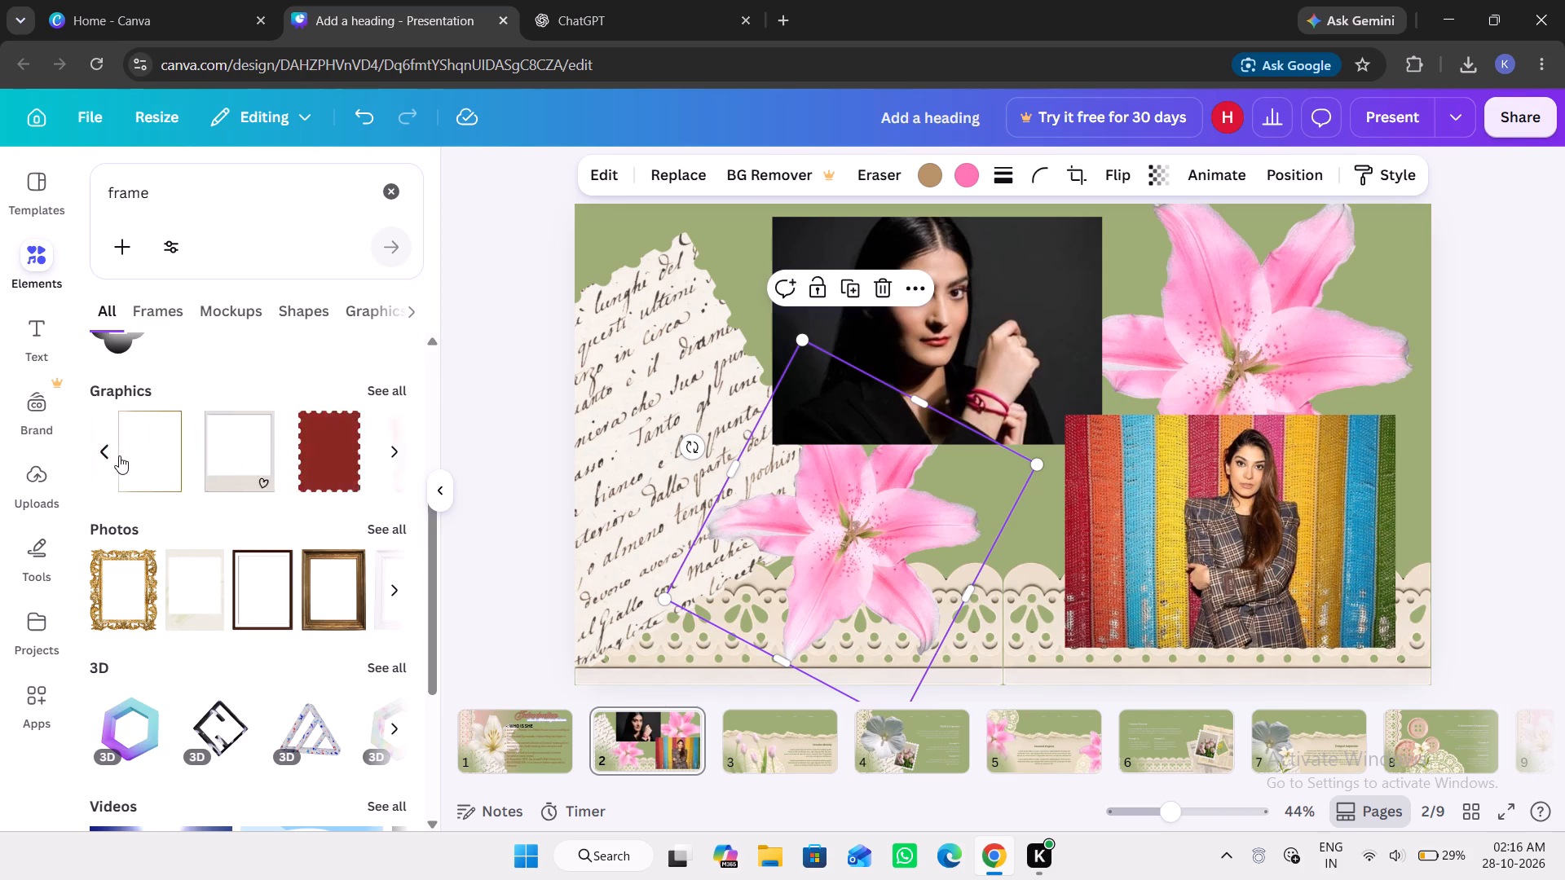
click(370, 469)
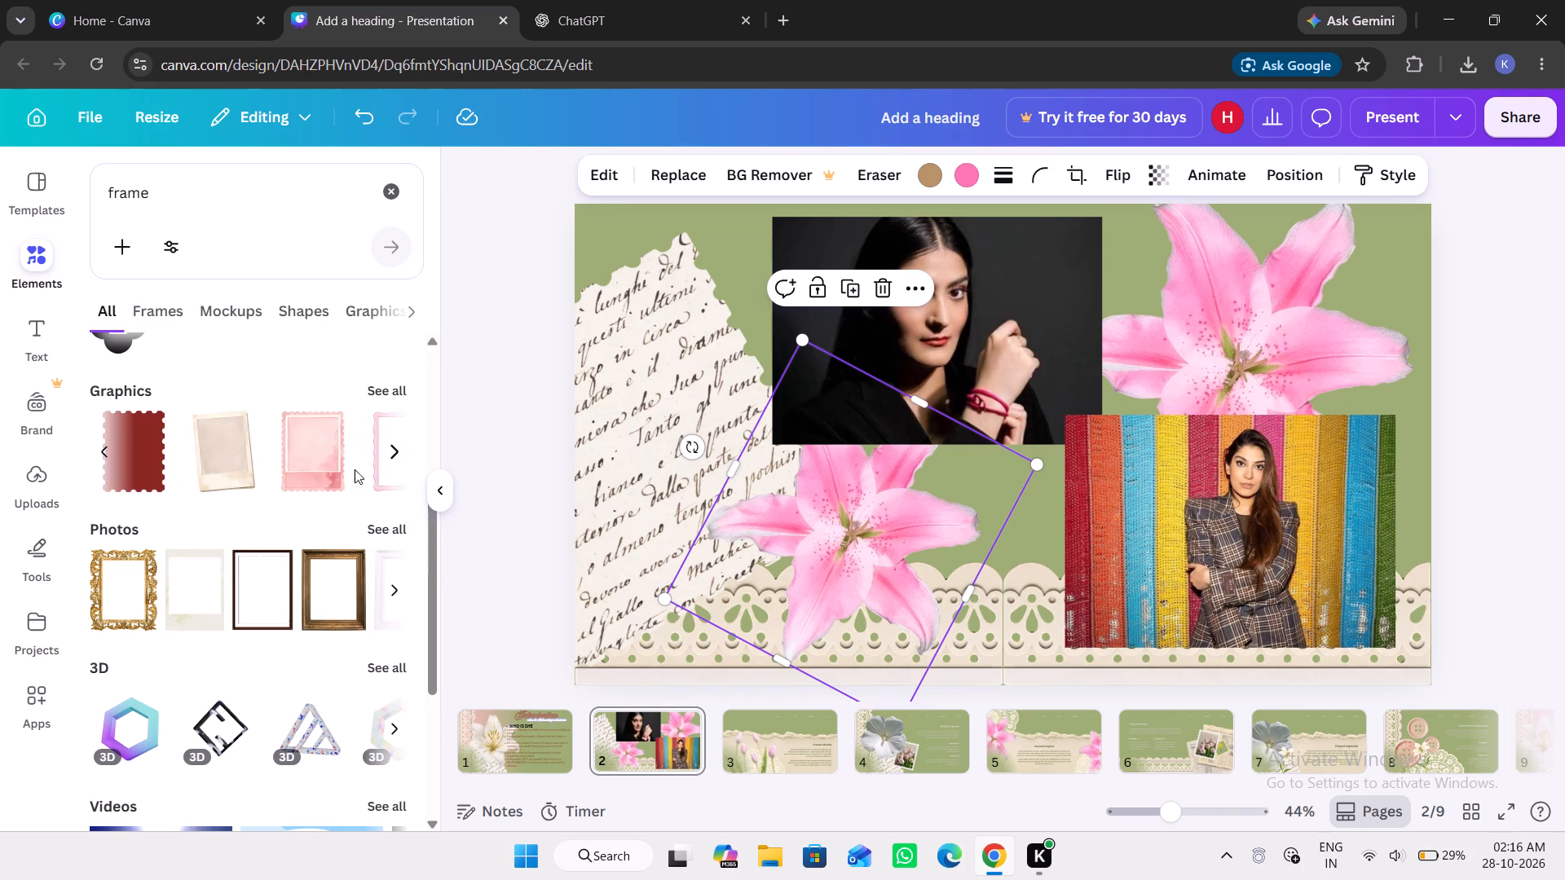
click(140, 459)
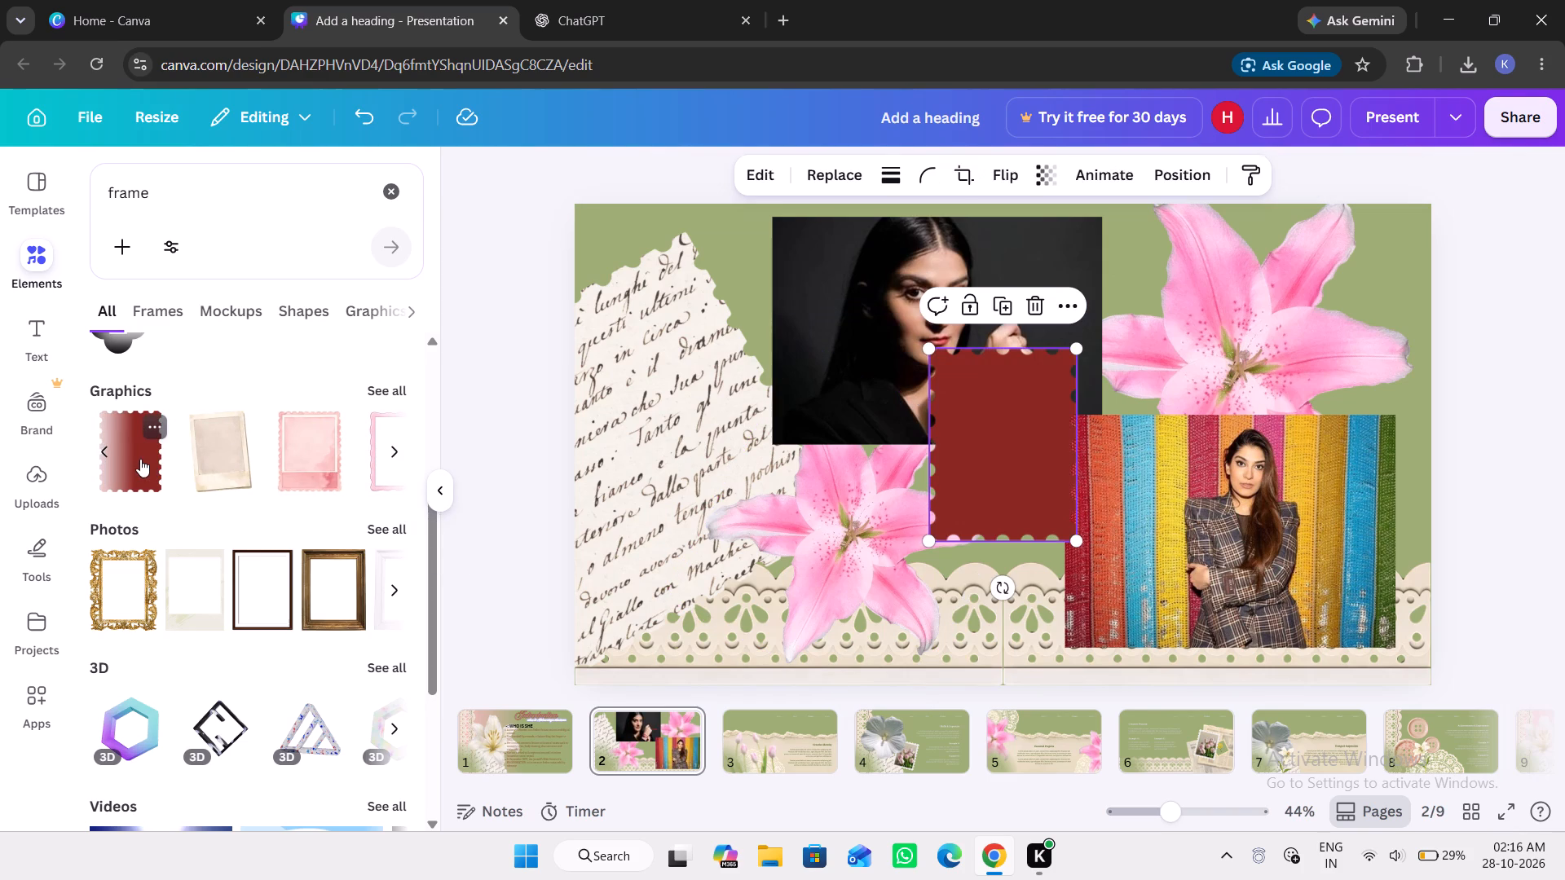
Place the dark red stamp graphic below the portrait beside the lower lily, and shift the striped-backdrop photo left behind its edge.
drag(1064, 492, 1108, 574)
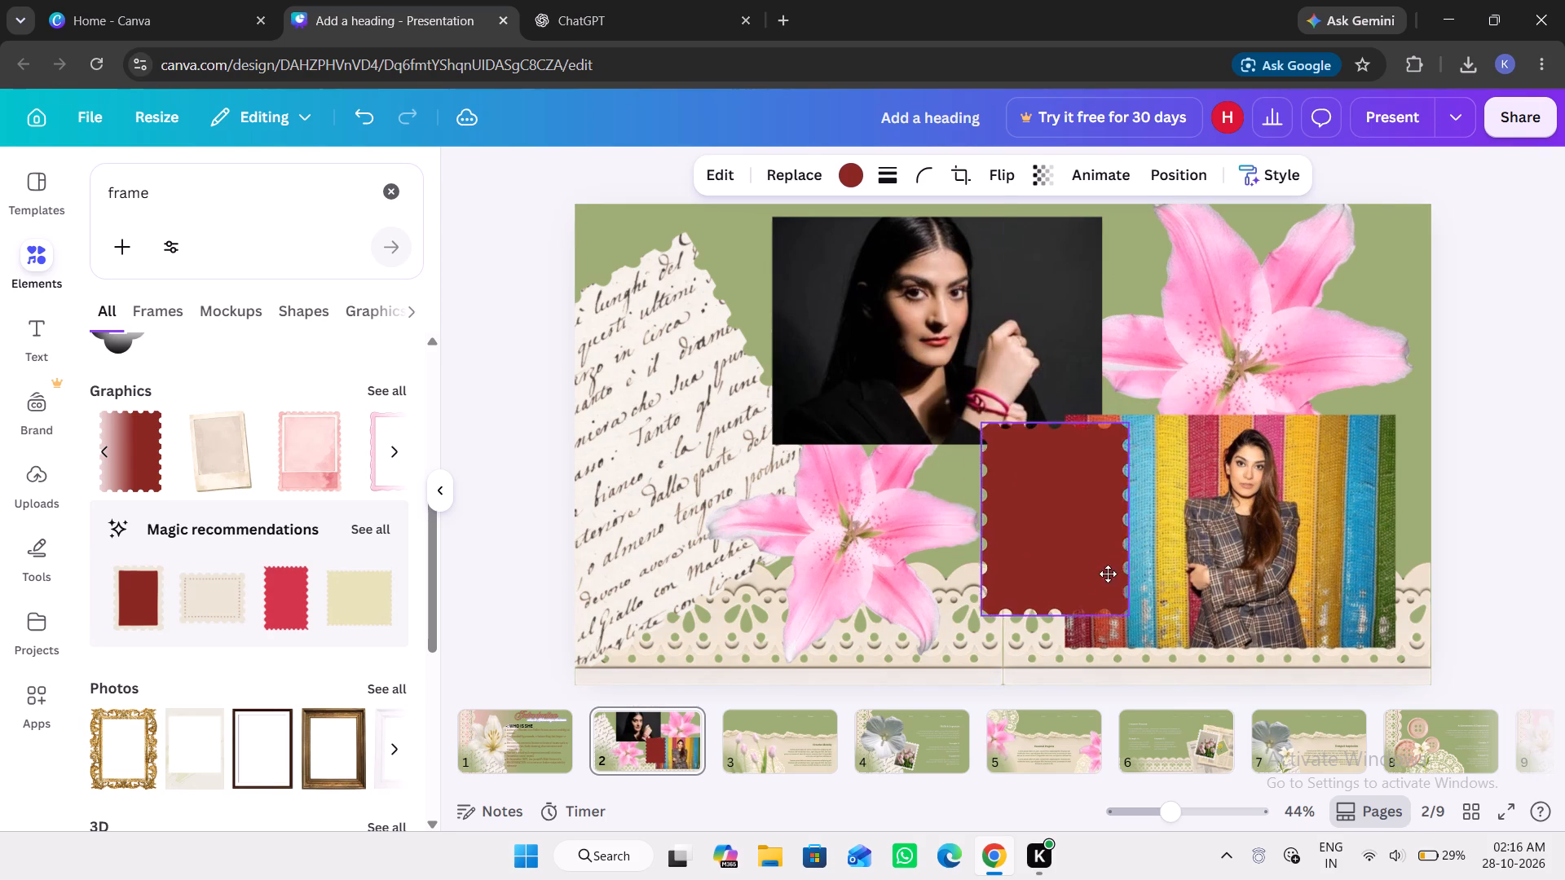
drag(1108, 574, 1071, 586)
drag(1232, 519, 1184, 529)
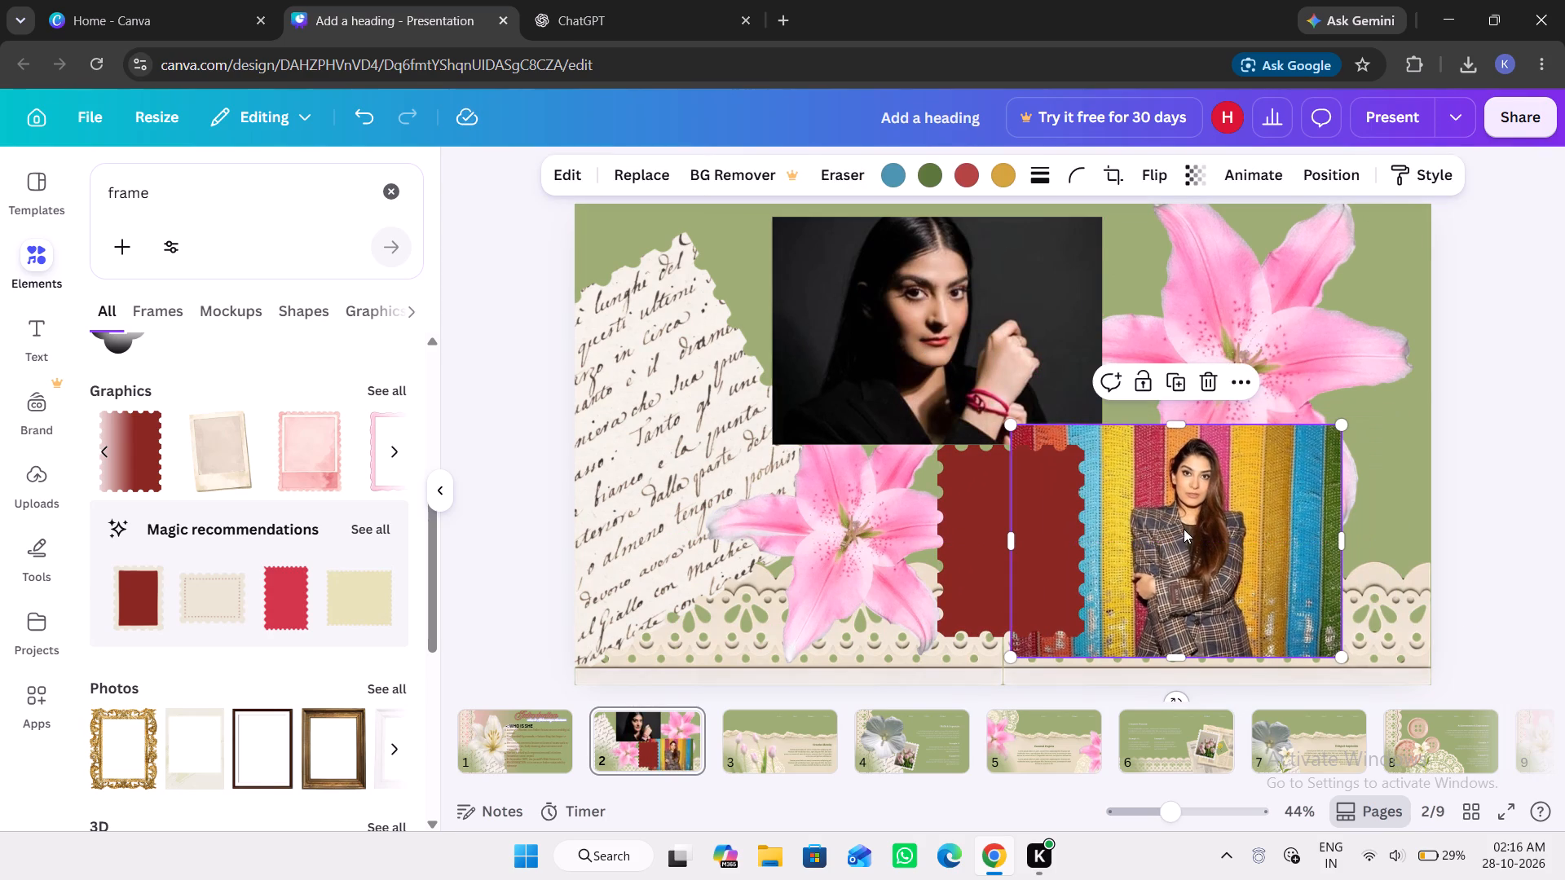
Reposition the large lily so its petals reach page 2's upper-right corner, above the striped-backdrop photo.
drag(1298, 318, 1267, 341)
drag(1267, 341, 1269, 340)
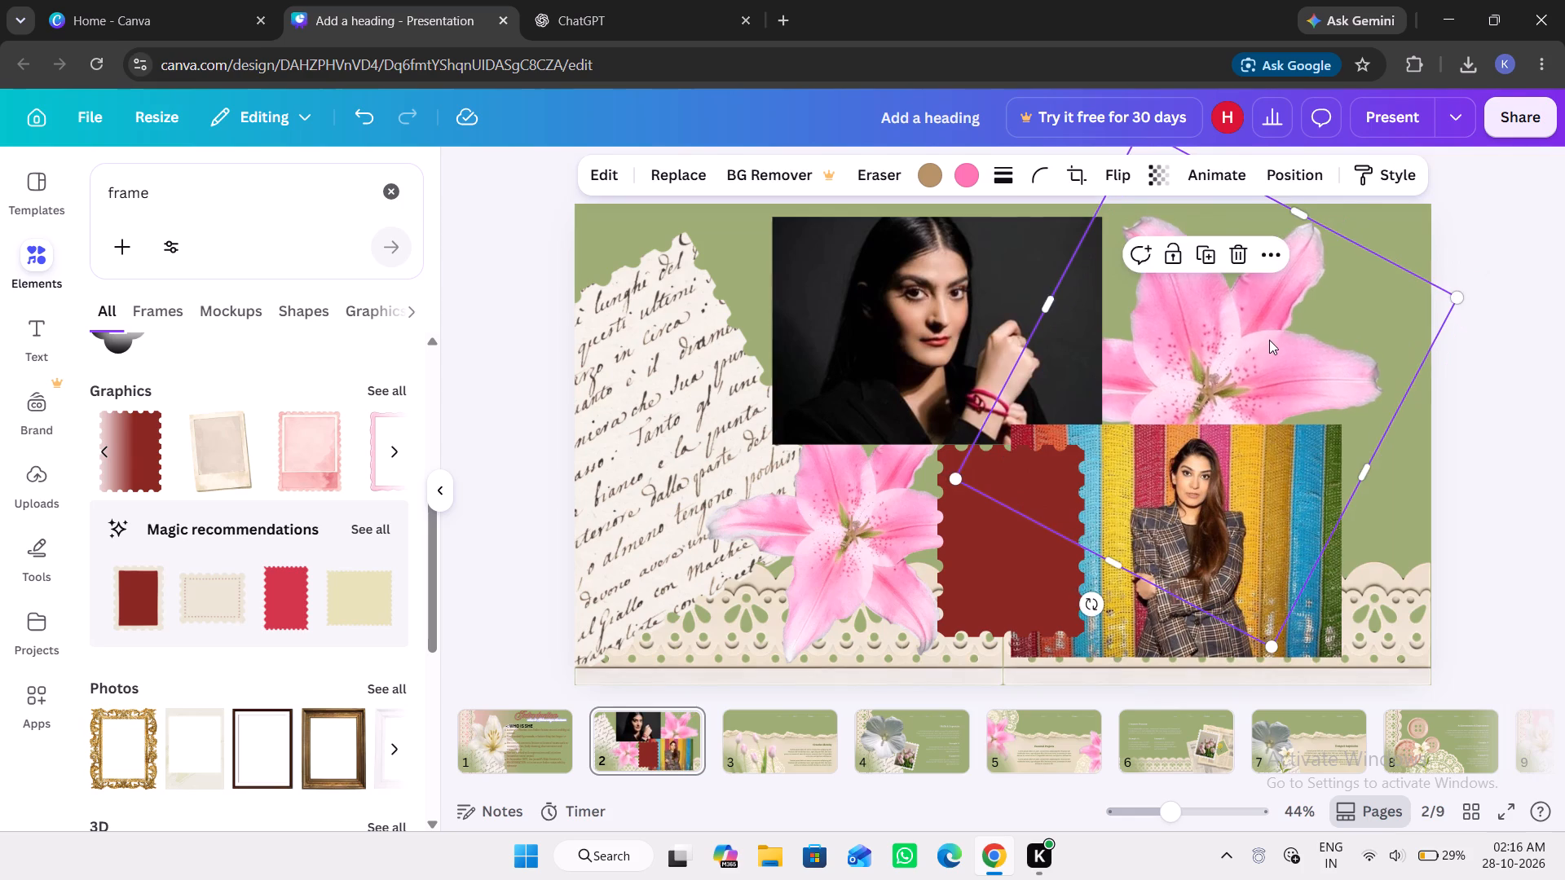
drag(1269, 340, 1322, 295)
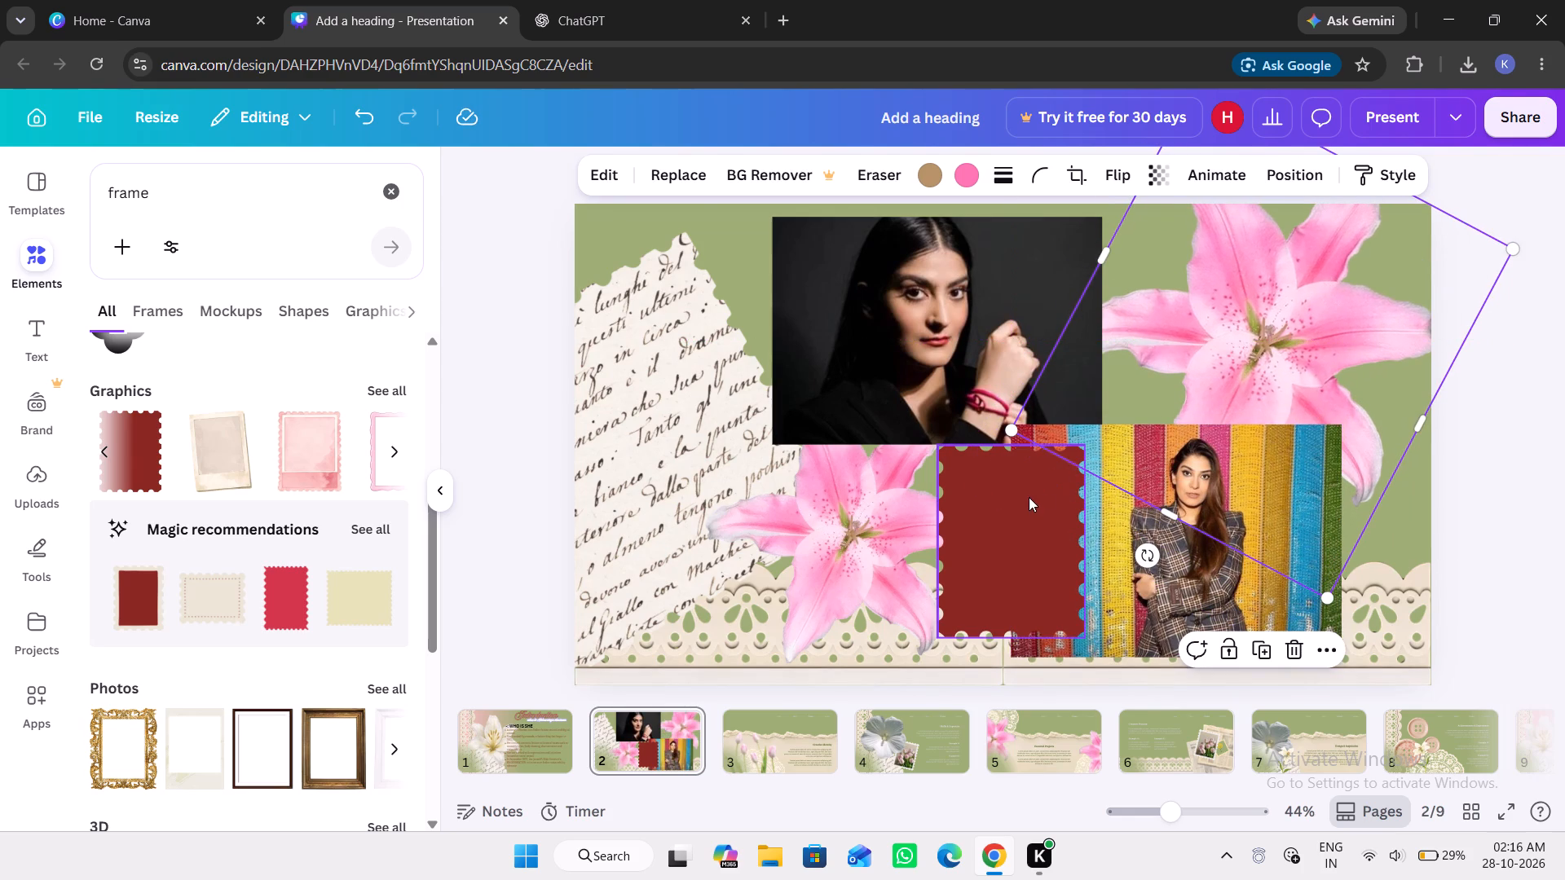
Nudge the dark red stamp graphic up against the portrait's lower edge and shift the lower lily left over the handwritten paper.
drag(1025, 498, 1018, 481)
drag(1023, 491, 1034, 521)
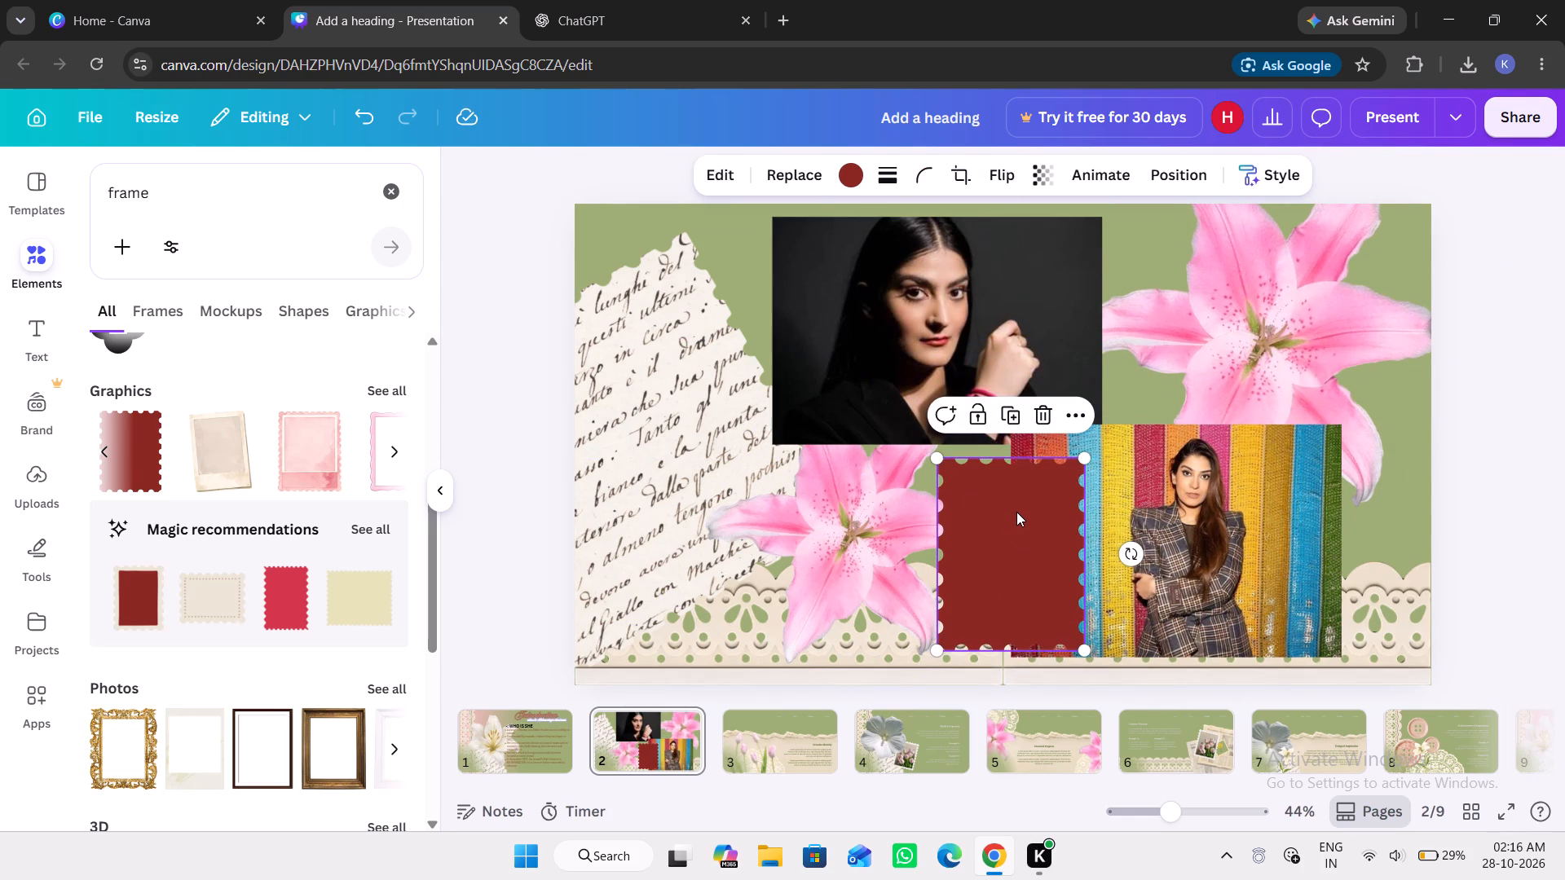
drag(1016, 512, 1011, 482)
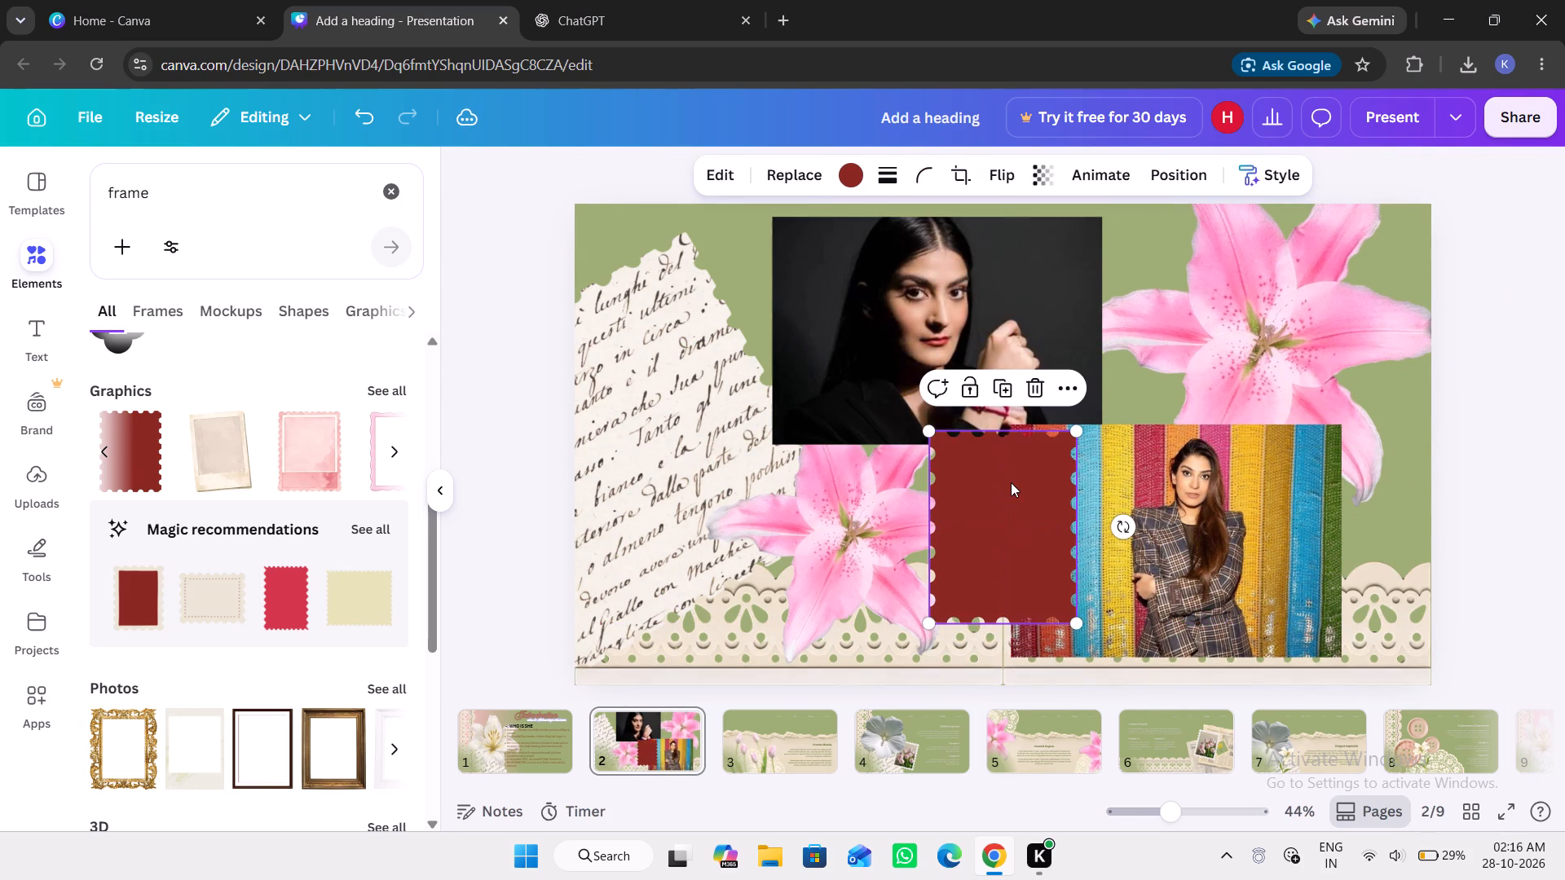
drag(870, 535, 807, 504)
click(1154, 394)
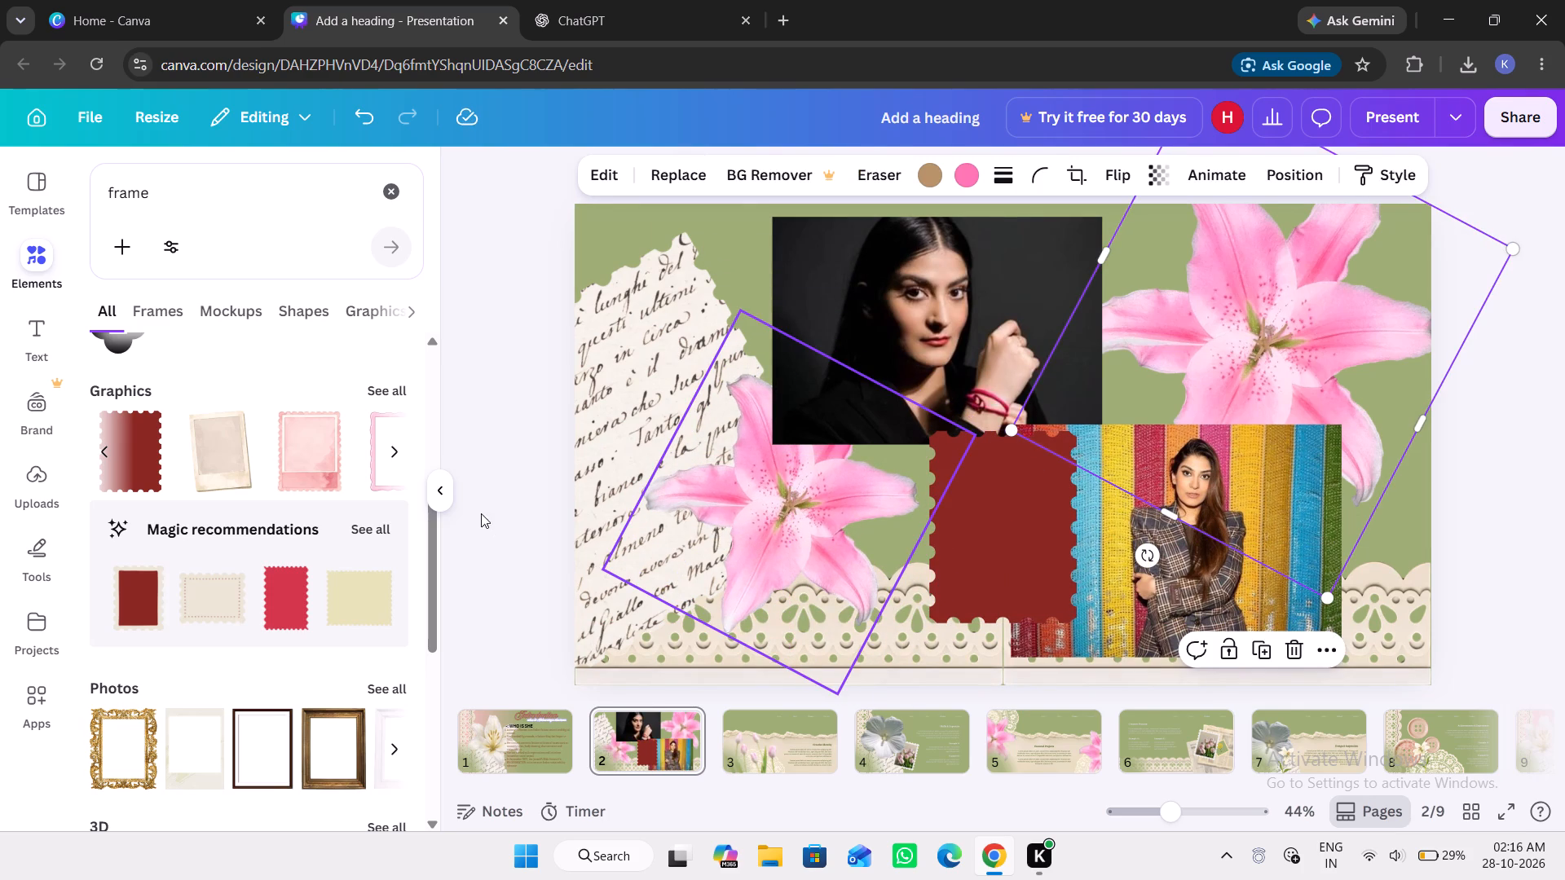
click(541, 419)
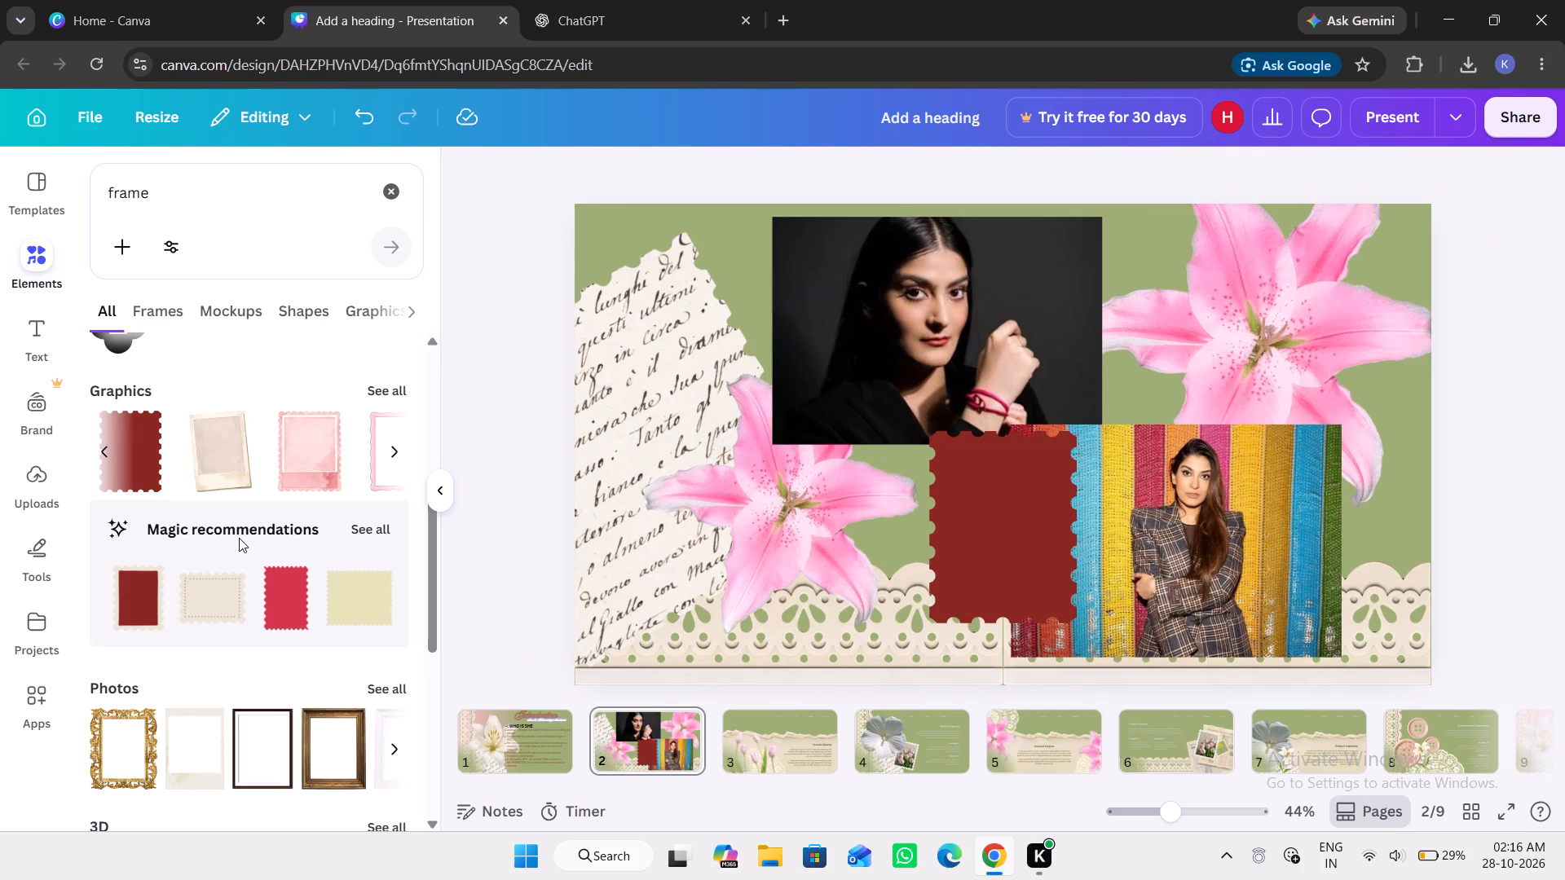
Add the pale yellow scalloped-edge graphic from the recommendations and move it over the left side of page 2, partly off the page.
scroll(239, 538, down, 3)
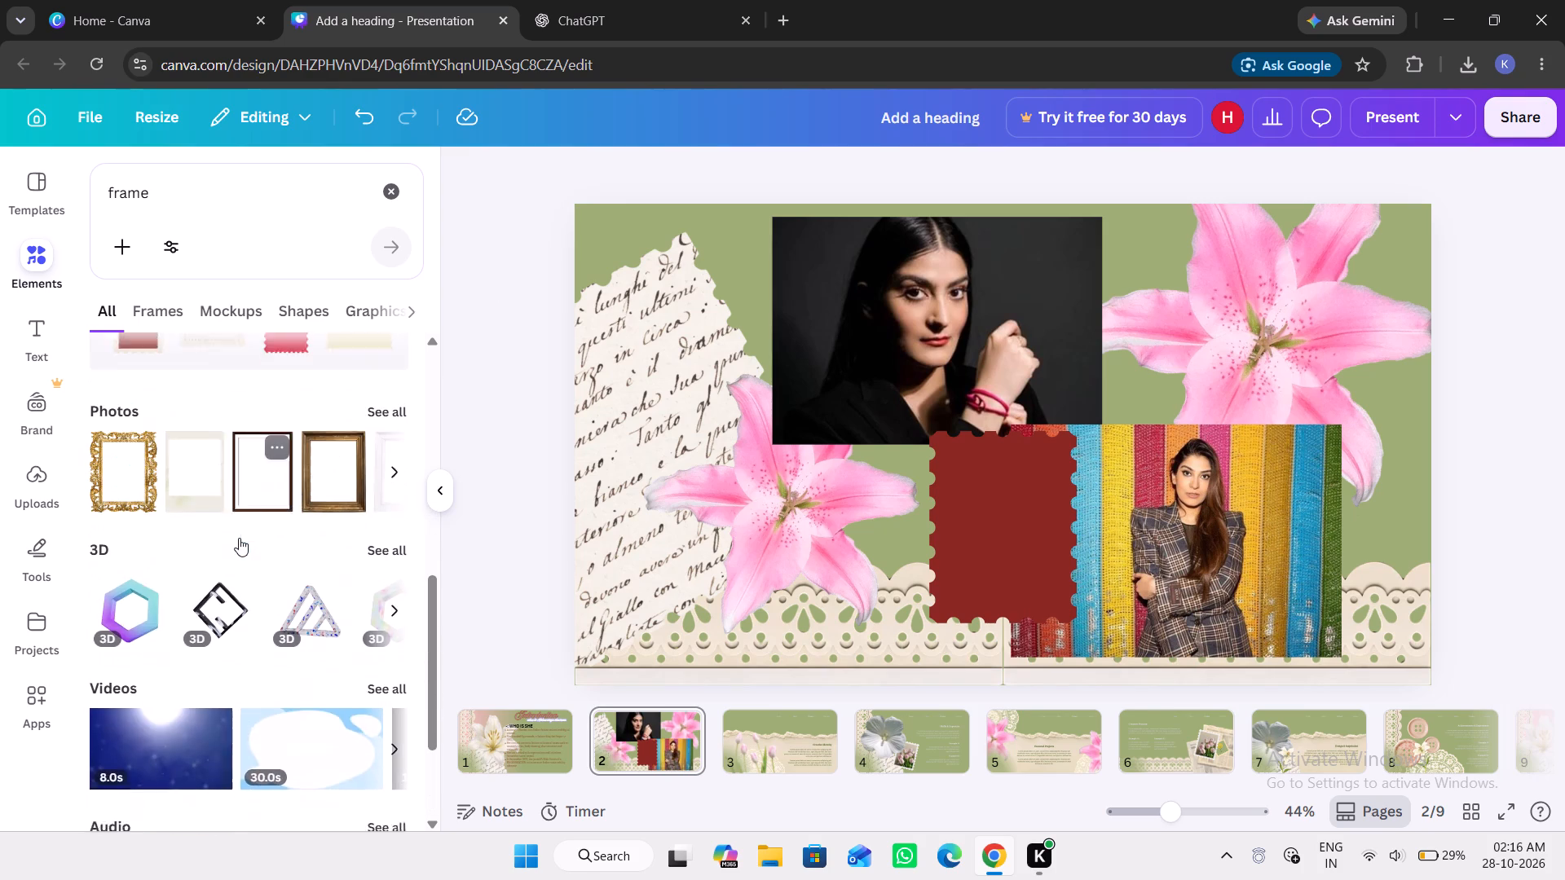
scroll(239, 538, up, 3)
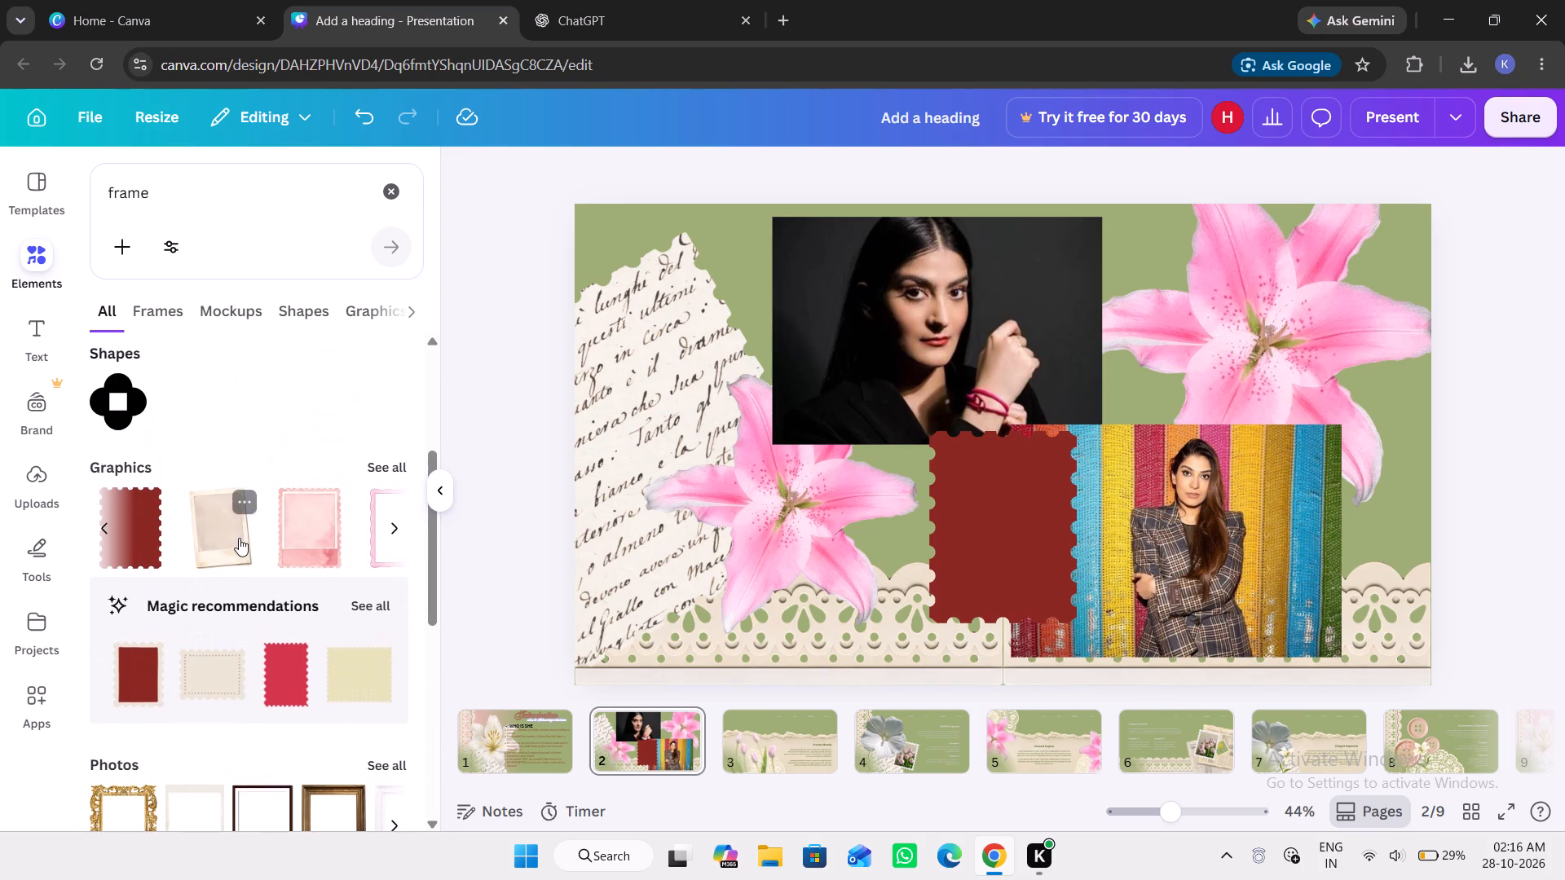
click(355, 664)
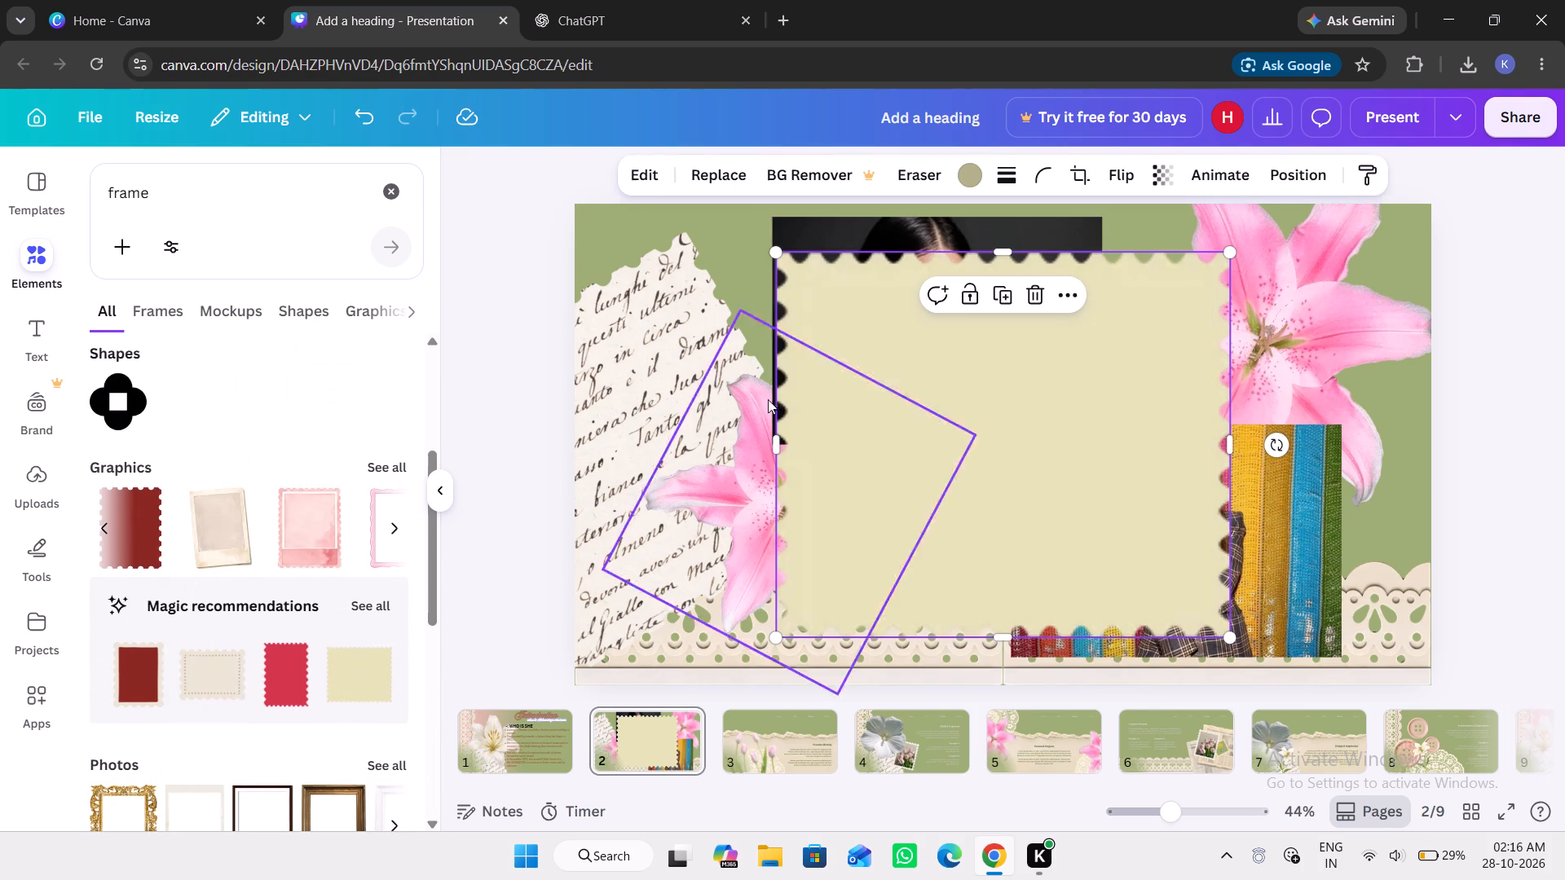
drag(883, 362, 484, 309)
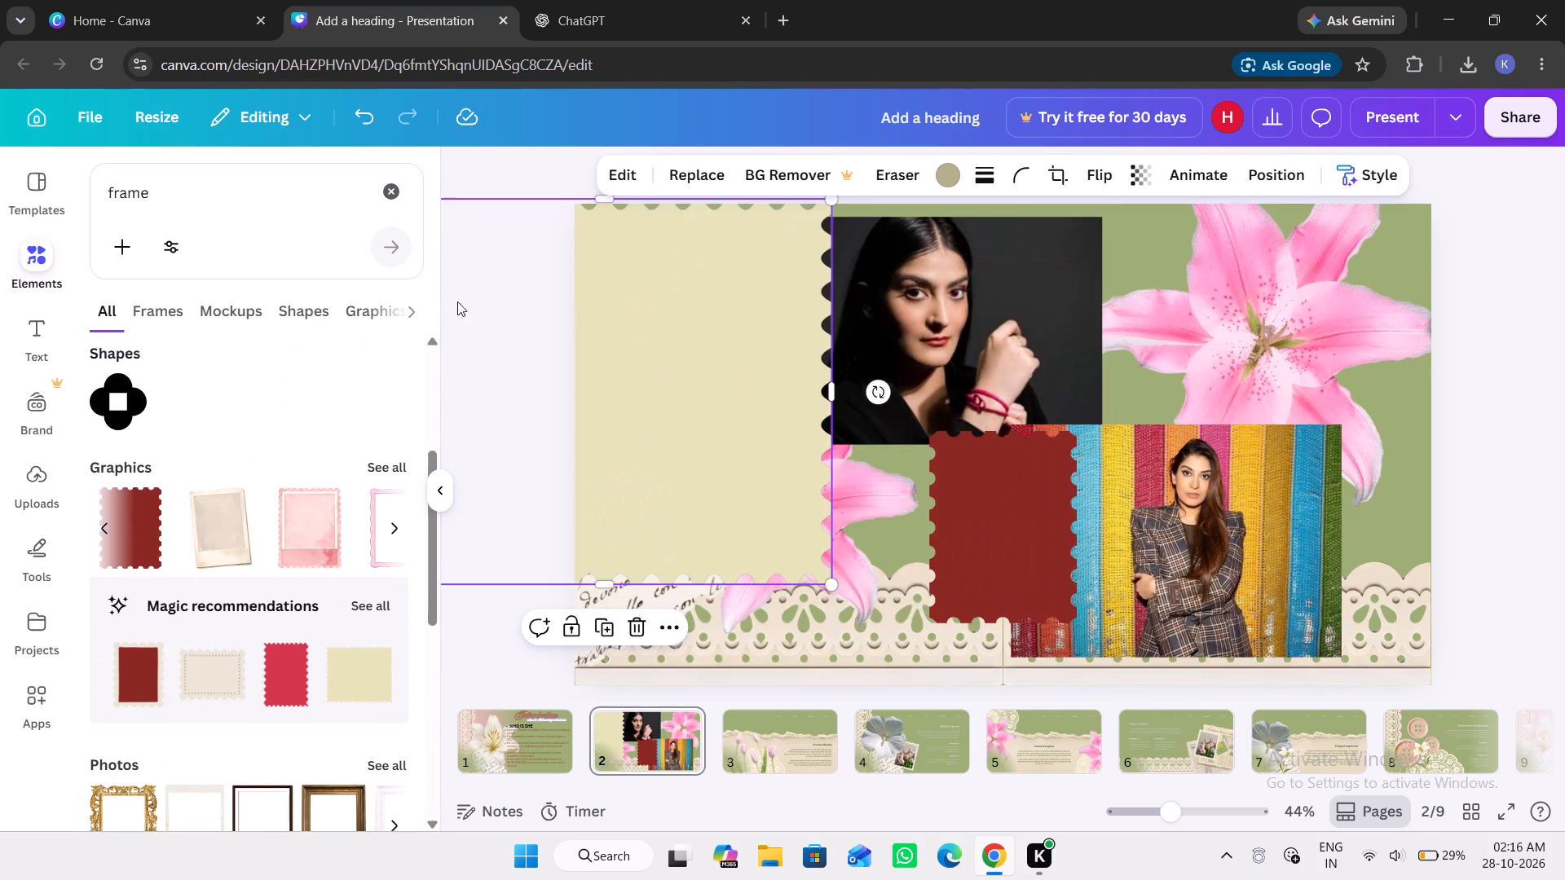
Move the dark-background portrait right to about X 550, Y 16, slightly overlapping the pale yellow graphic's scalloped edge.
drag(925, 289, 791, 323)
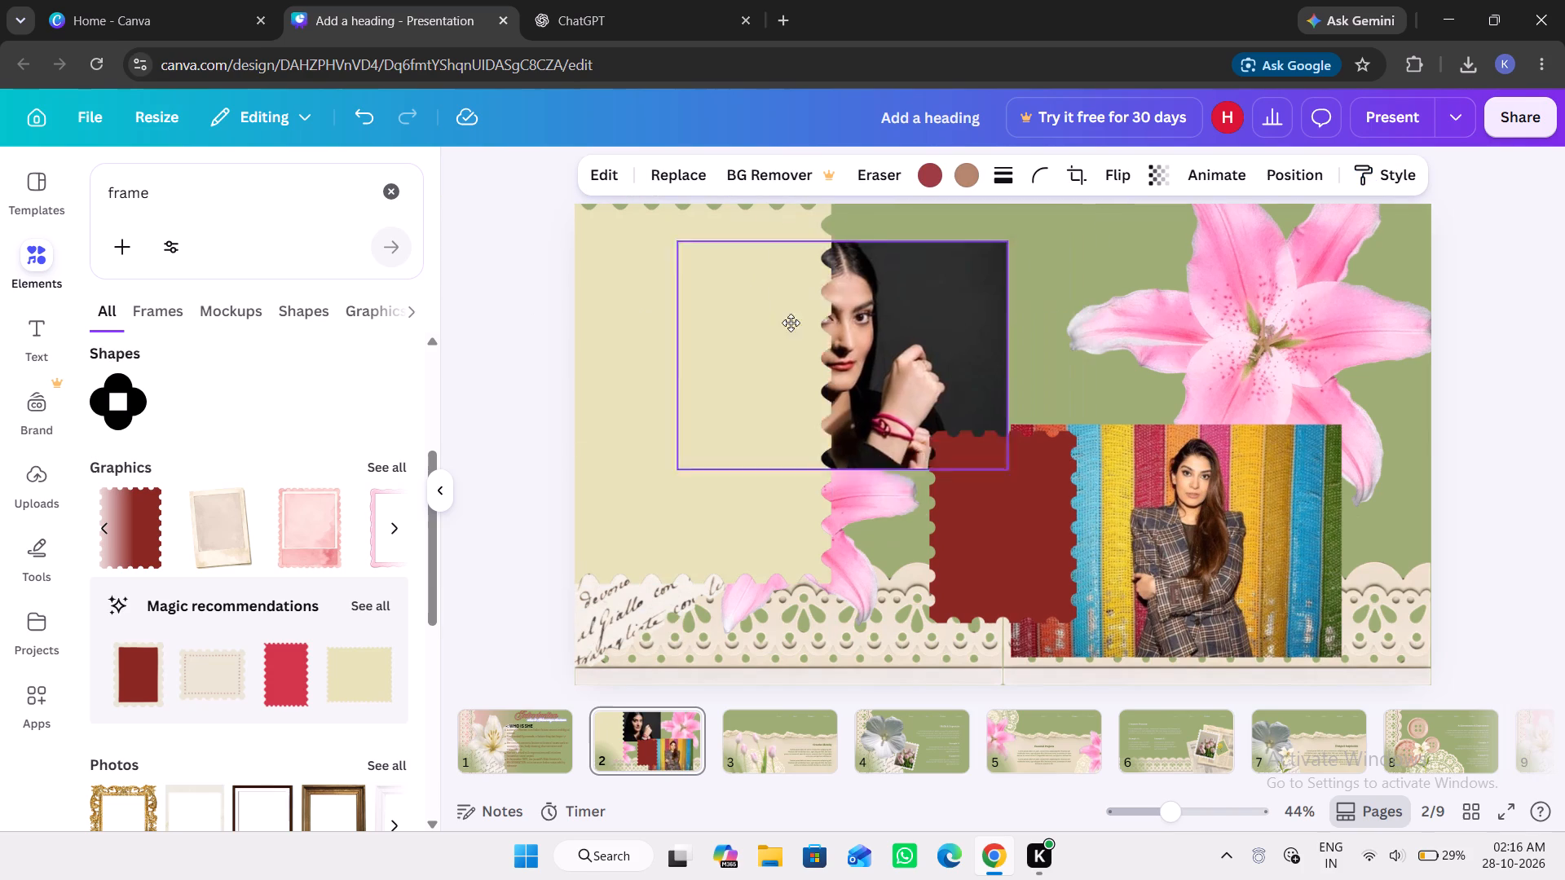
drag(791, 323, 978, 301)
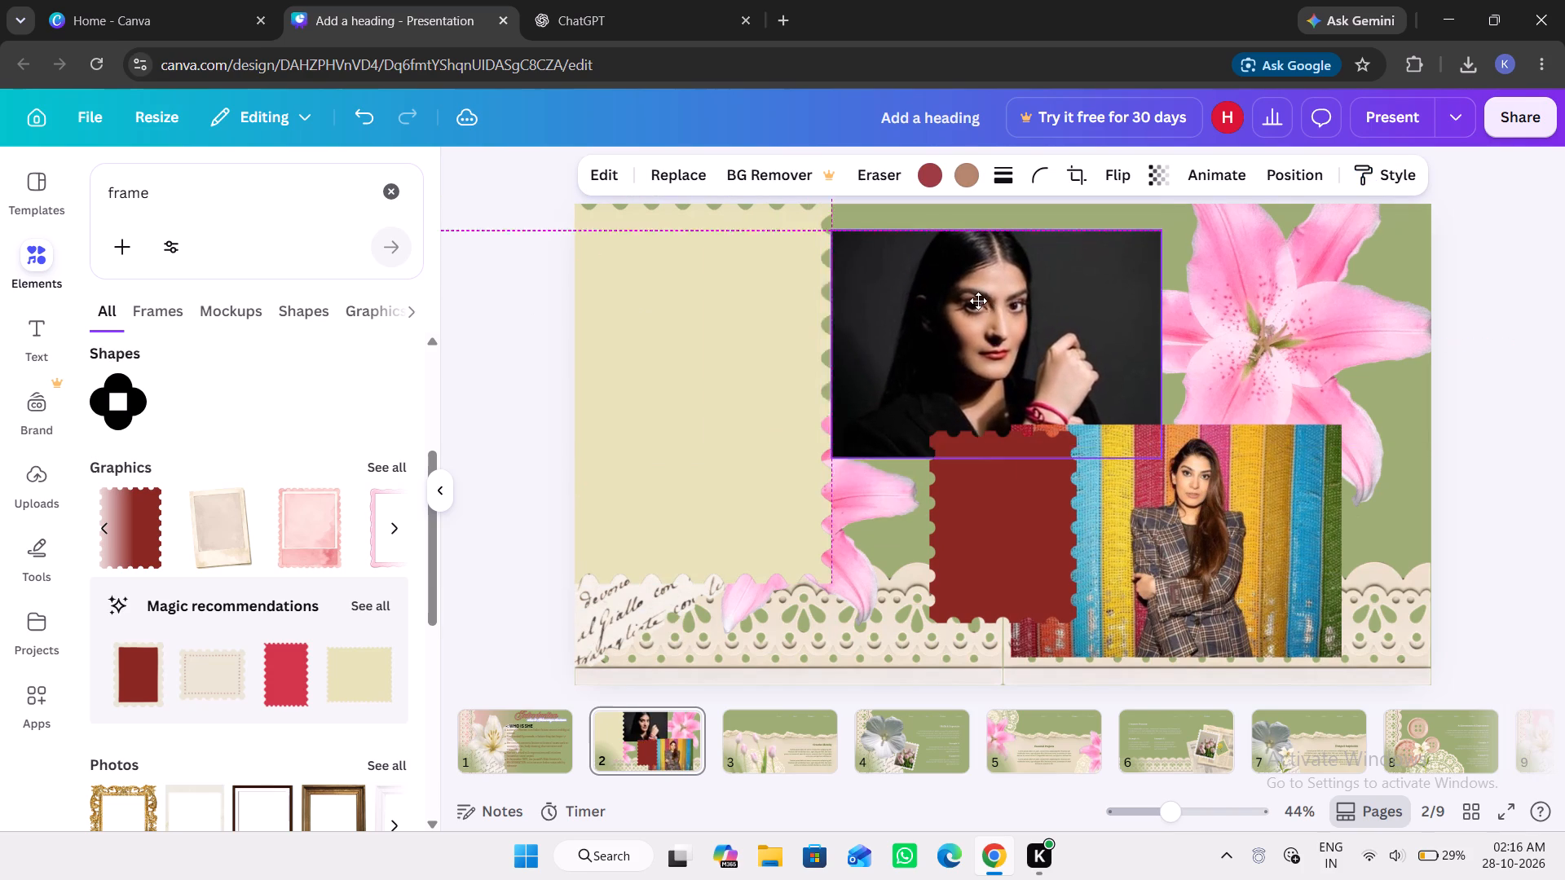
drag(978, 301, 973, 285)
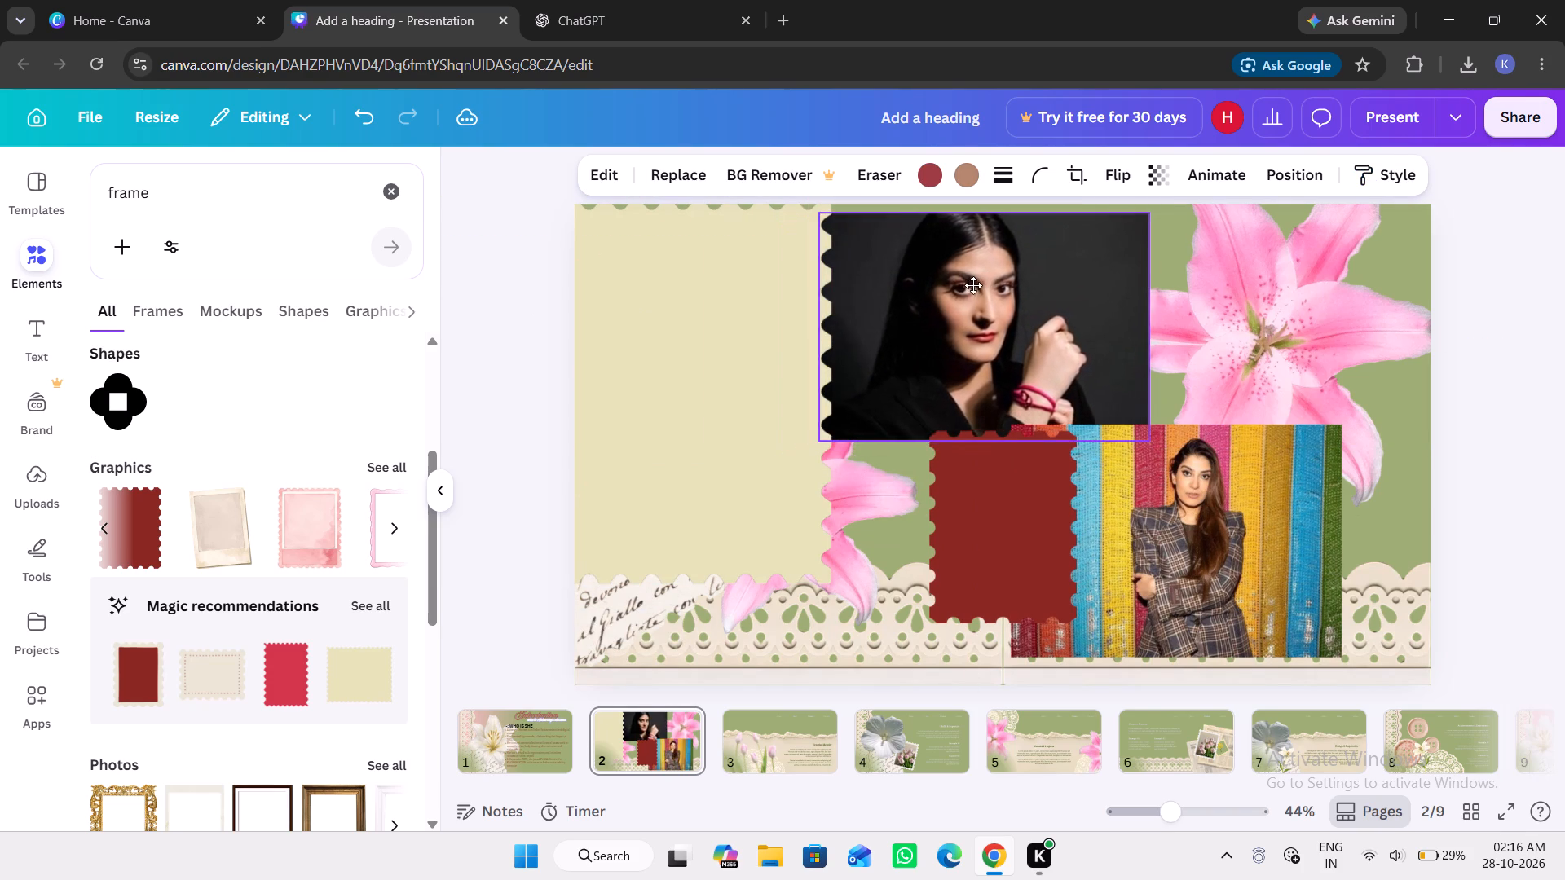
drag(973, 285, 973, 284)
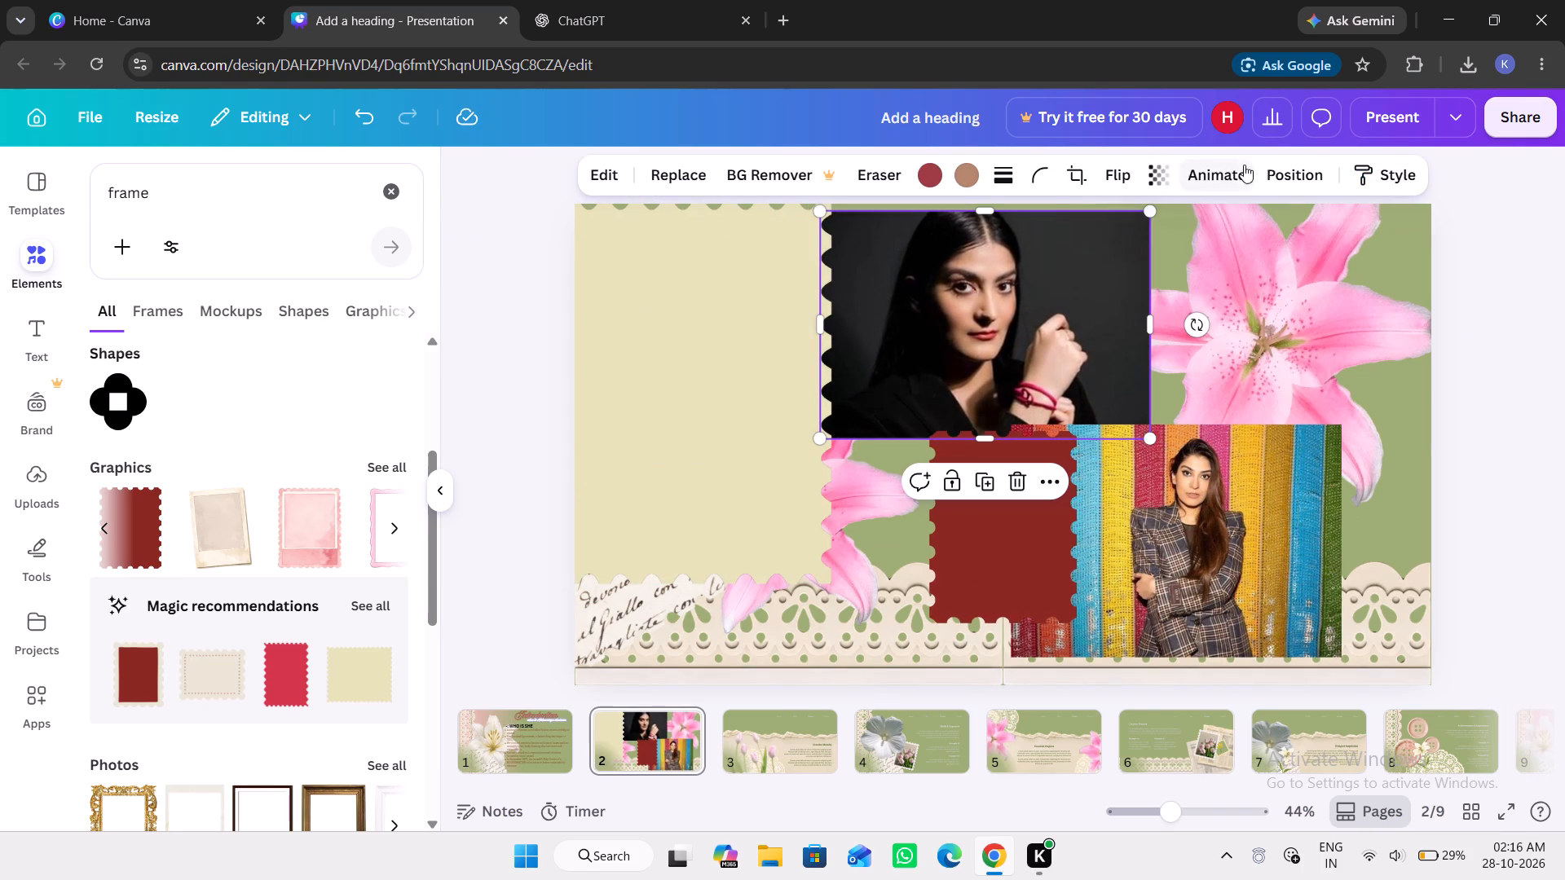
Bring the dark-background portrait forward above the dark red stamp graphic and shift it slightly left to about X 528, Y 30.
click(1272, 174)
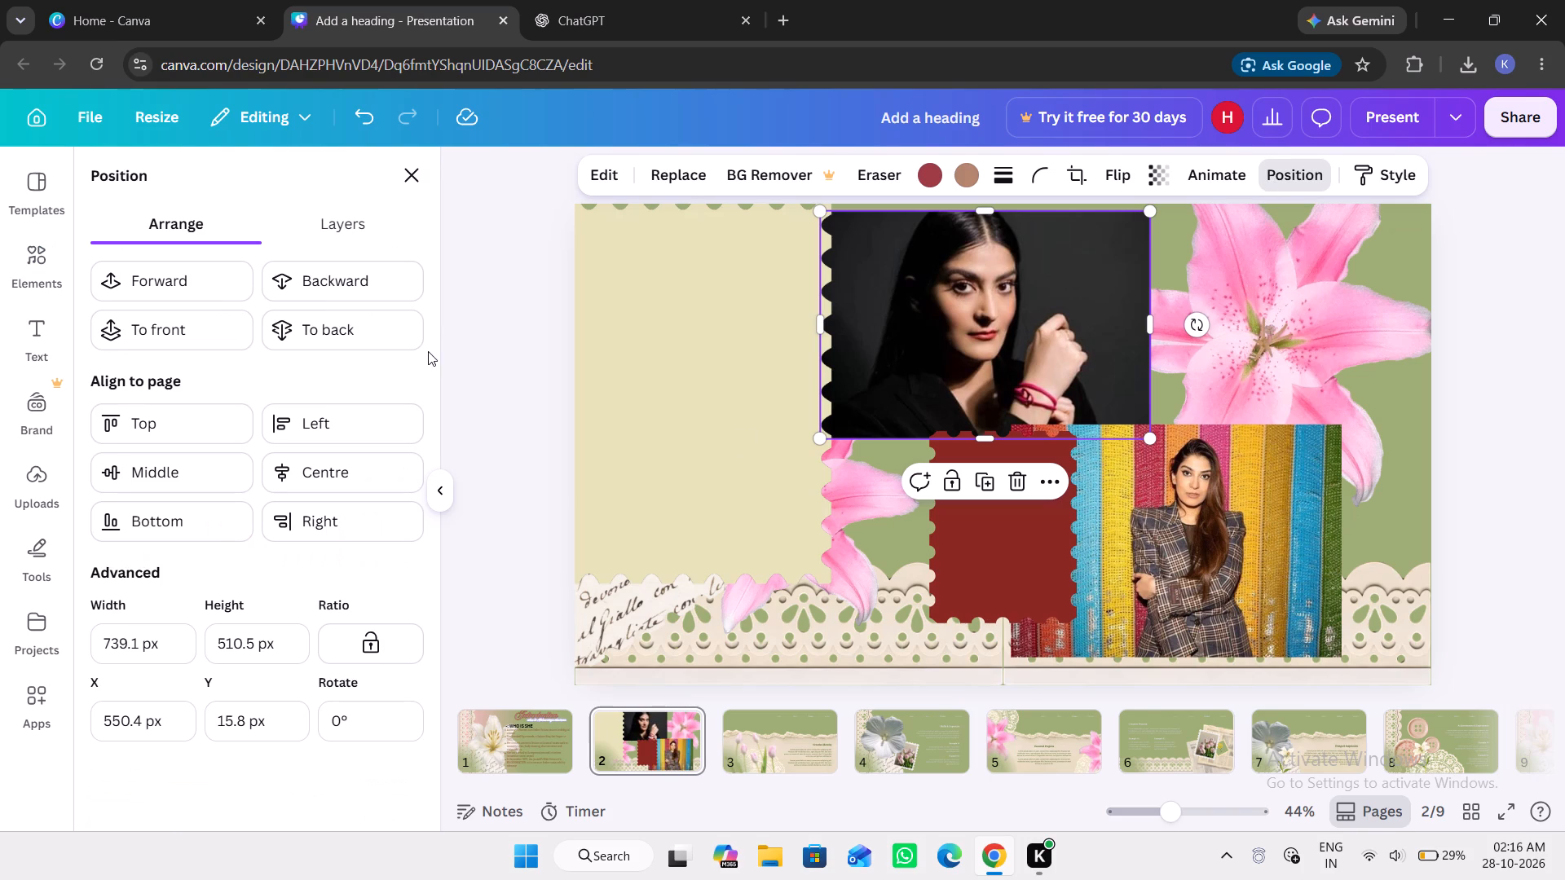
click(218, 293)
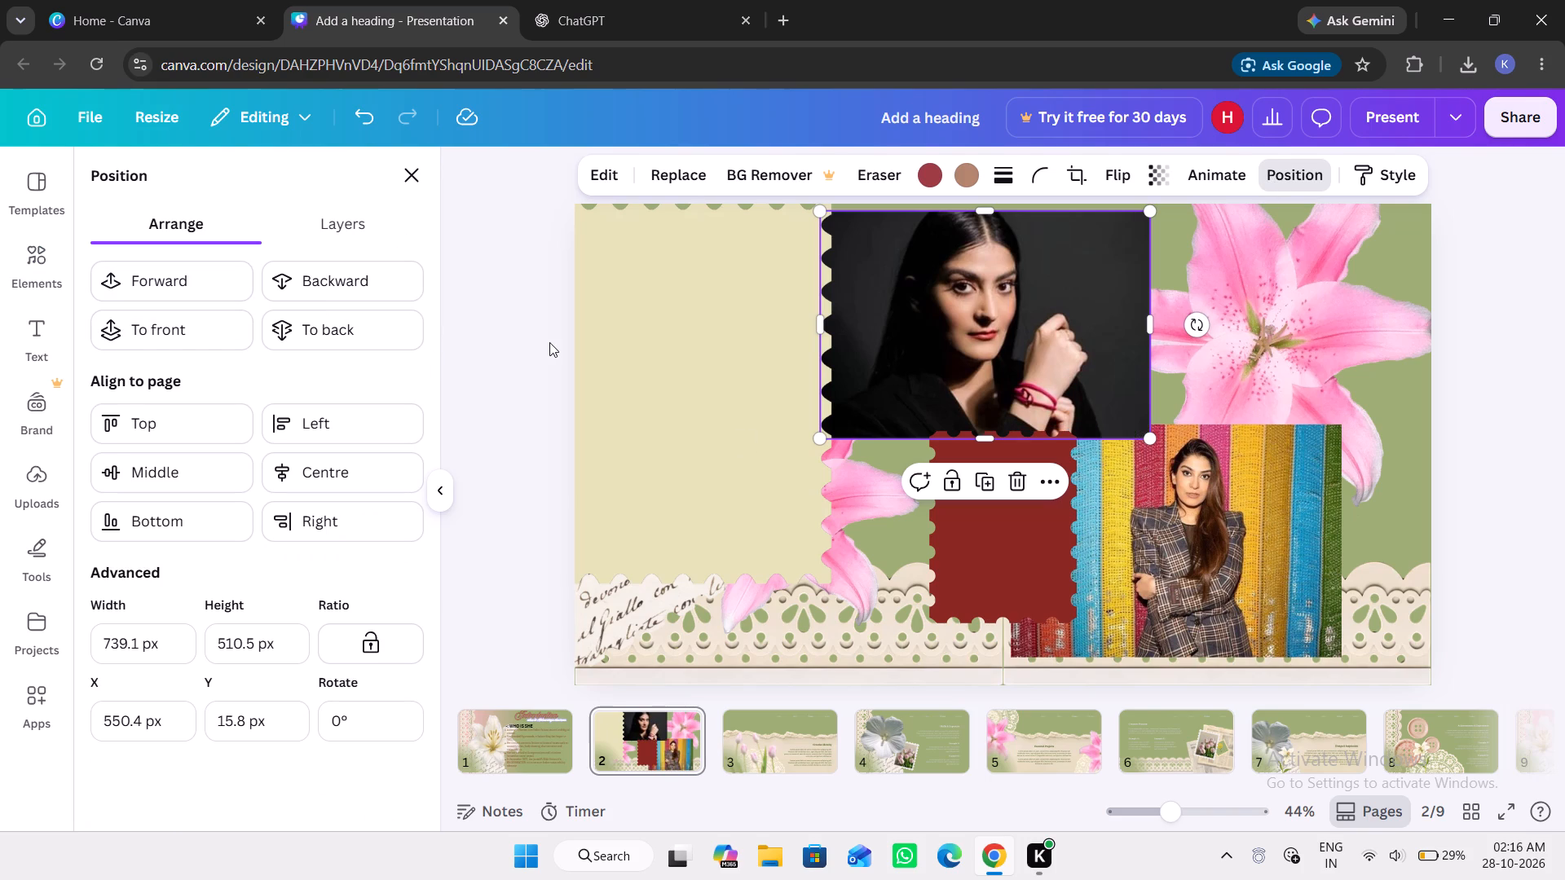
drag(937, 326, 901, 315)
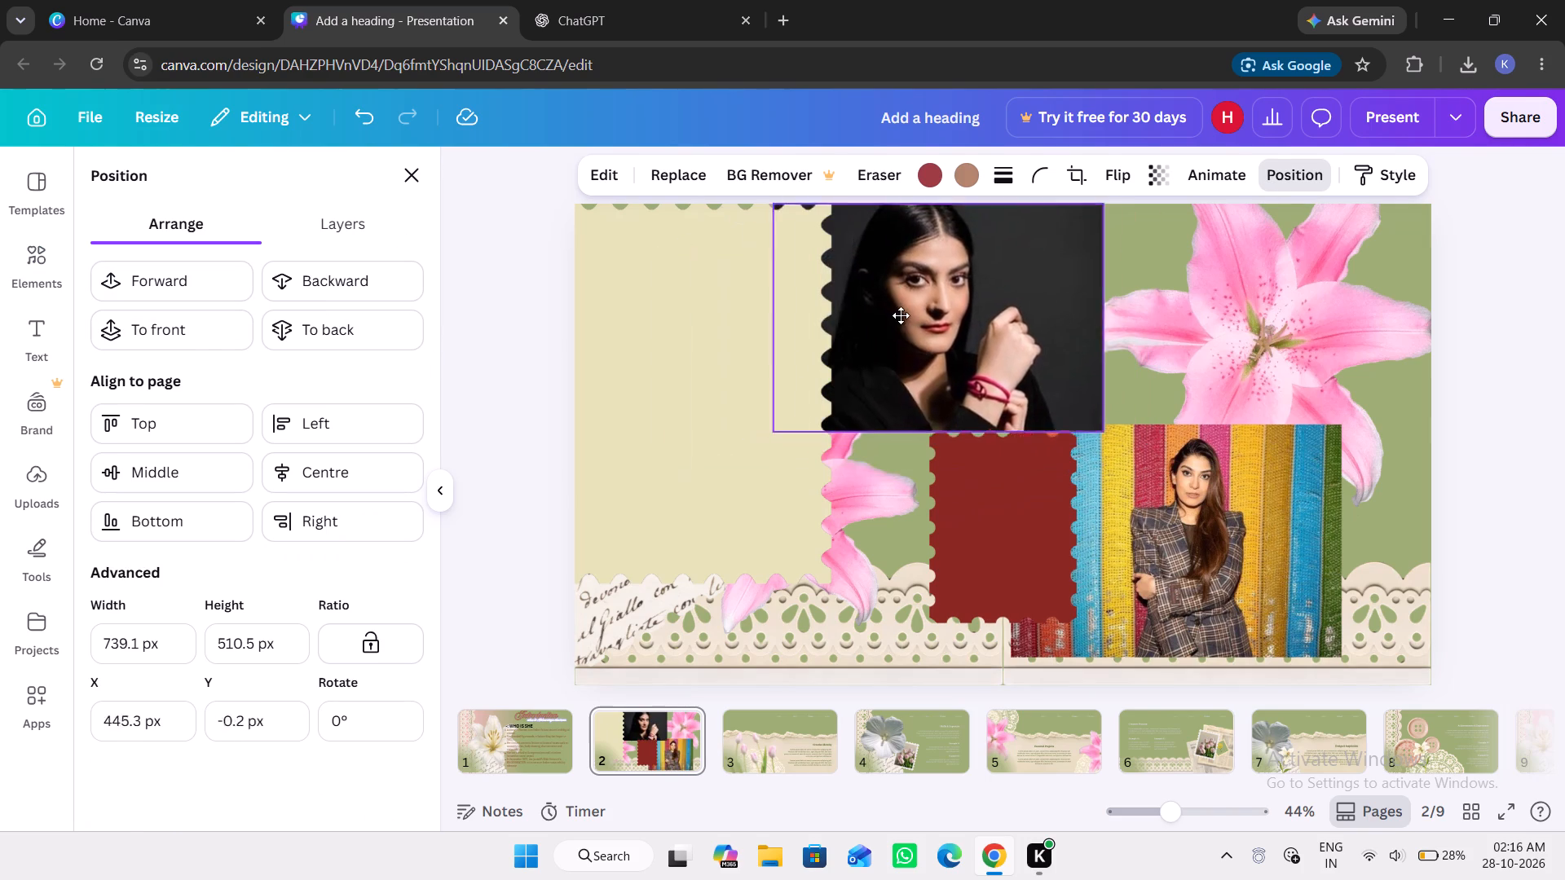
drag(901, 315, 907, 312)
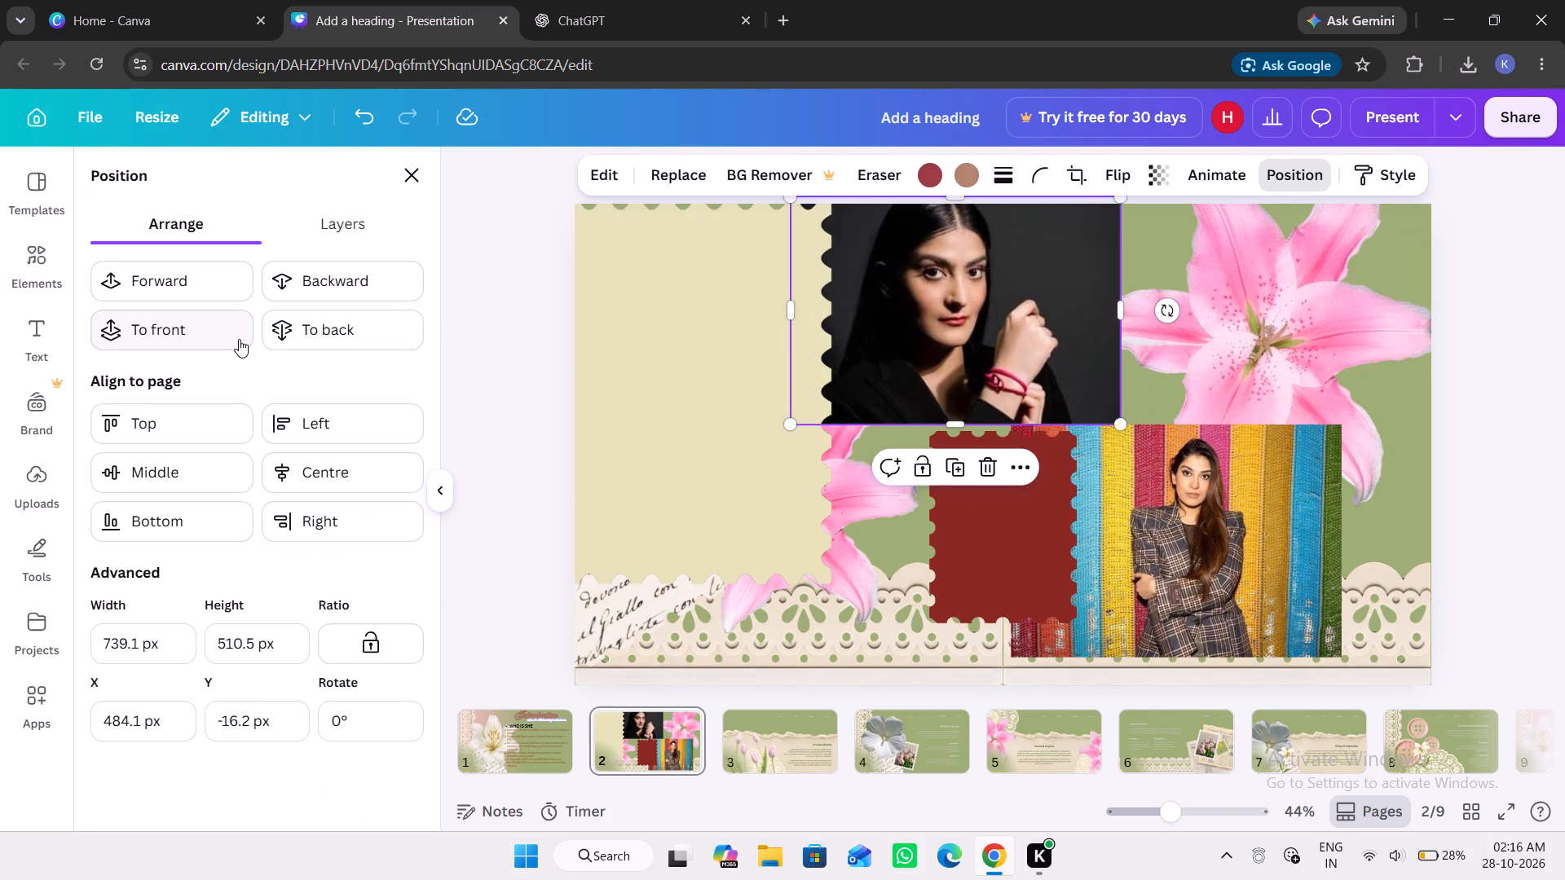
click(212, 422)
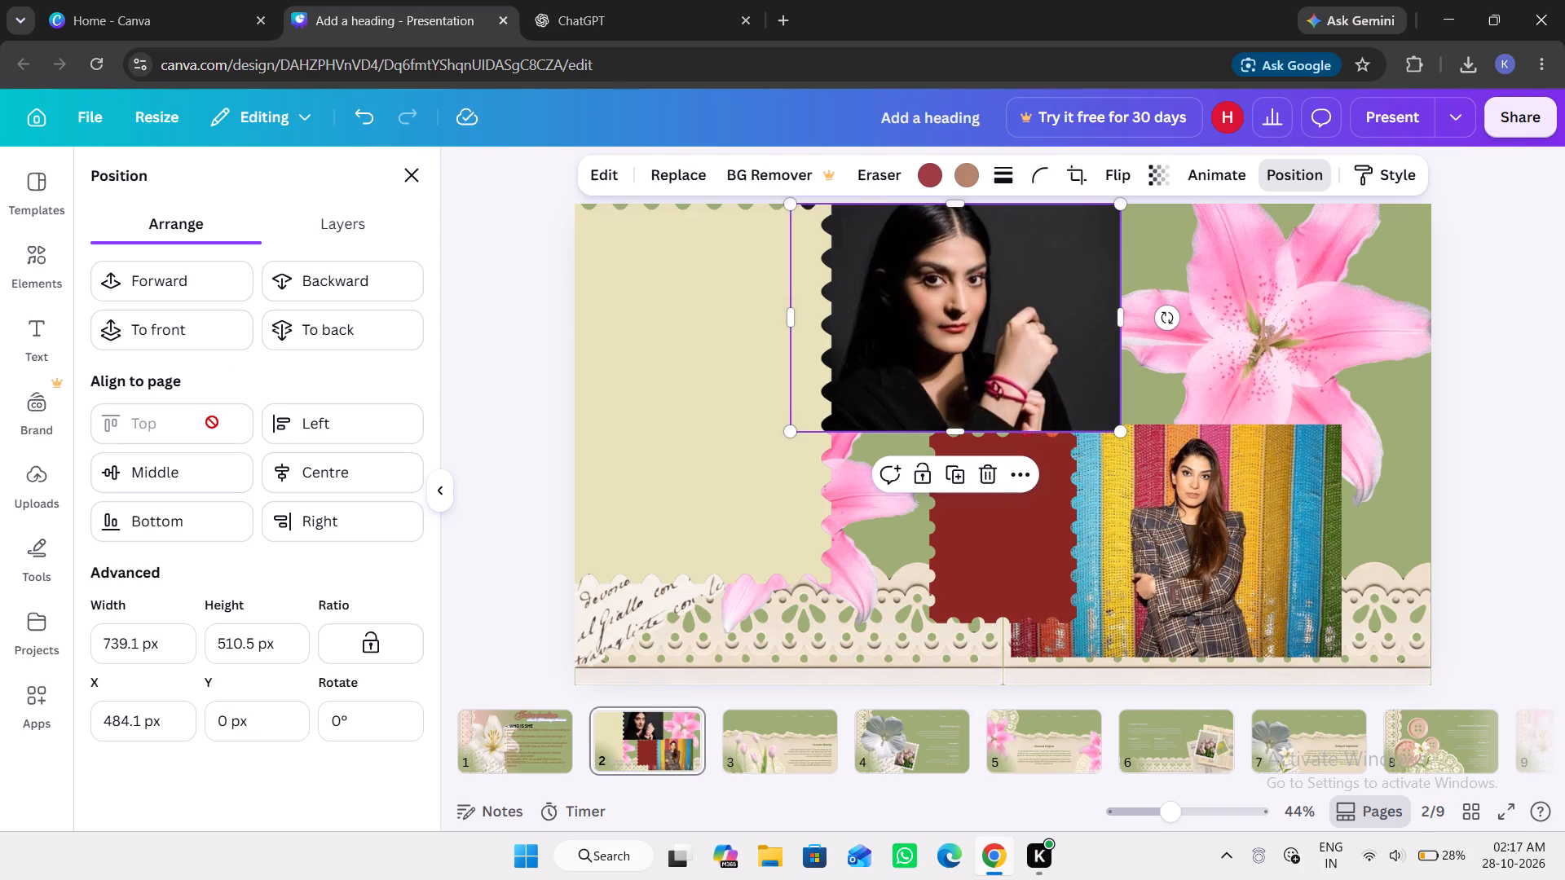
drag(953, 301, 849, 332)
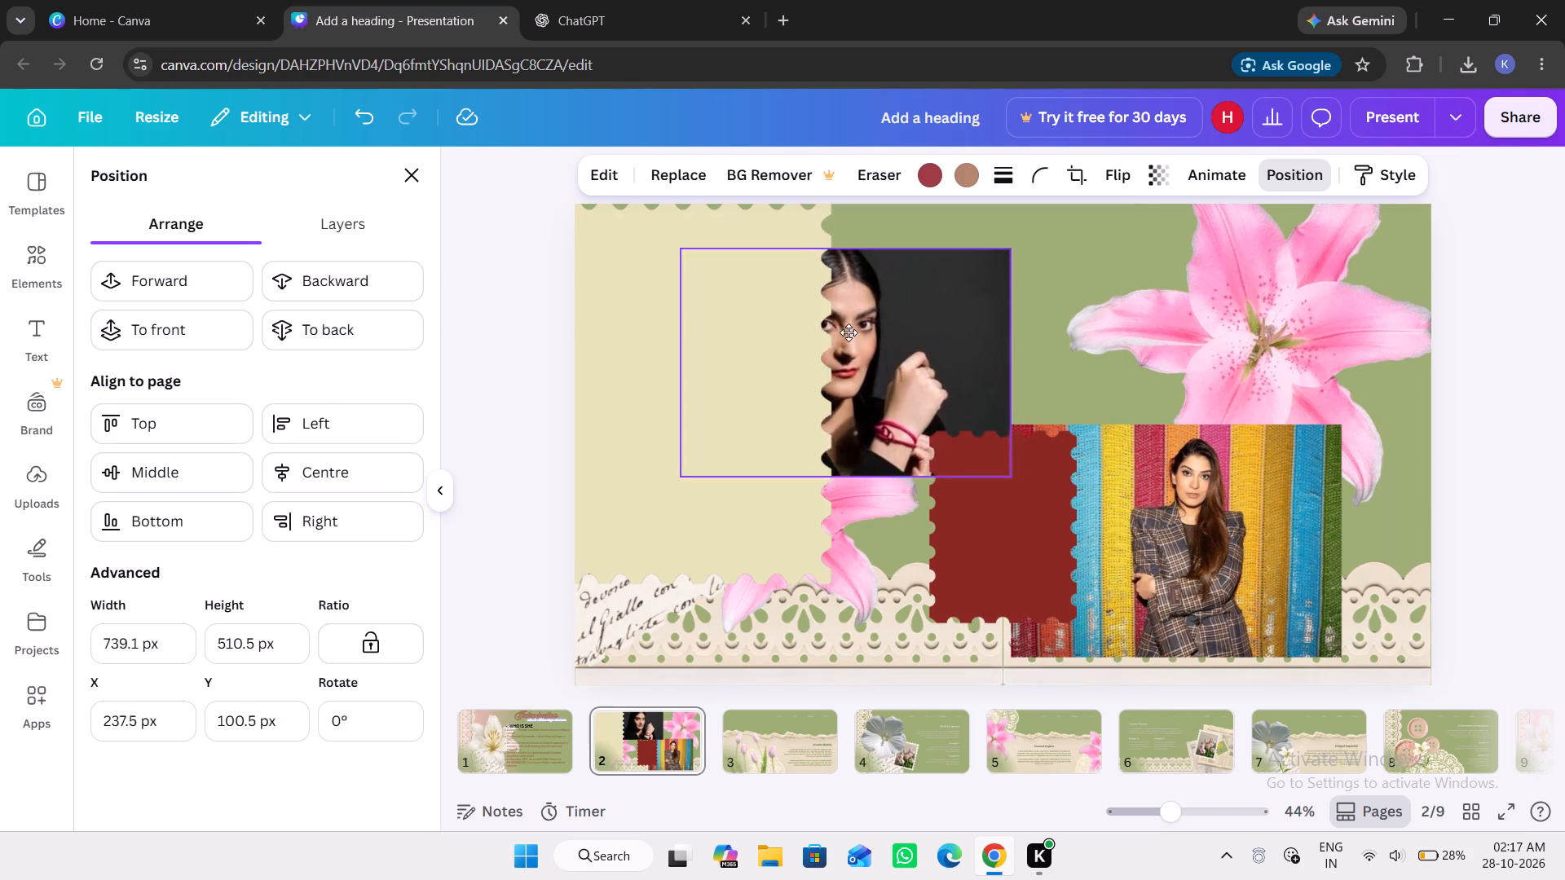
drag(849, 332, 973, 313)
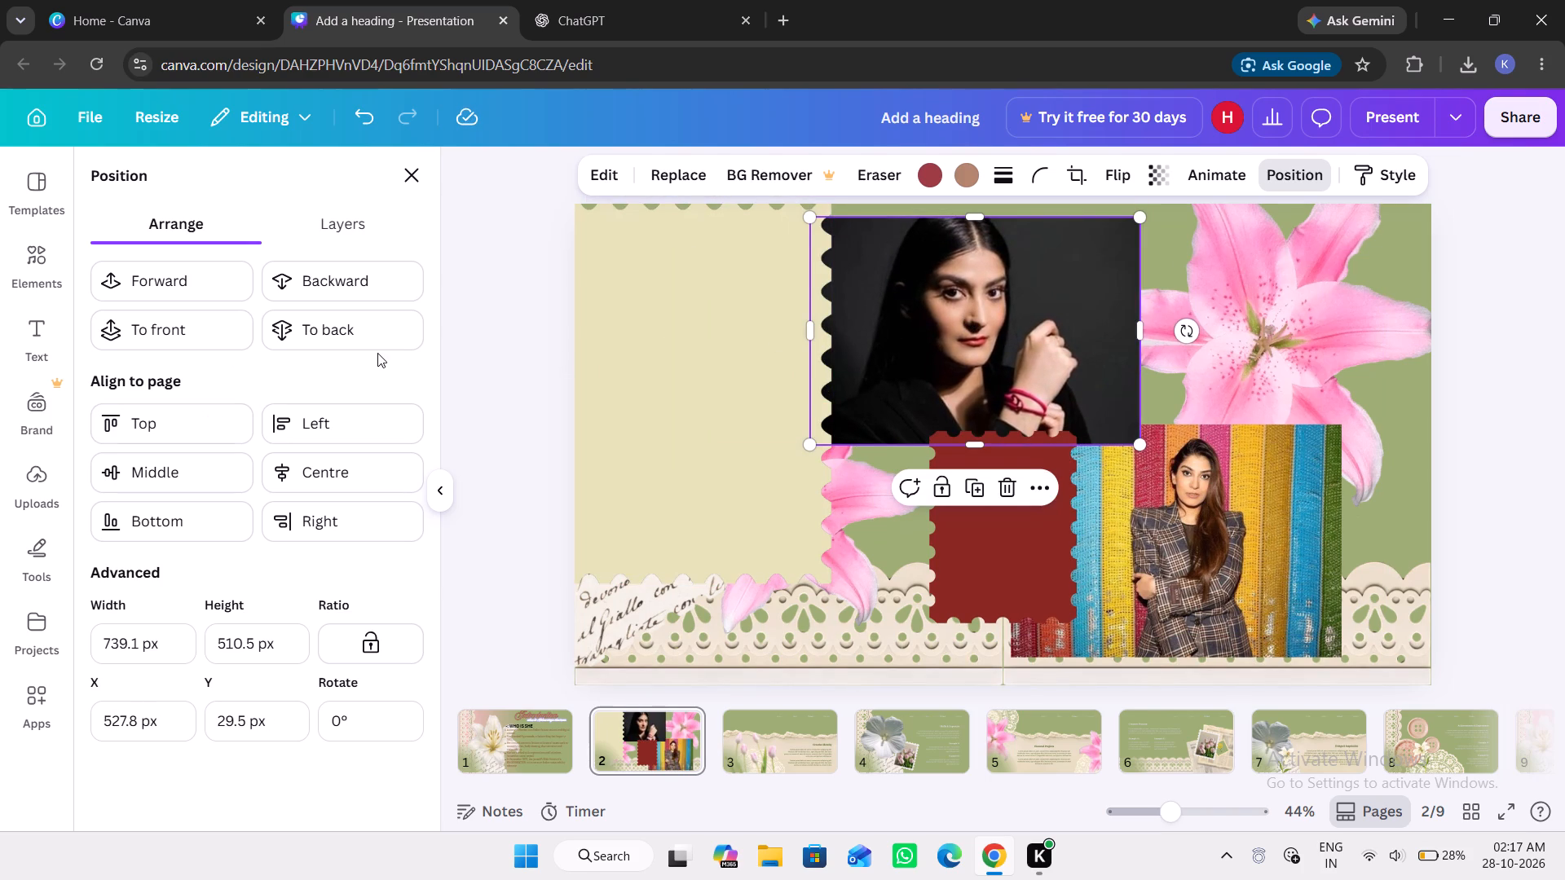
click(173, 290)
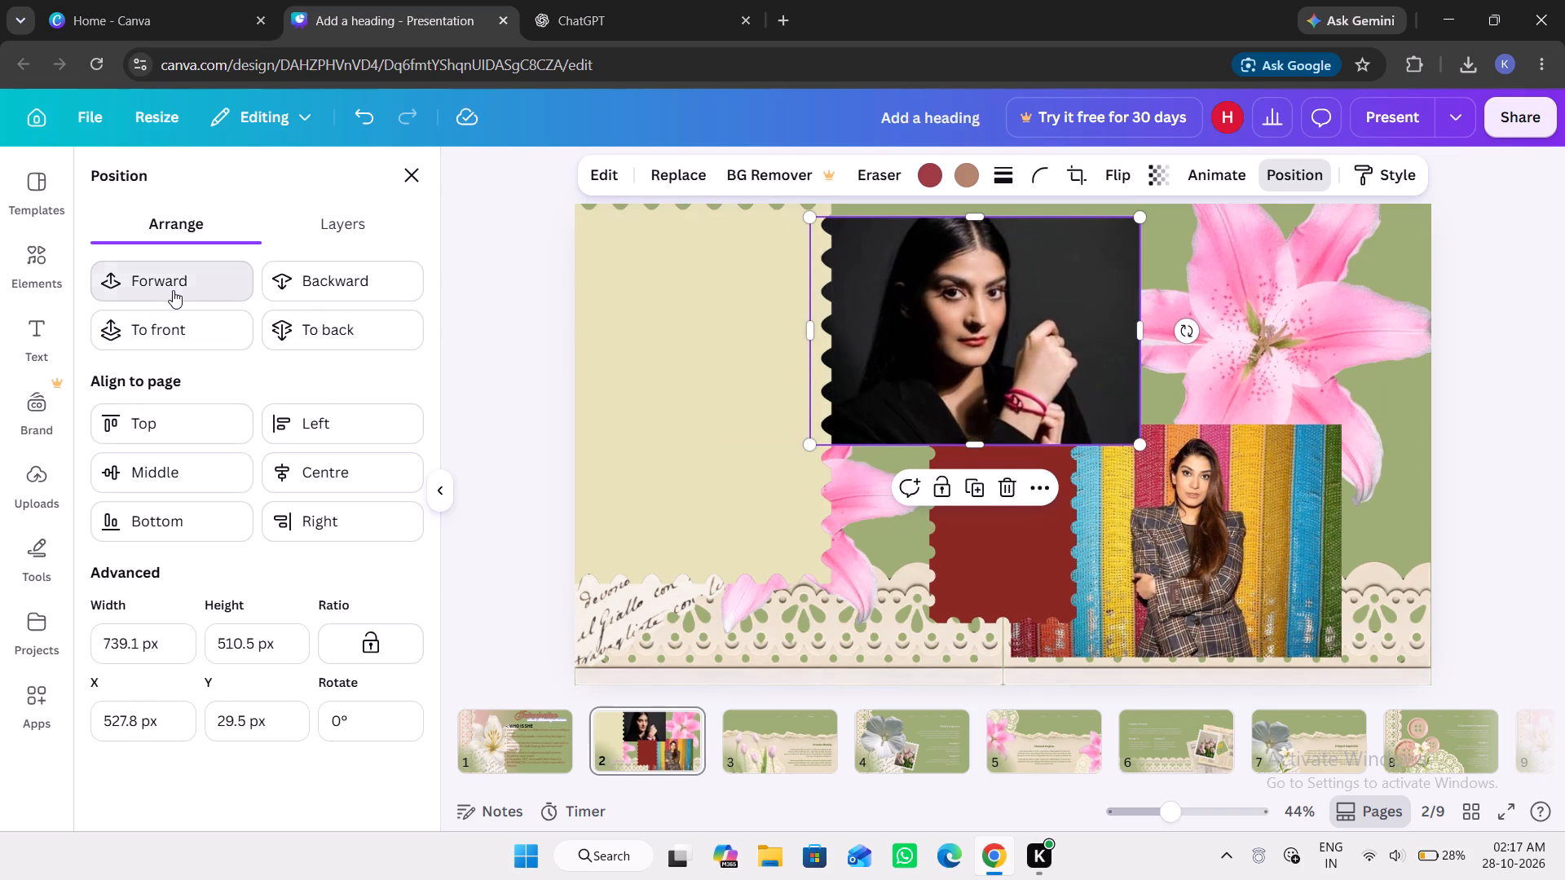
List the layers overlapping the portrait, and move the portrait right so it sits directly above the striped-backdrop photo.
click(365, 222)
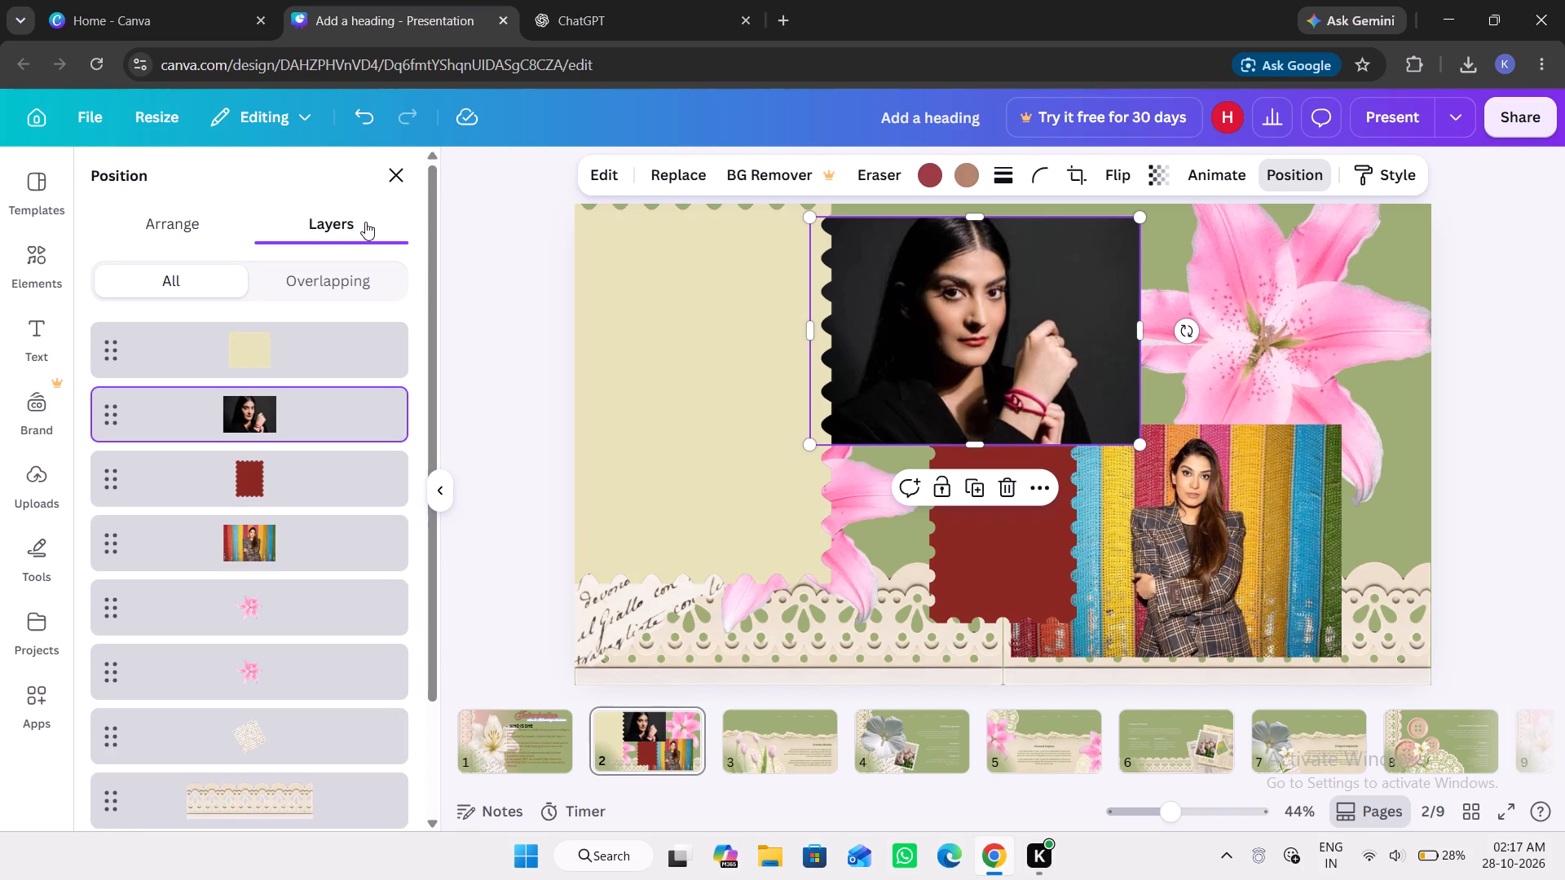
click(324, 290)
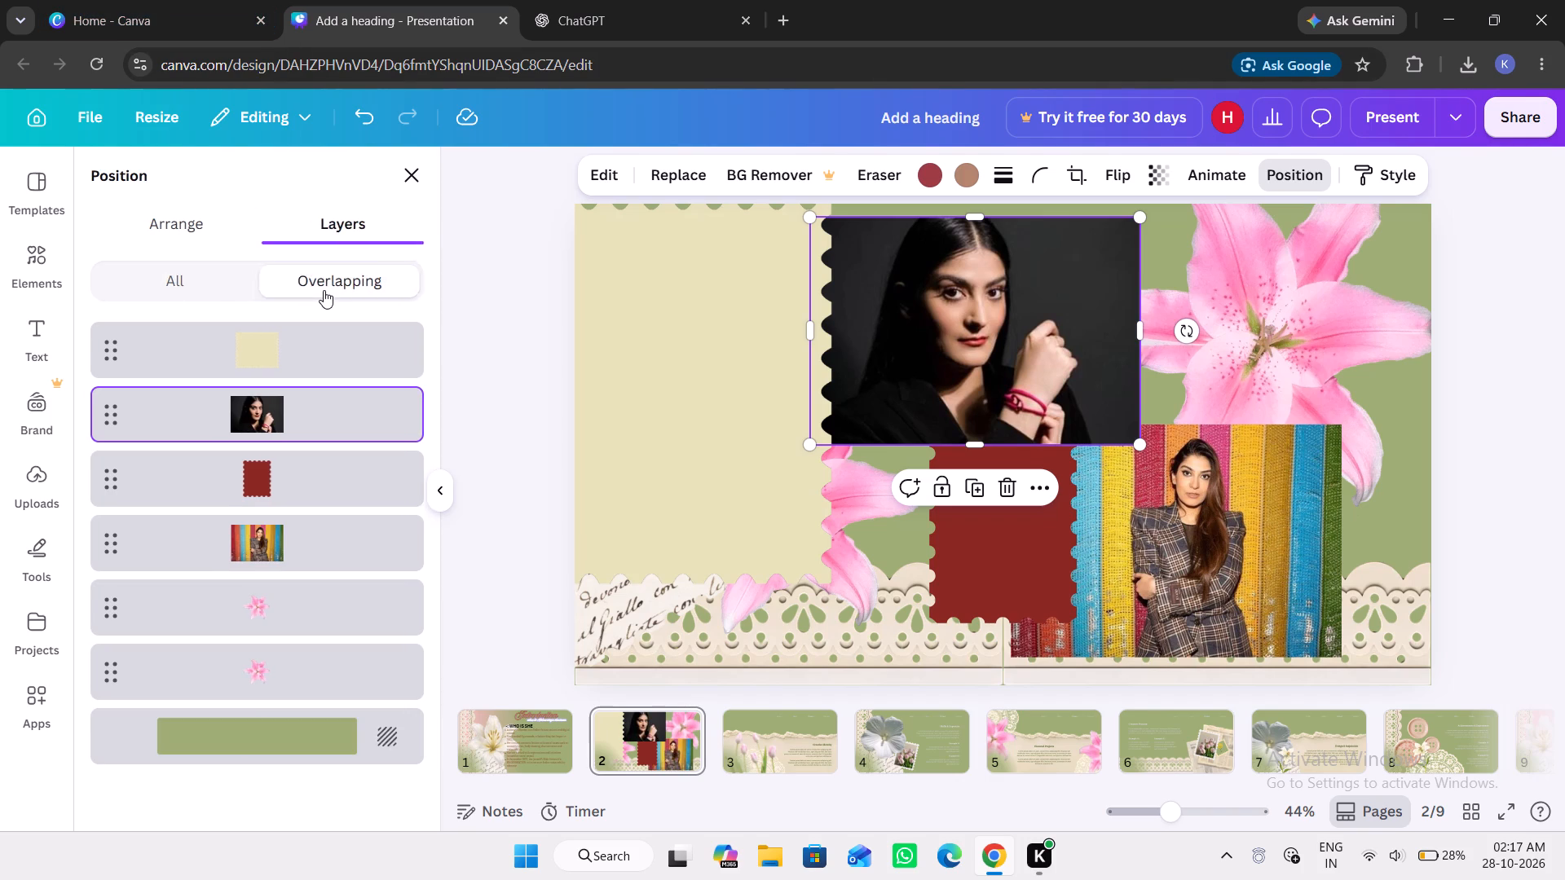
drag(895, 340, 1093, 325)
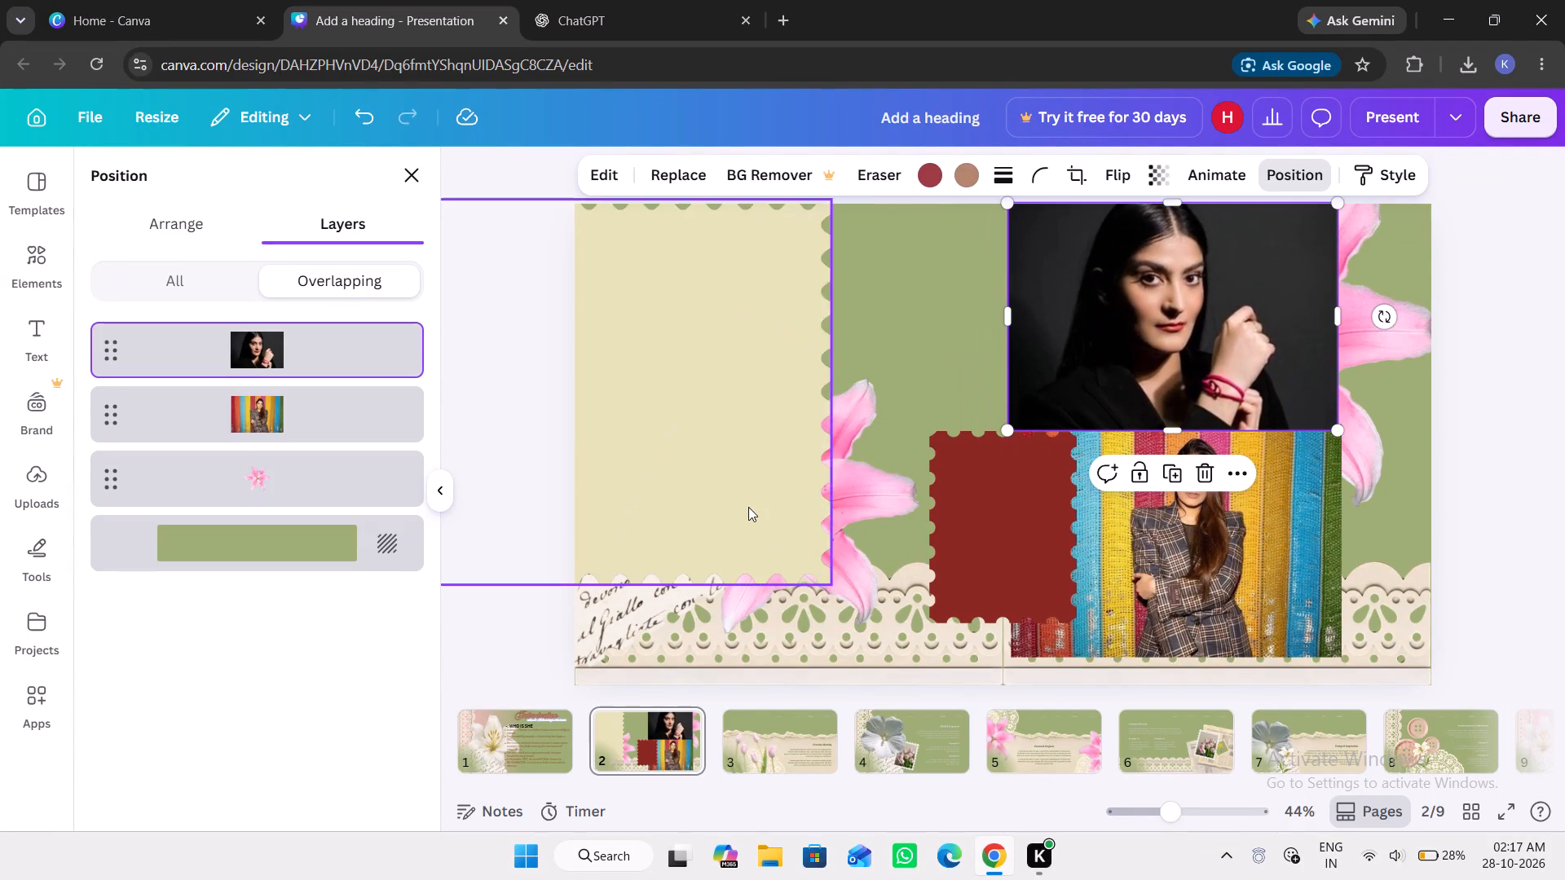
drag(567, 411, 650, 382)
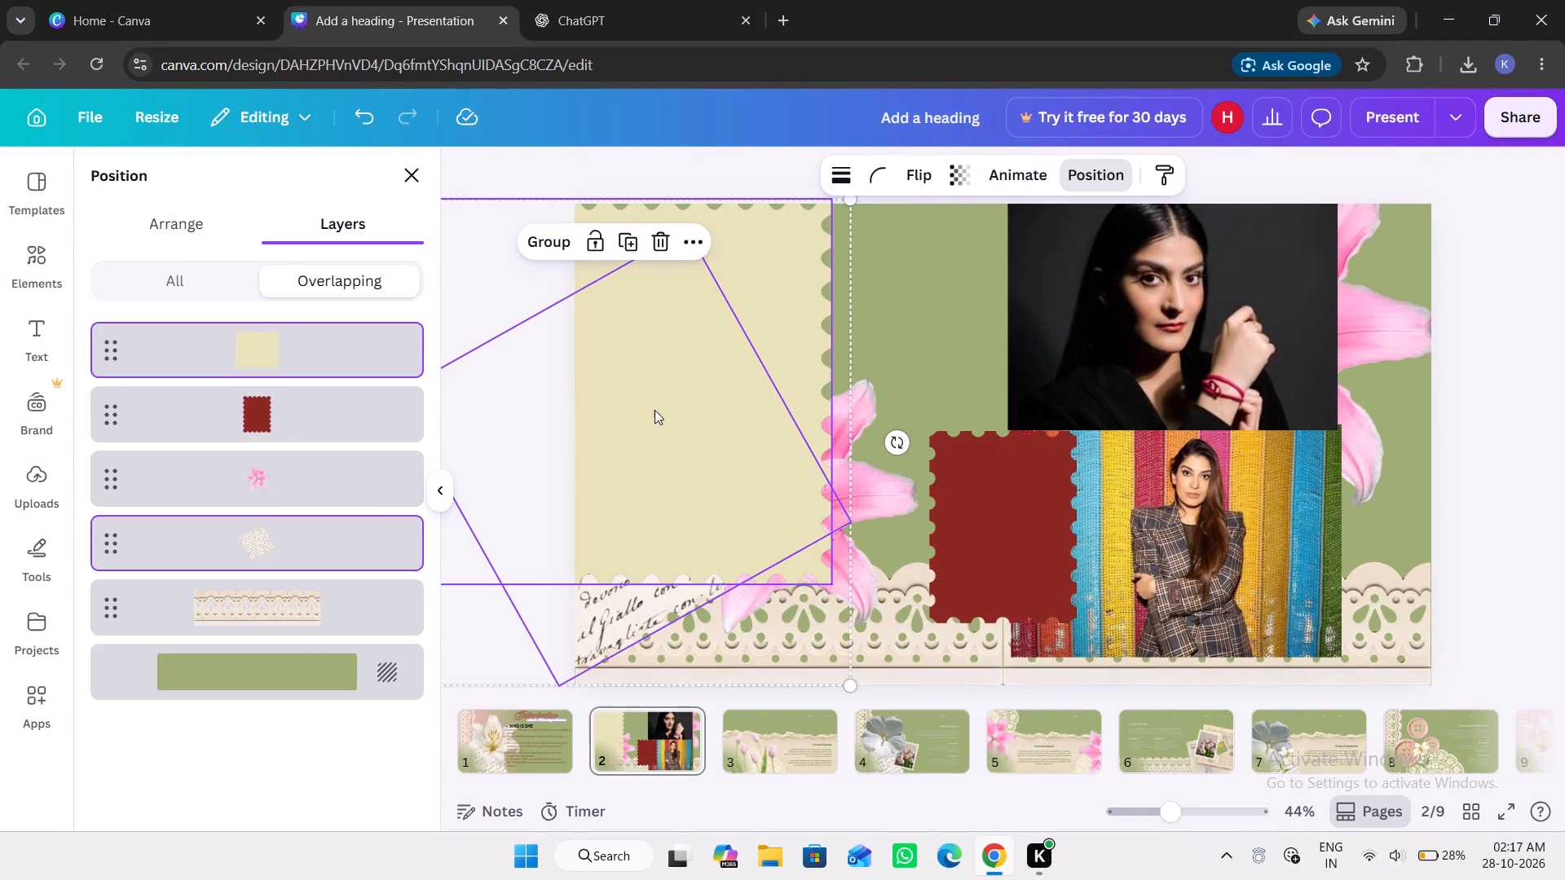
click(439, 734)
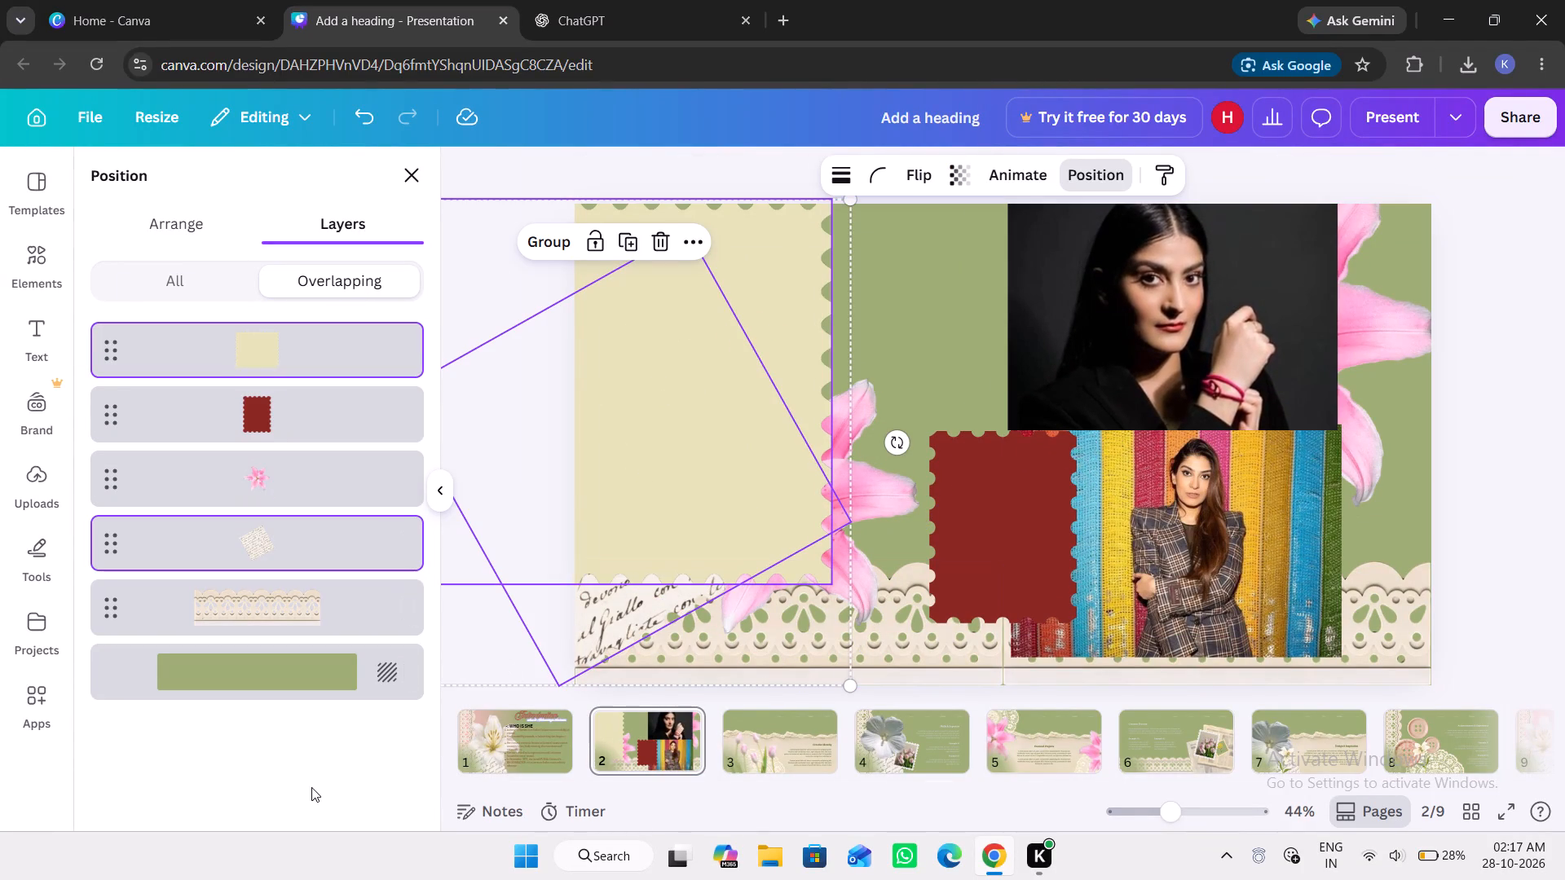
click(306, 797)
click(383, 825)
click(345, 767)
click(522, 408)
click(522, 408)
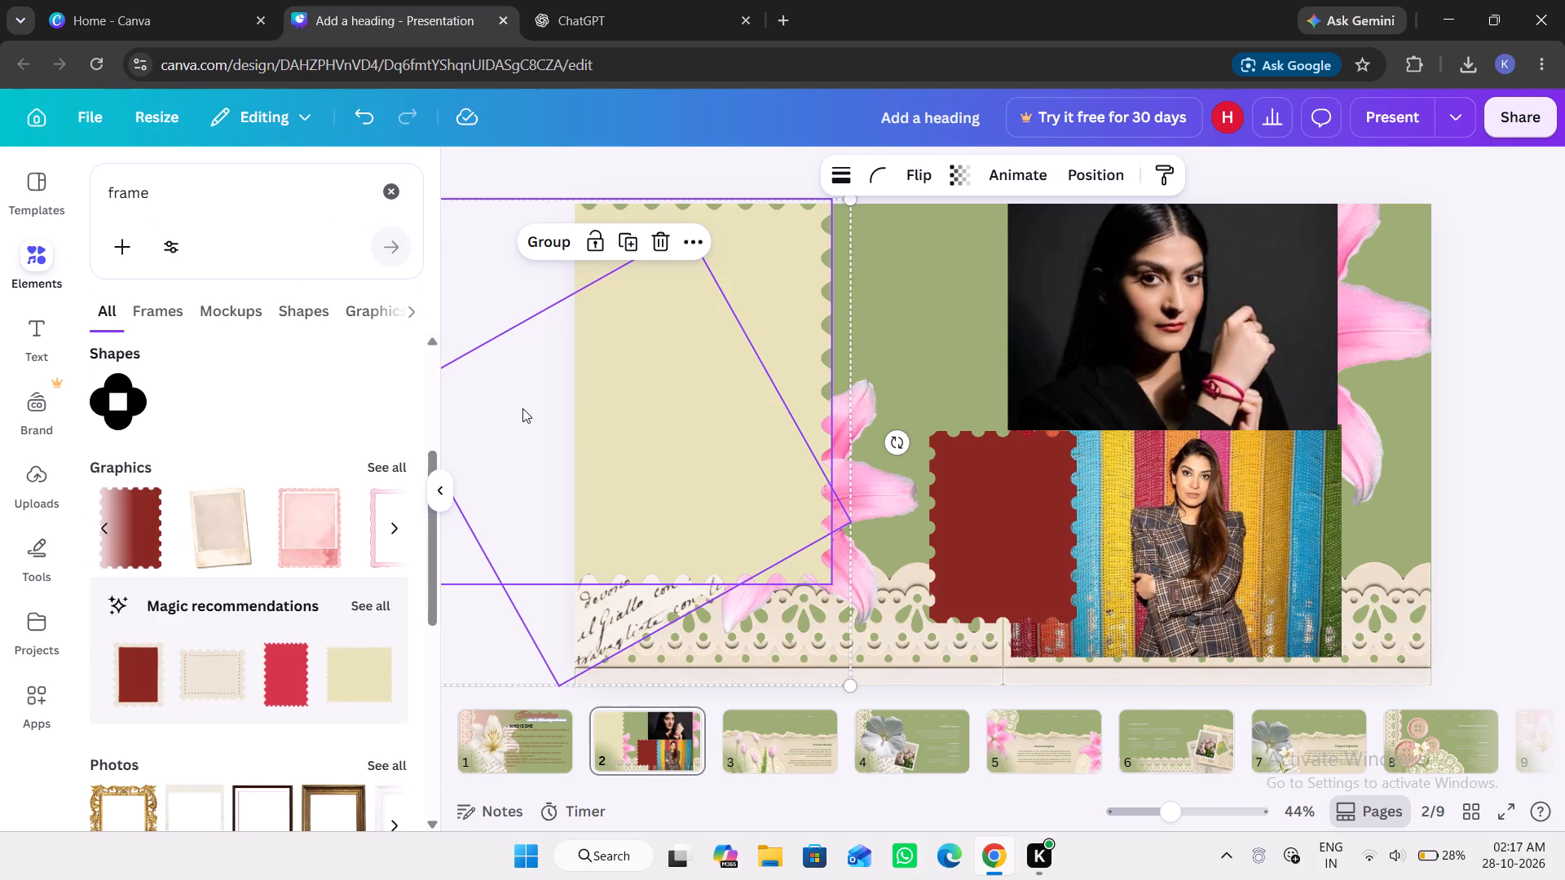
Shrink the pale yellow scalloped graphic and move it right, above the lower lily and overlapping the portrait's left edge.
drag(703, 306, 779, 292)
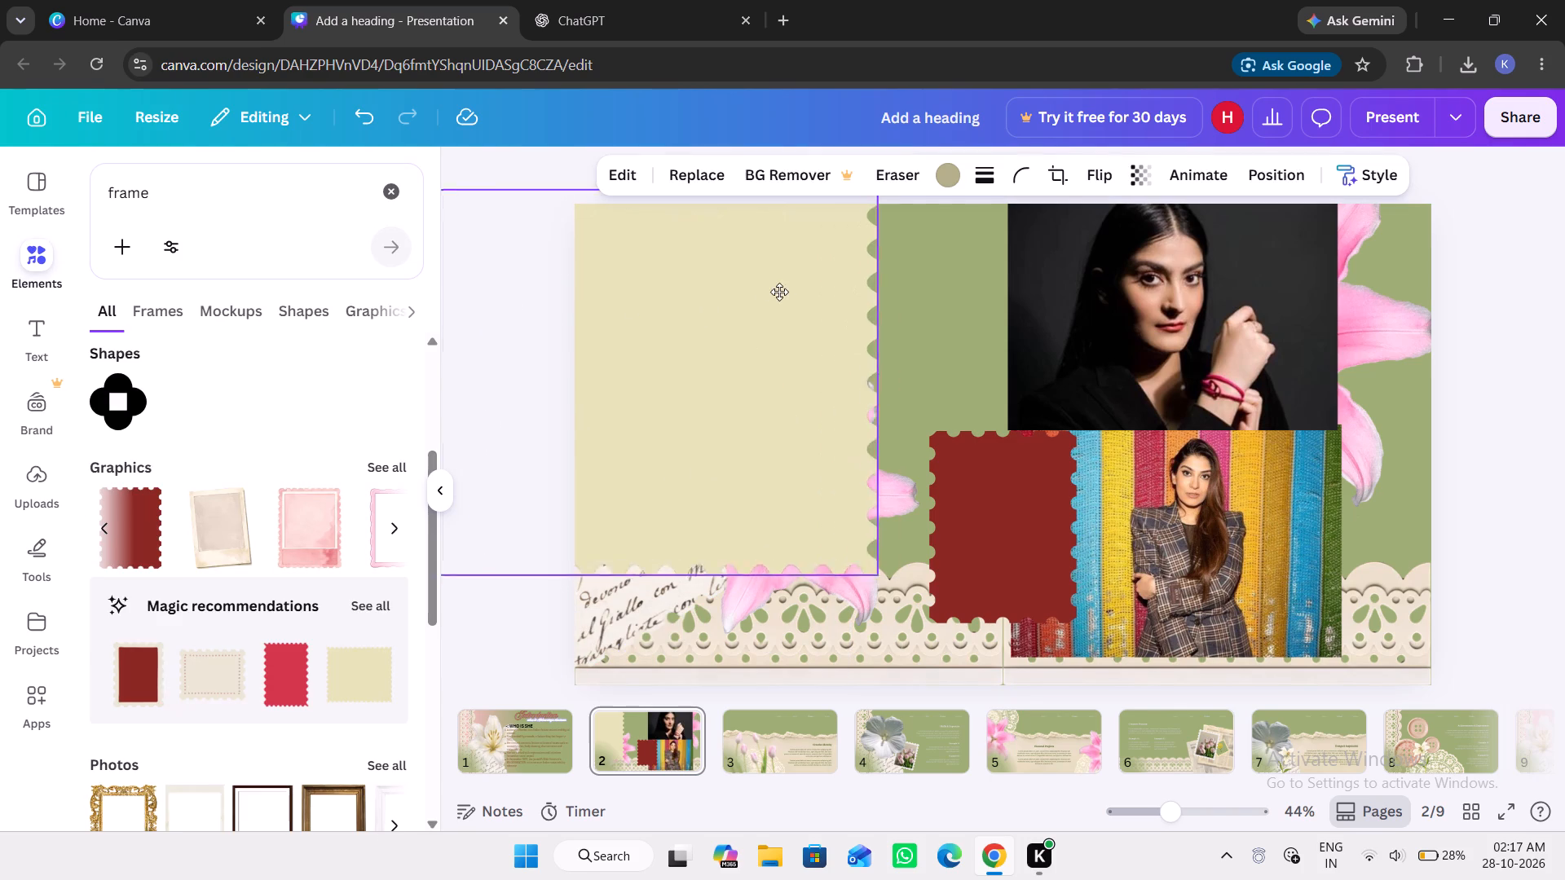
drag(779, 292, 841, 265)
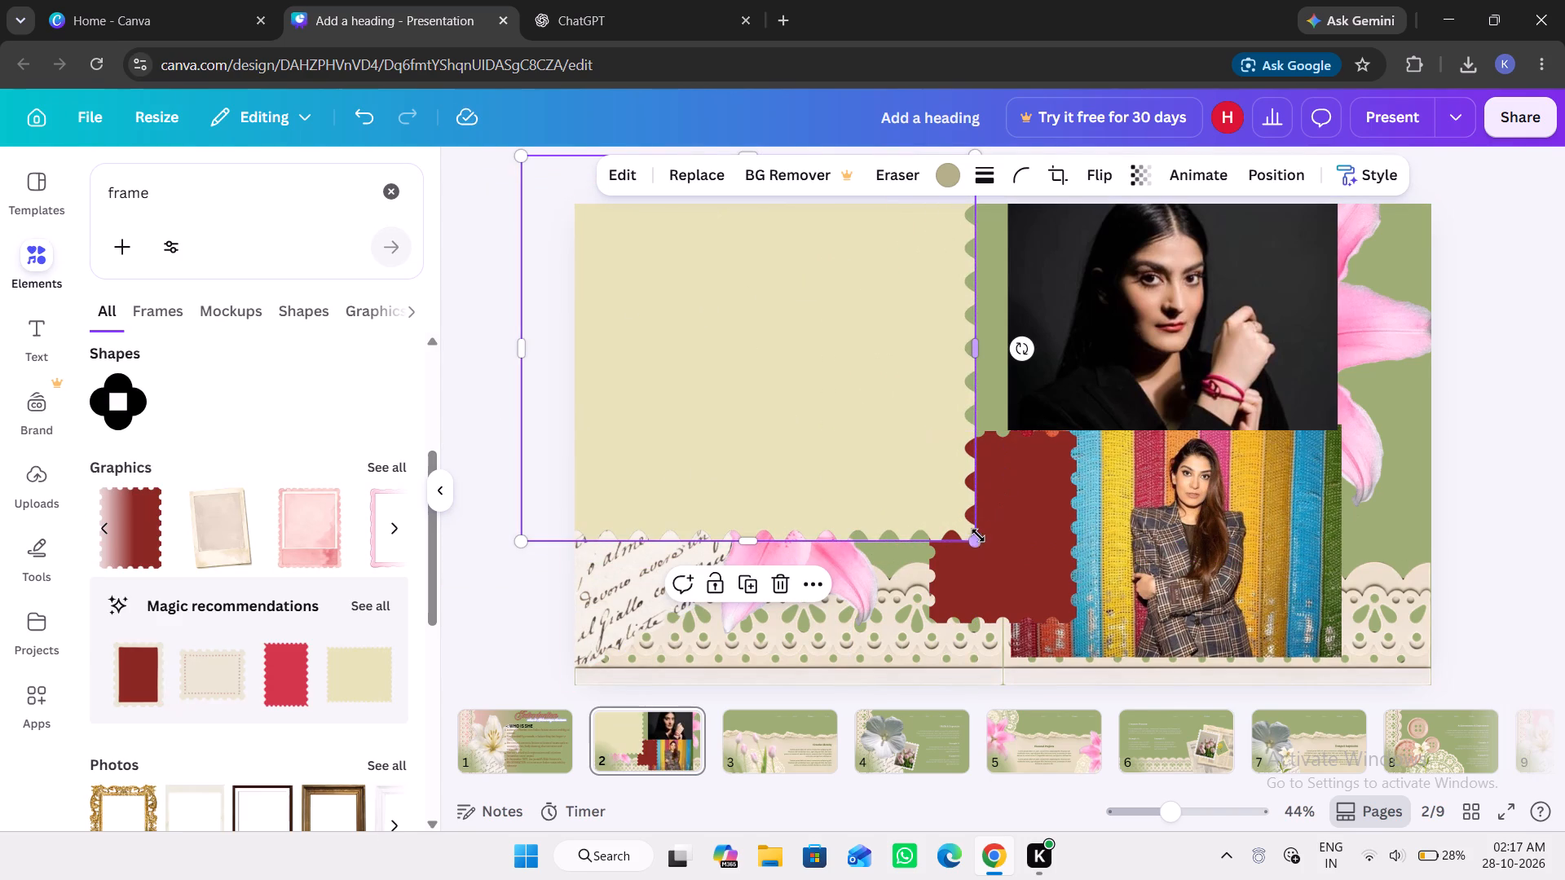
drag(976, 539, 858, 398)
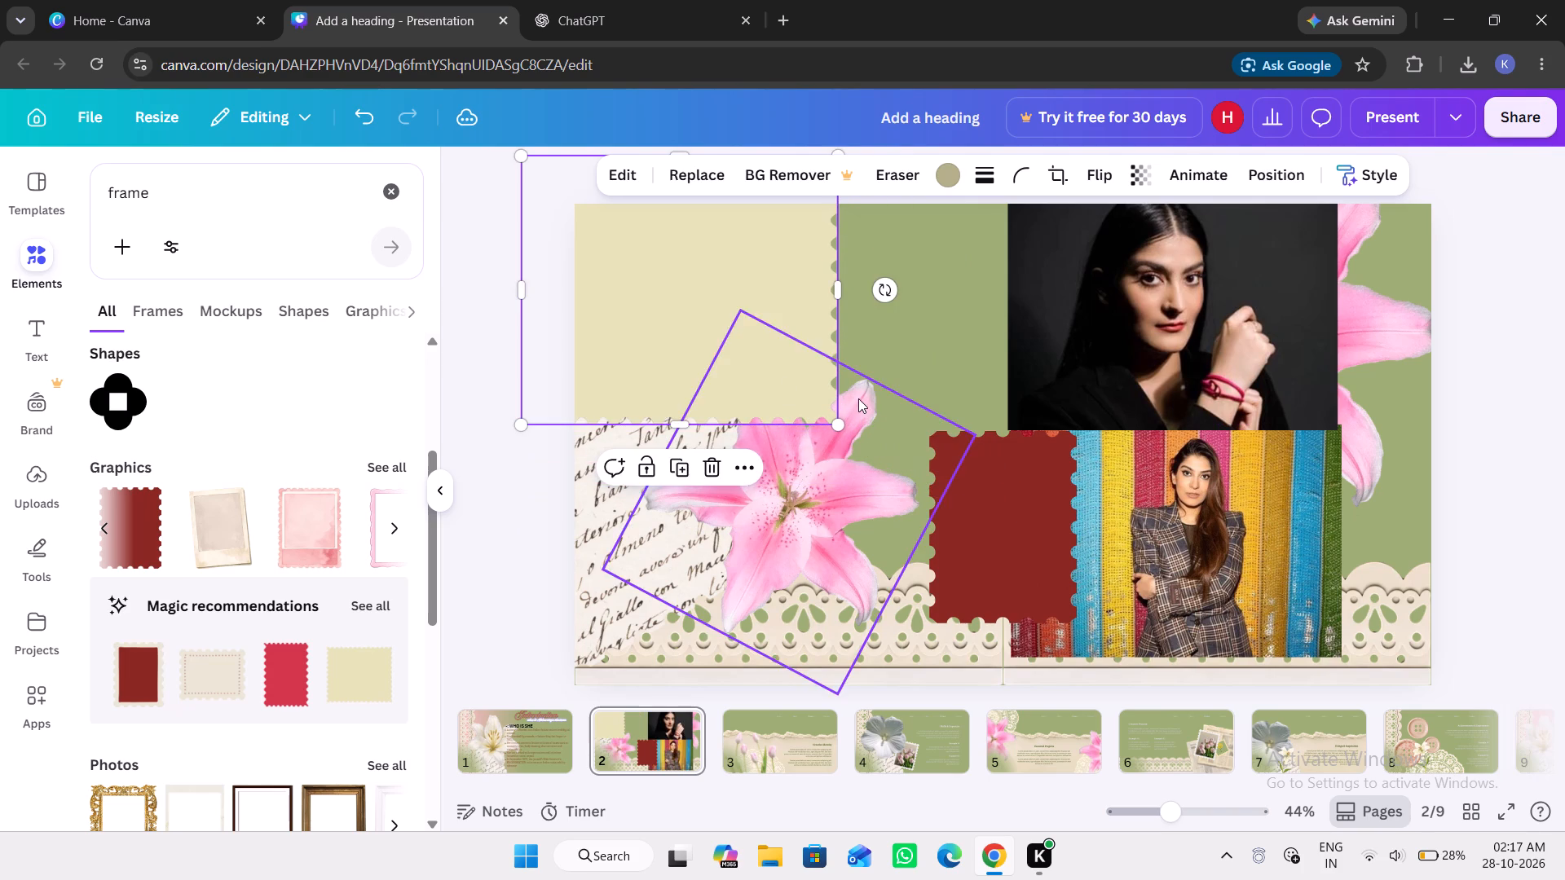
drag(760, 310, 939, 323)
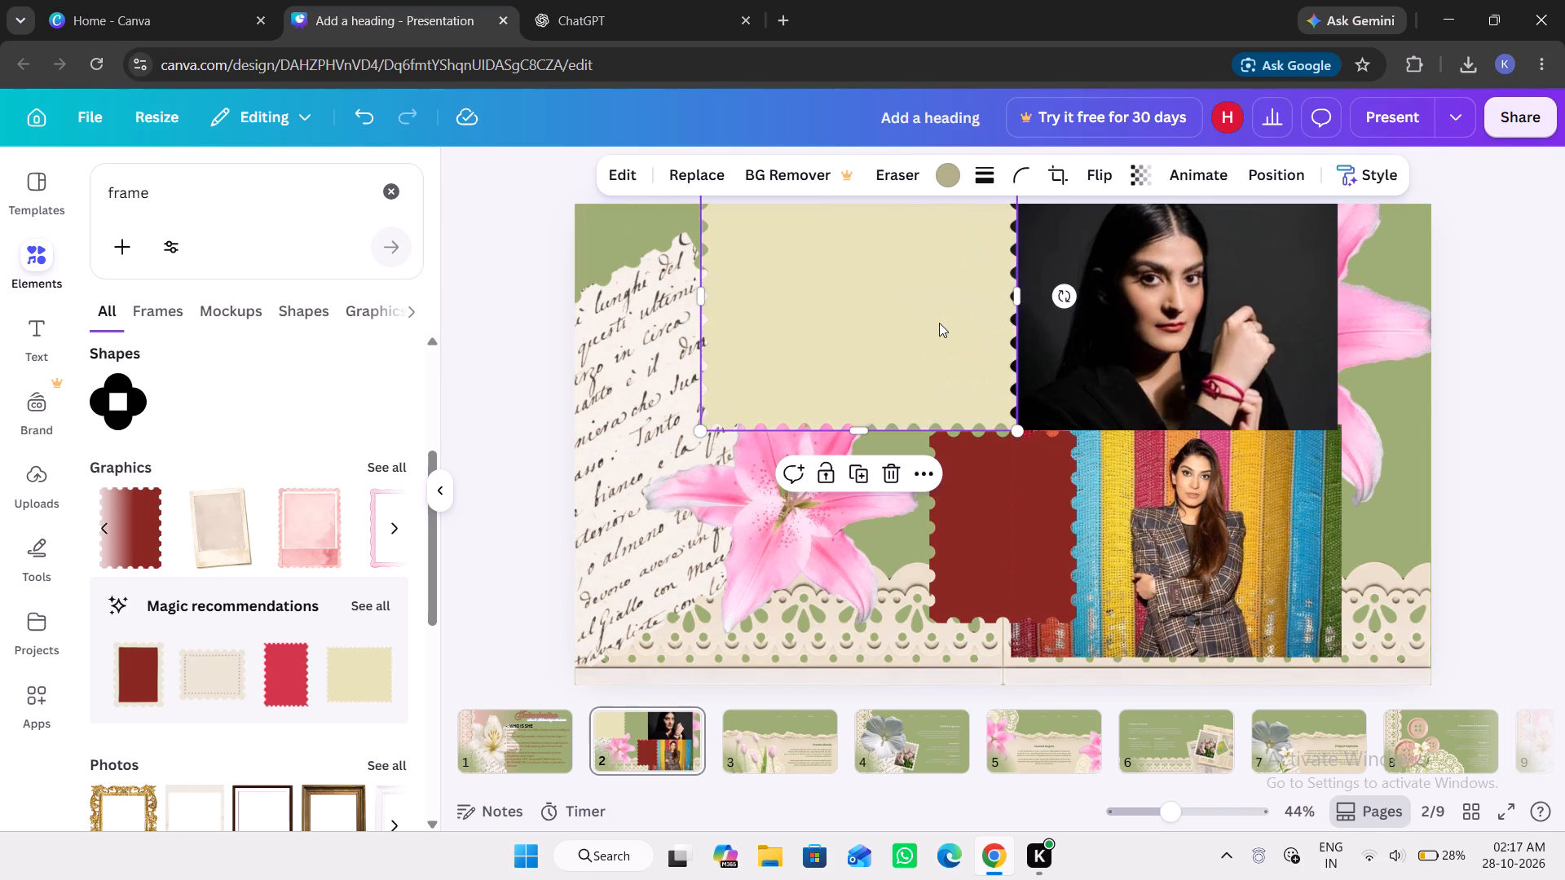
Bring the dark-background portrait in front of the pale yellow graphic and place it over that graphic at about X 464, Y 16.
drag(1087, 301, 1031, 293)
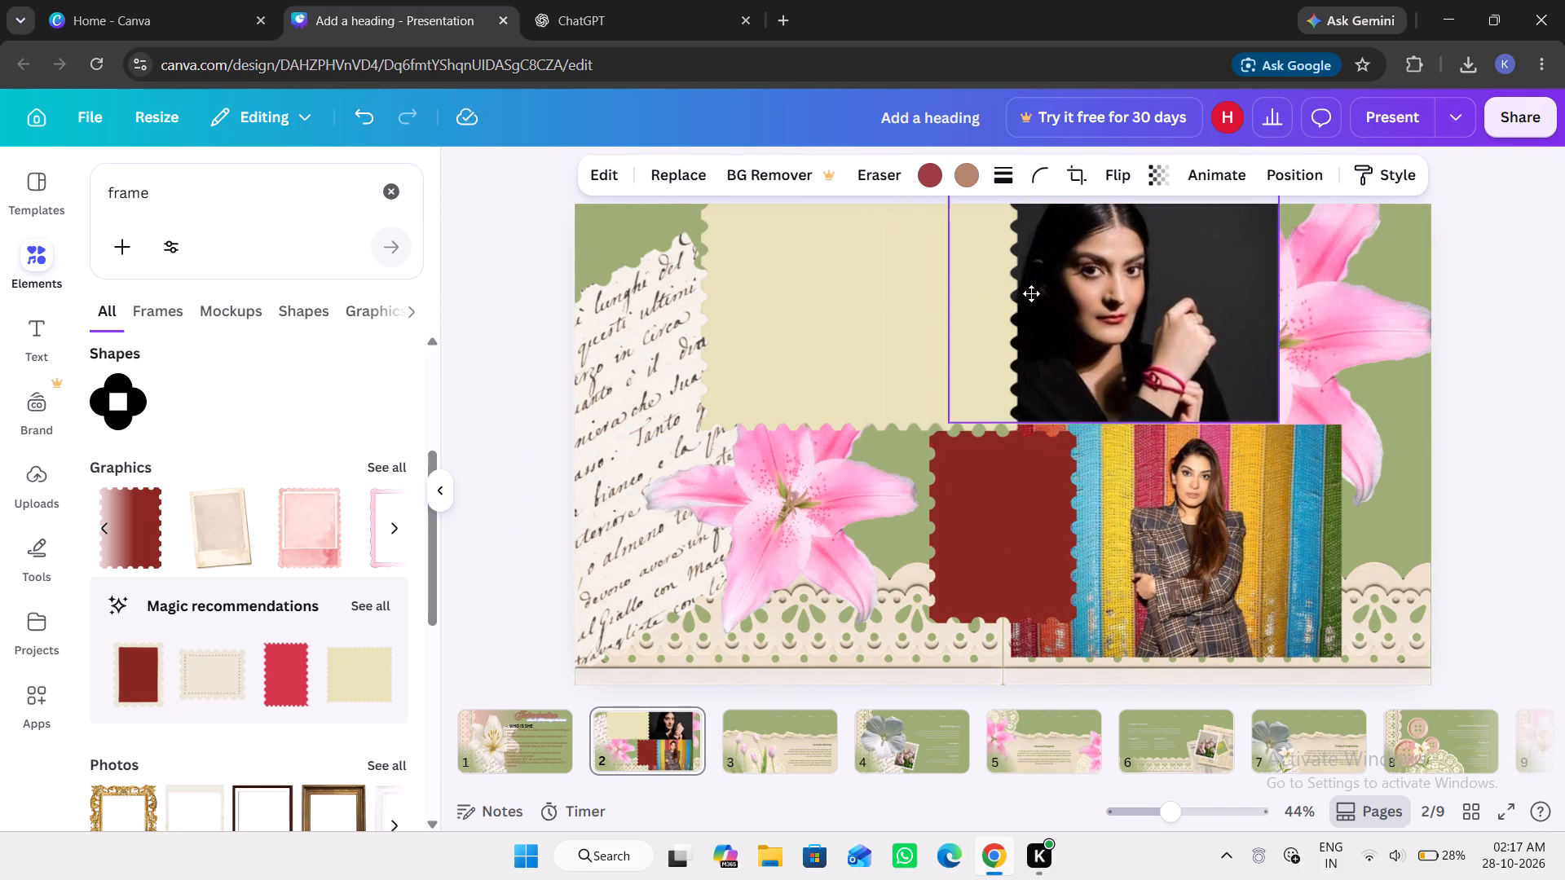
drag(1031, 293, 1061, 352)
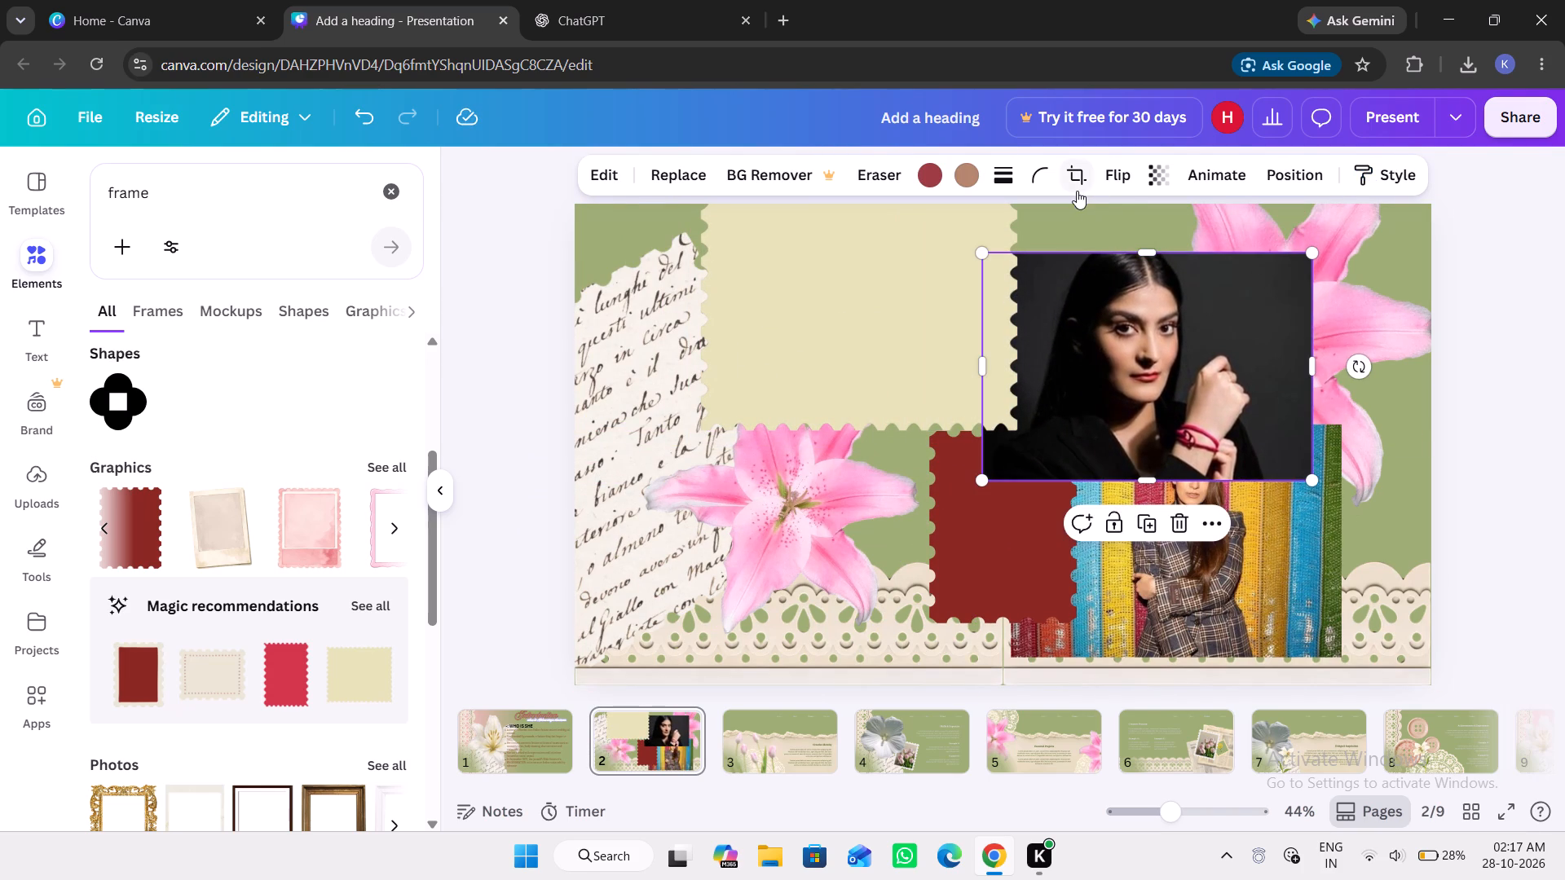
click(1283, 175)
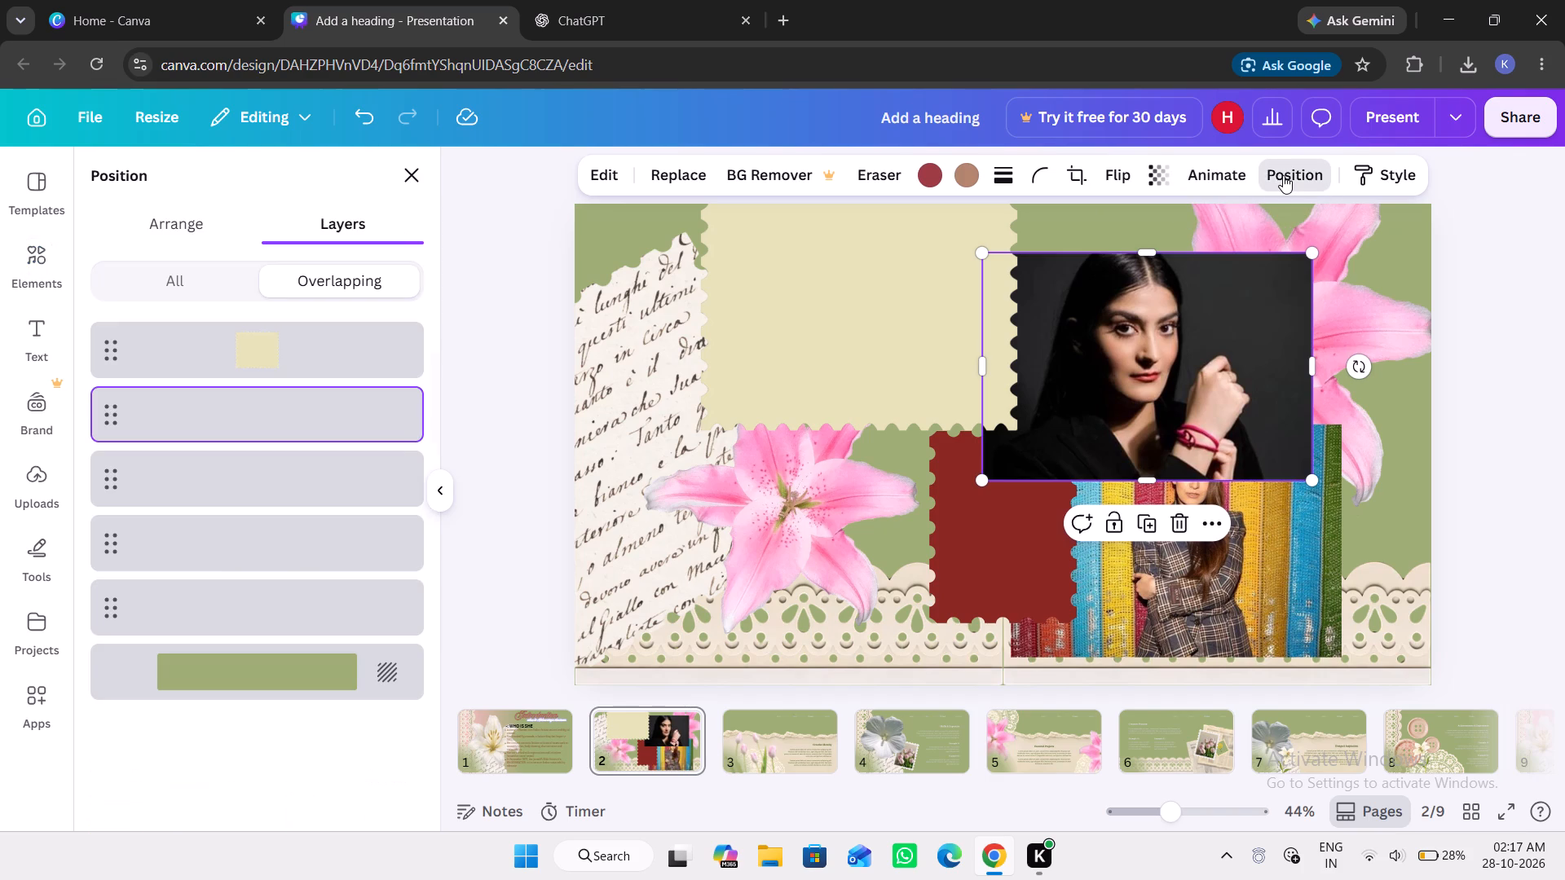
click(1222, 419)
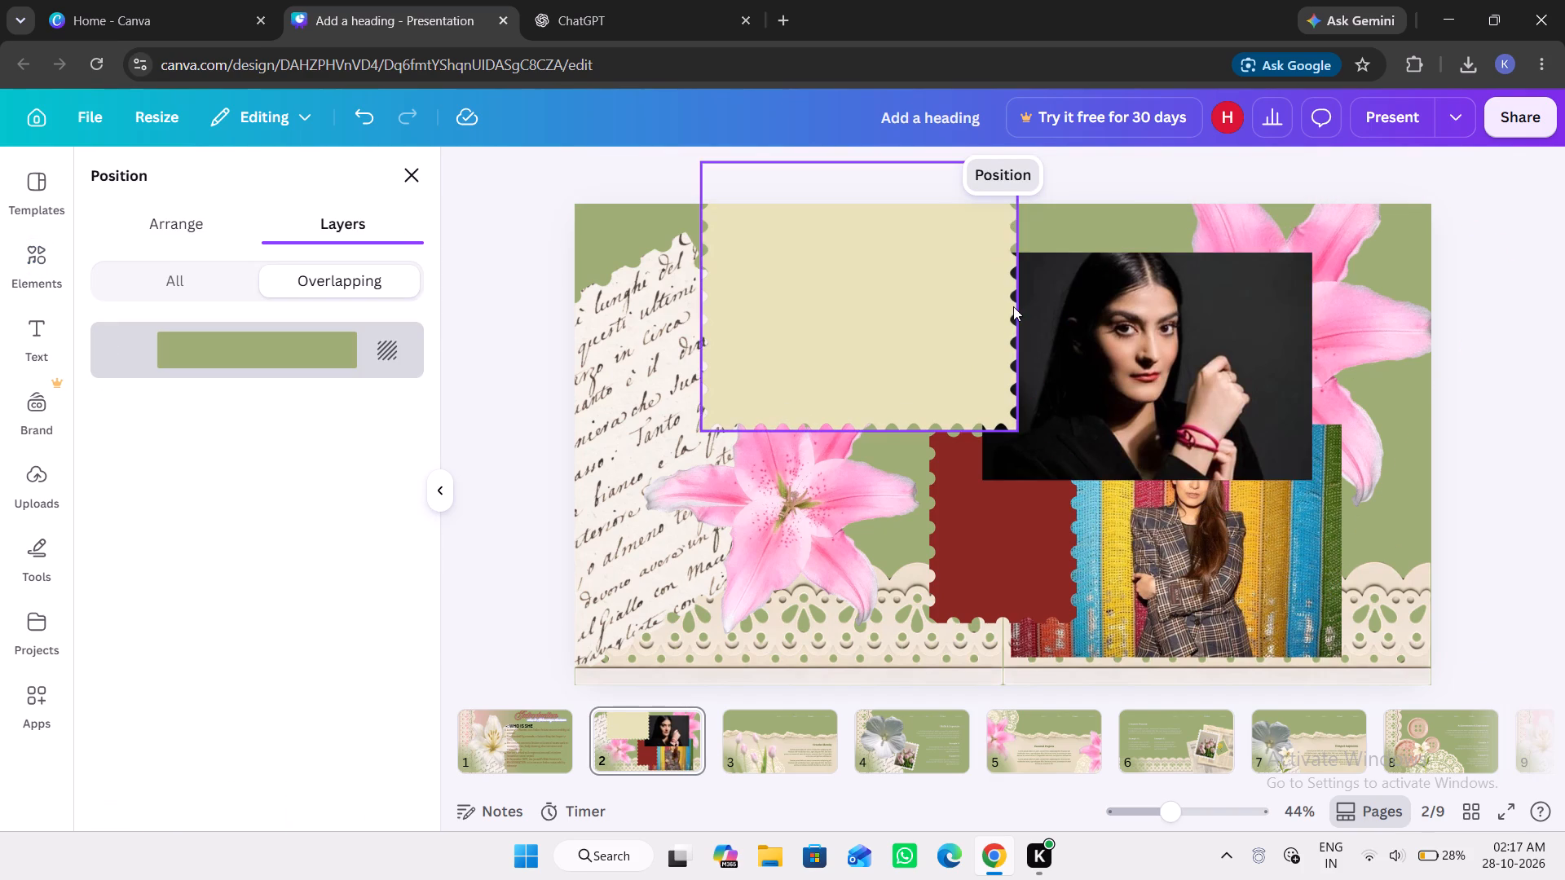
click(1195, 305)
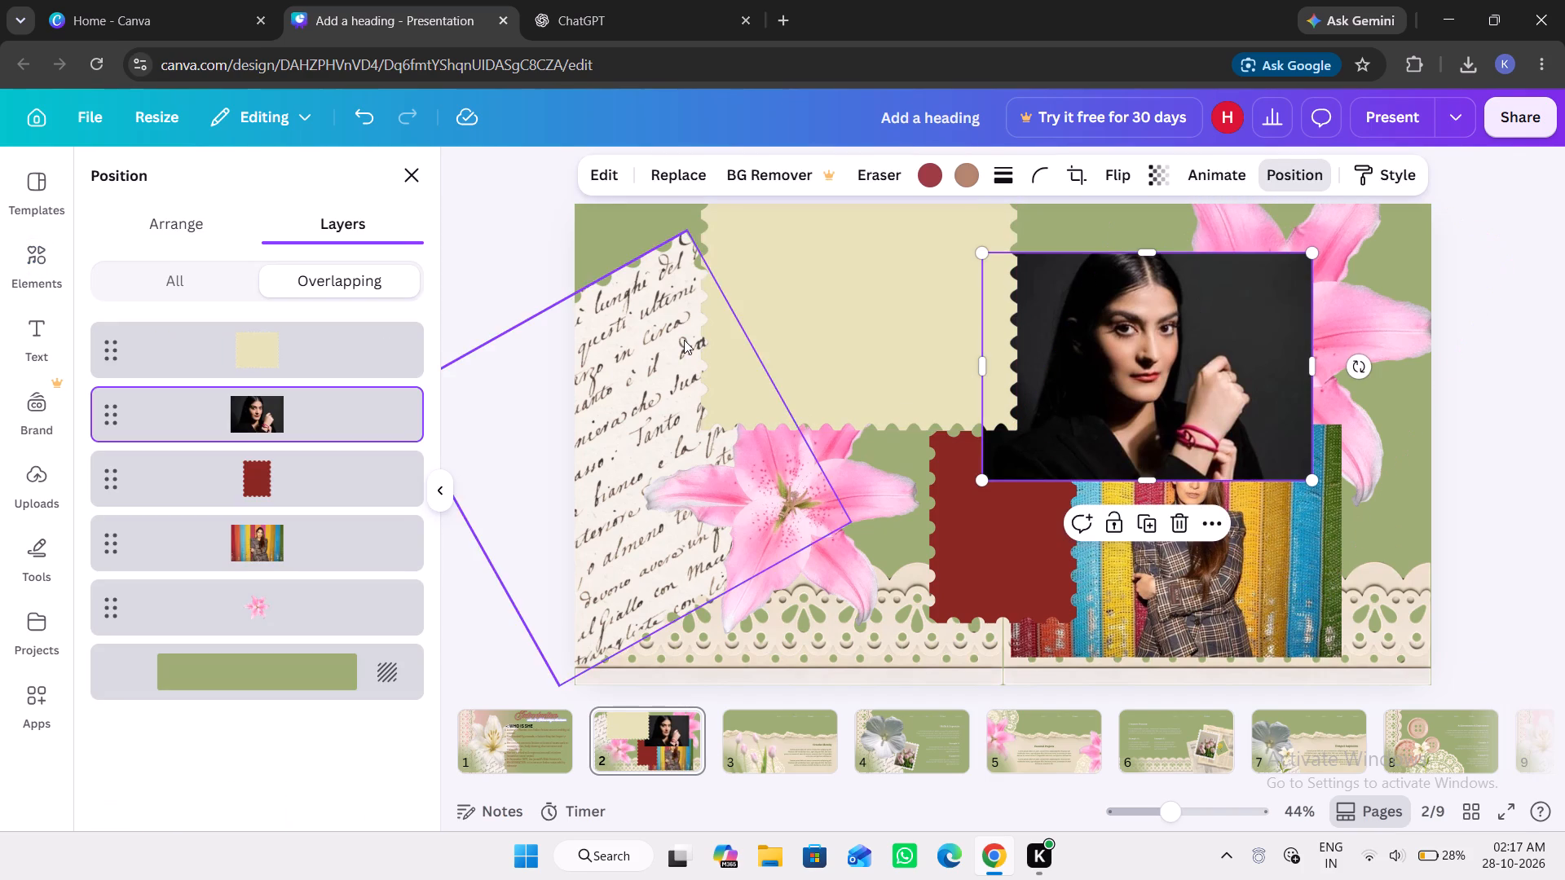
click(209, 237)
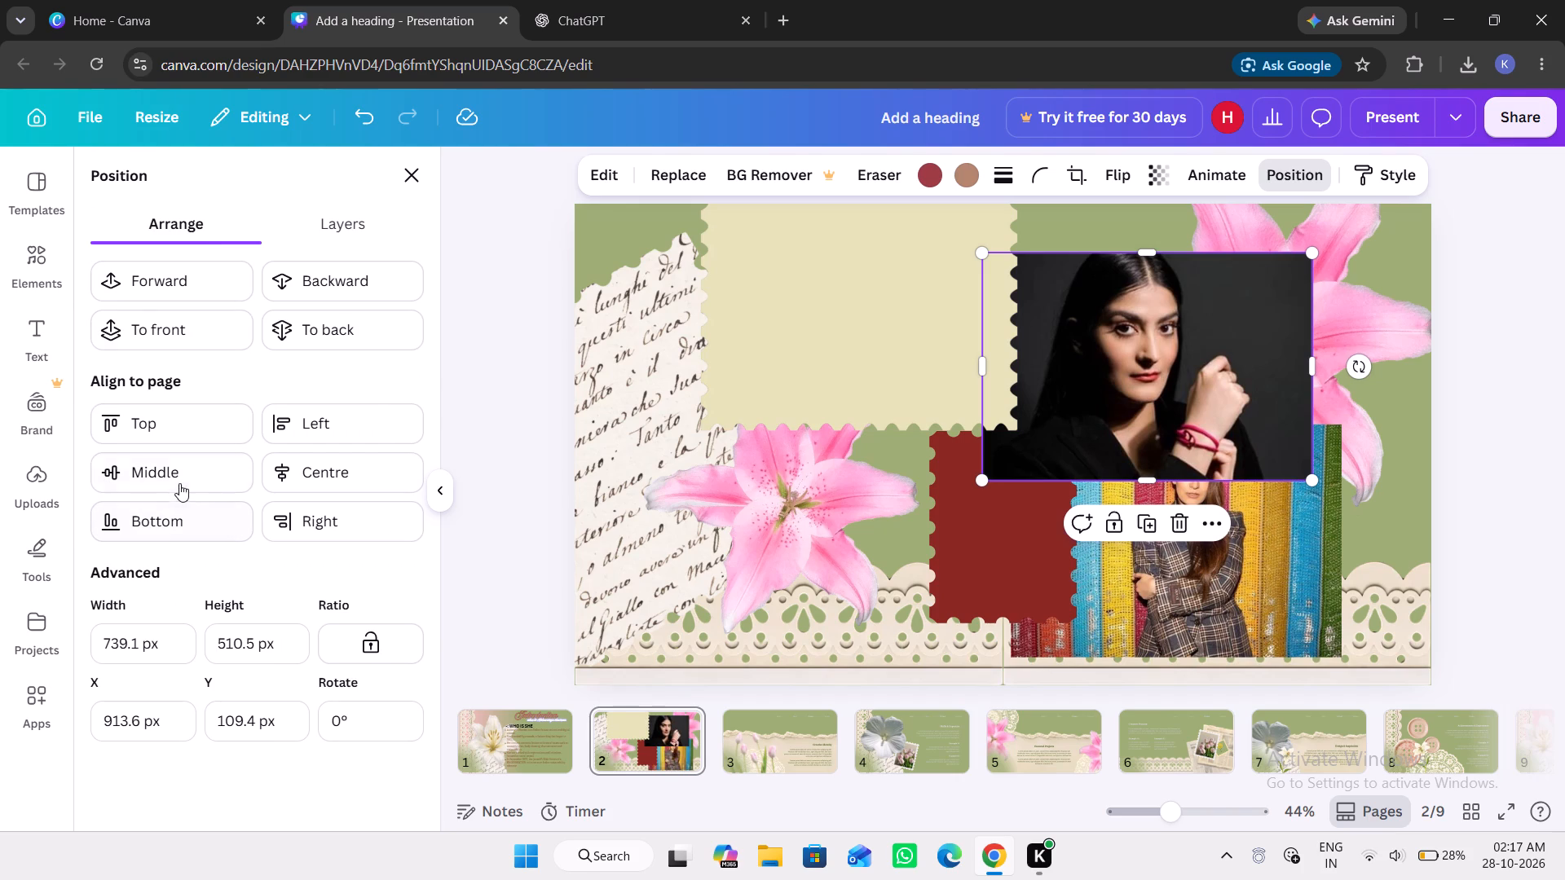
click(137, 269)
drag(1086, 312, 885, 259)
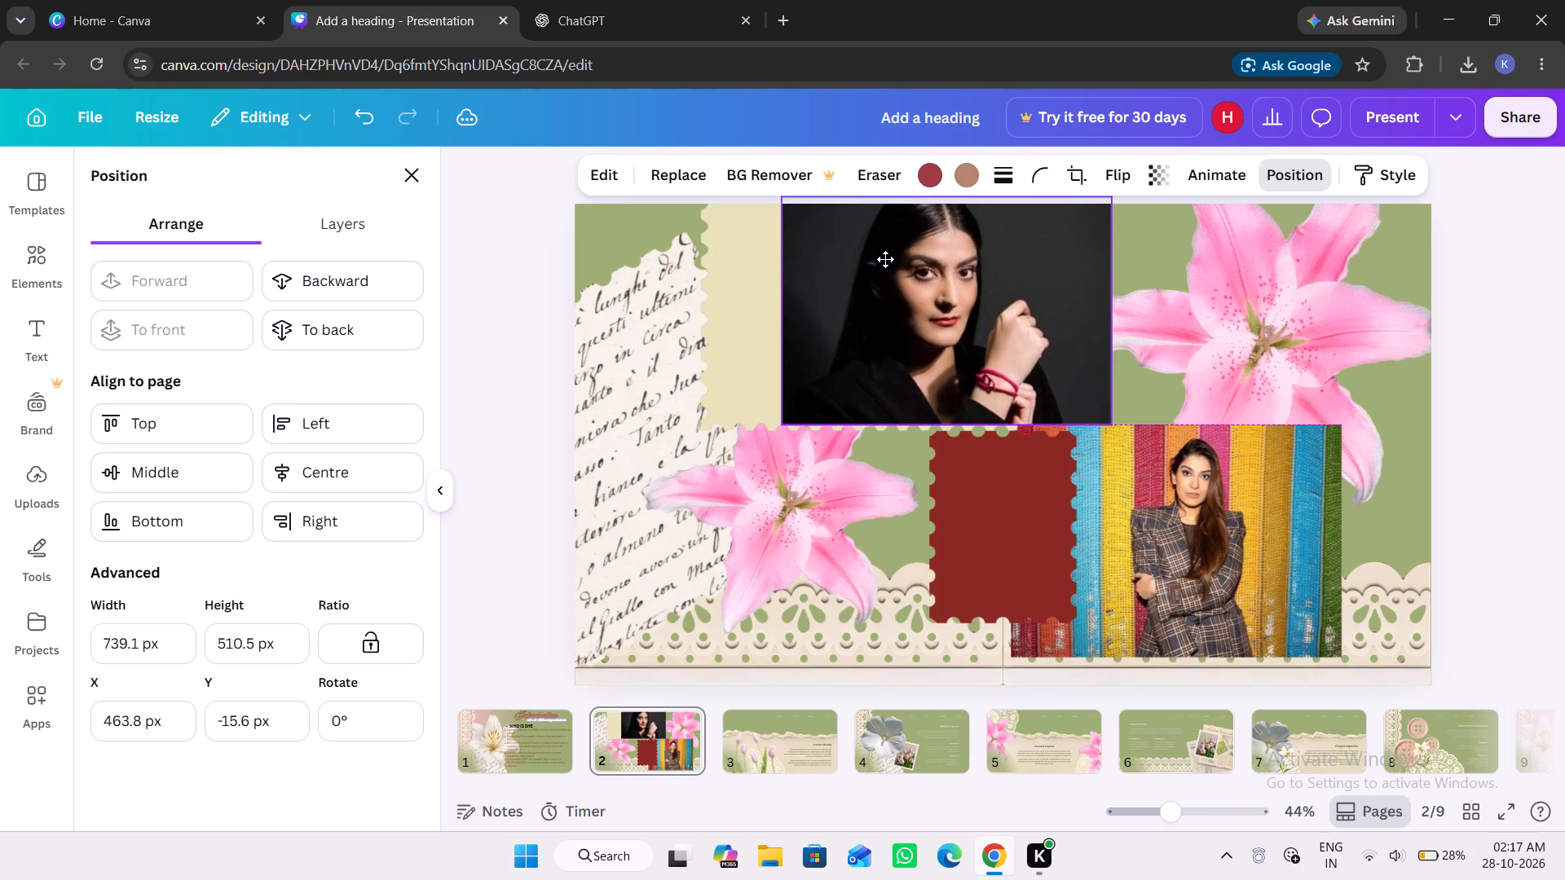
drag(885, 259, 885, 271)
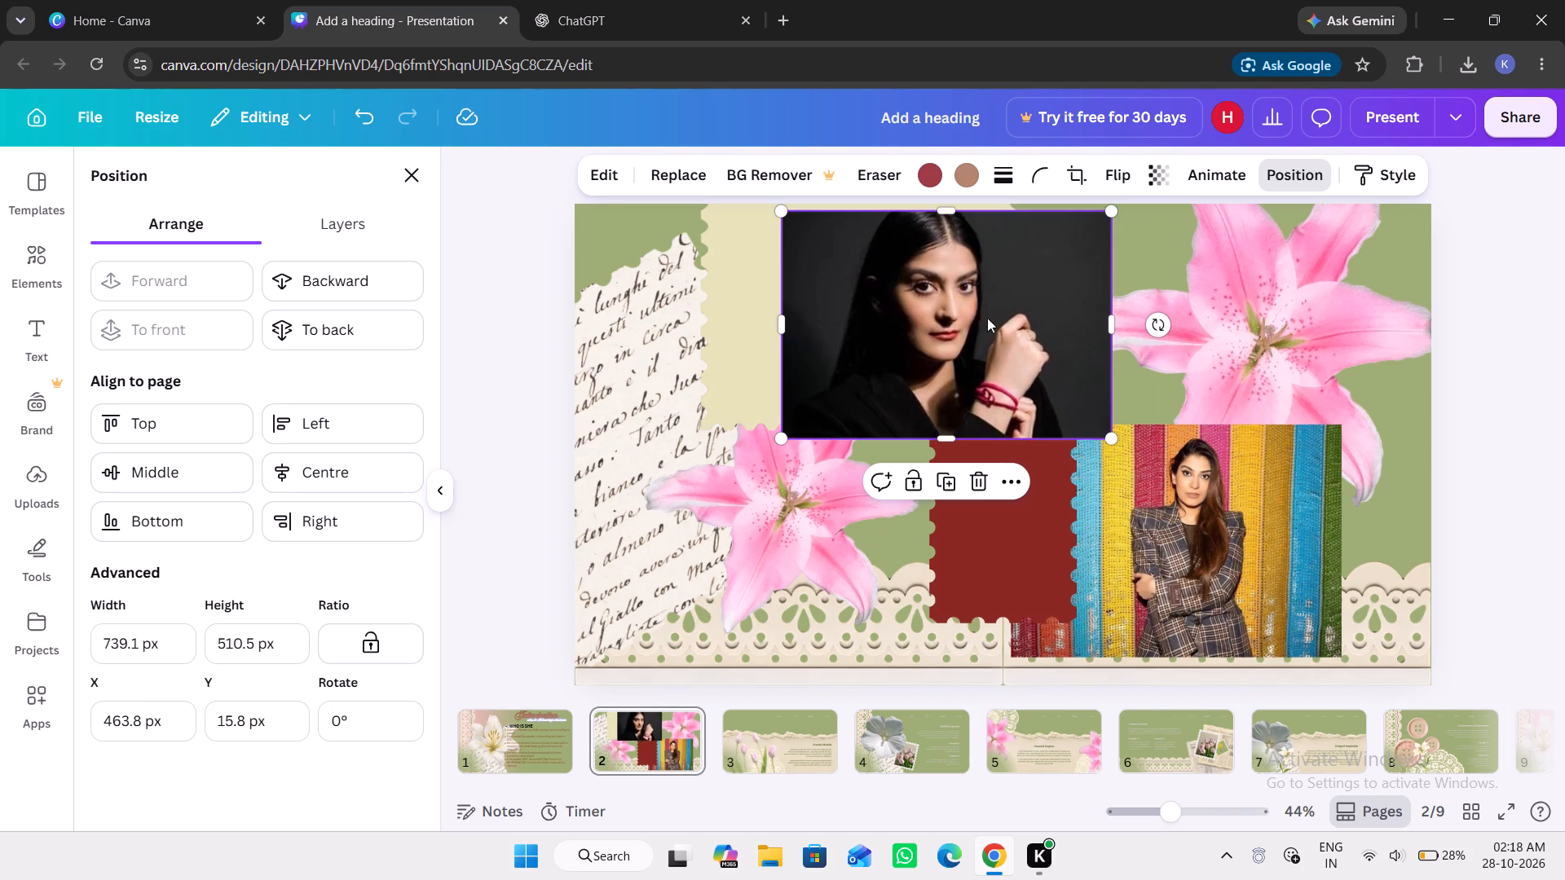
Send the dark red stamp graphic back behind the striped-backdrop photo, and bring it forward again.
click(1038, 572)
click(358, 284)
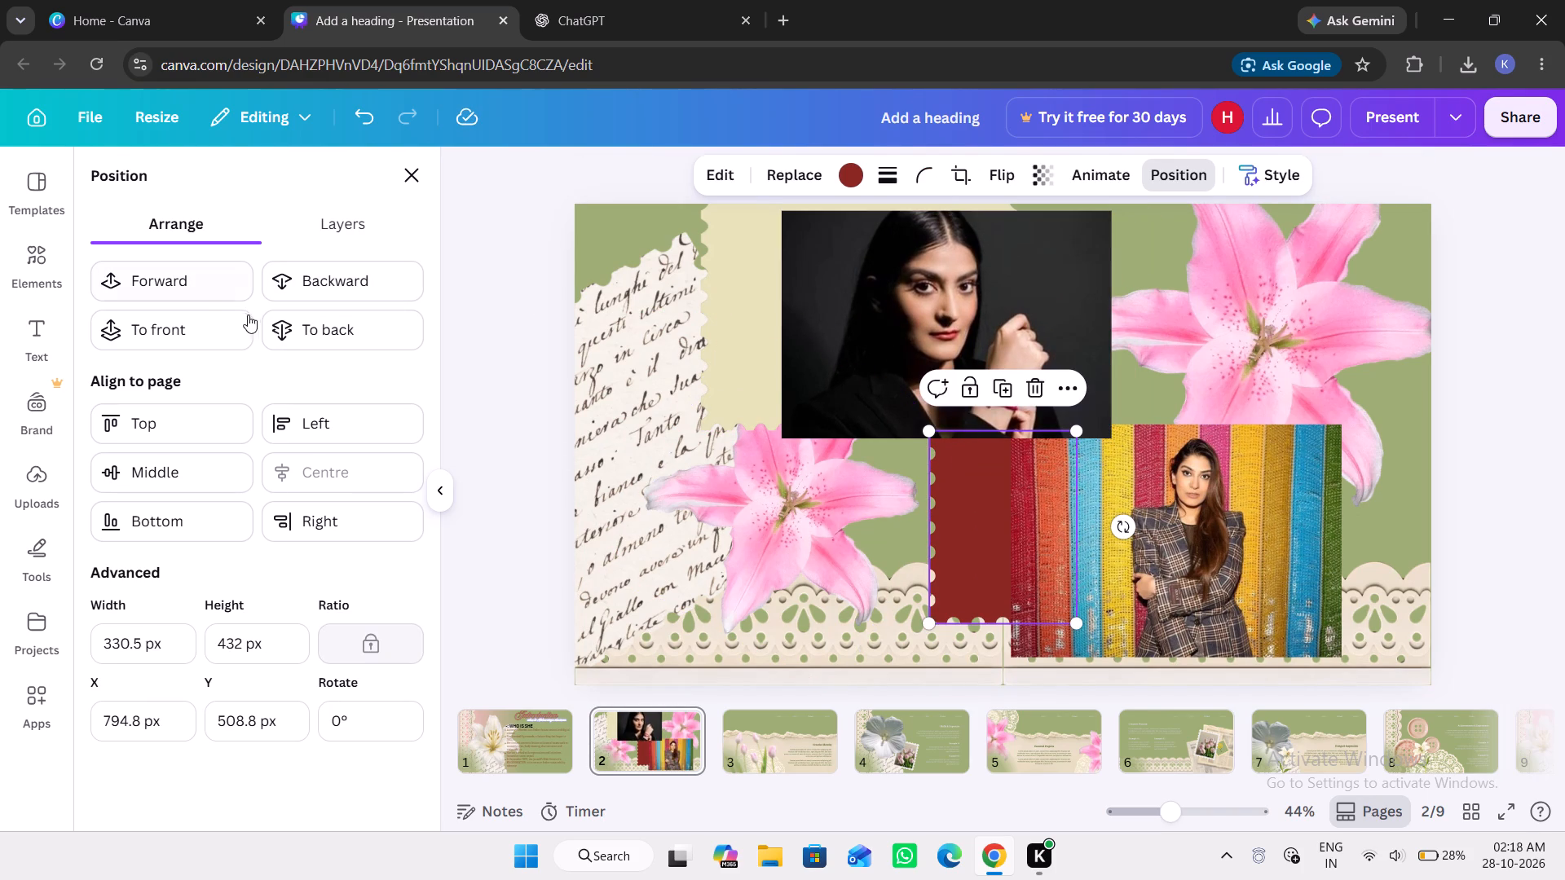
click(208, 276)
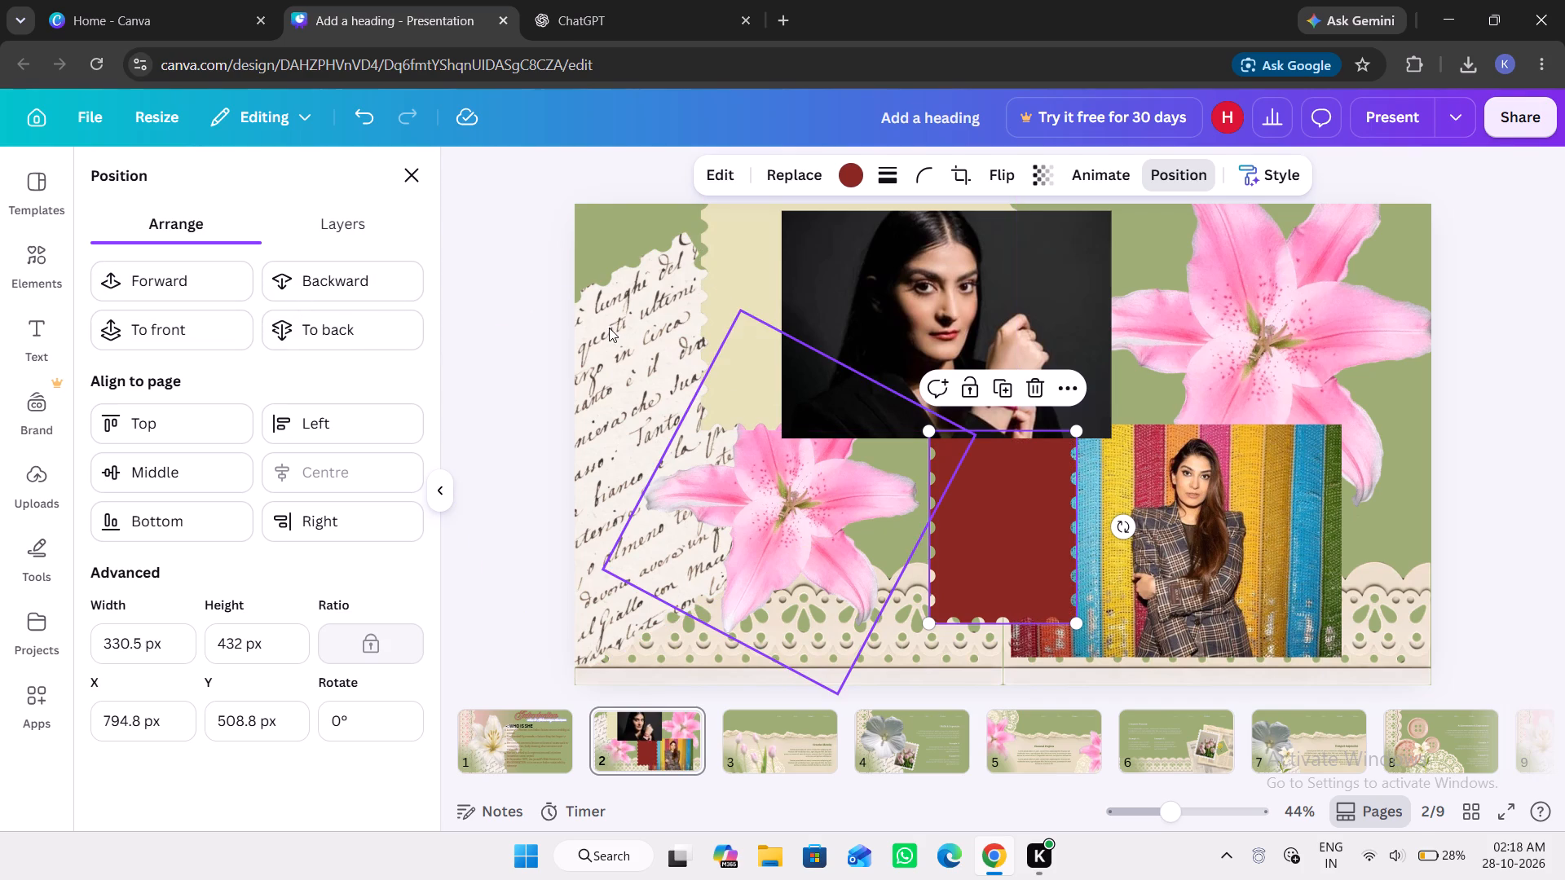
Move the large upper lily slightly left and up, closer to the dark-background portrait, and keep it selected.
click(509, 420)
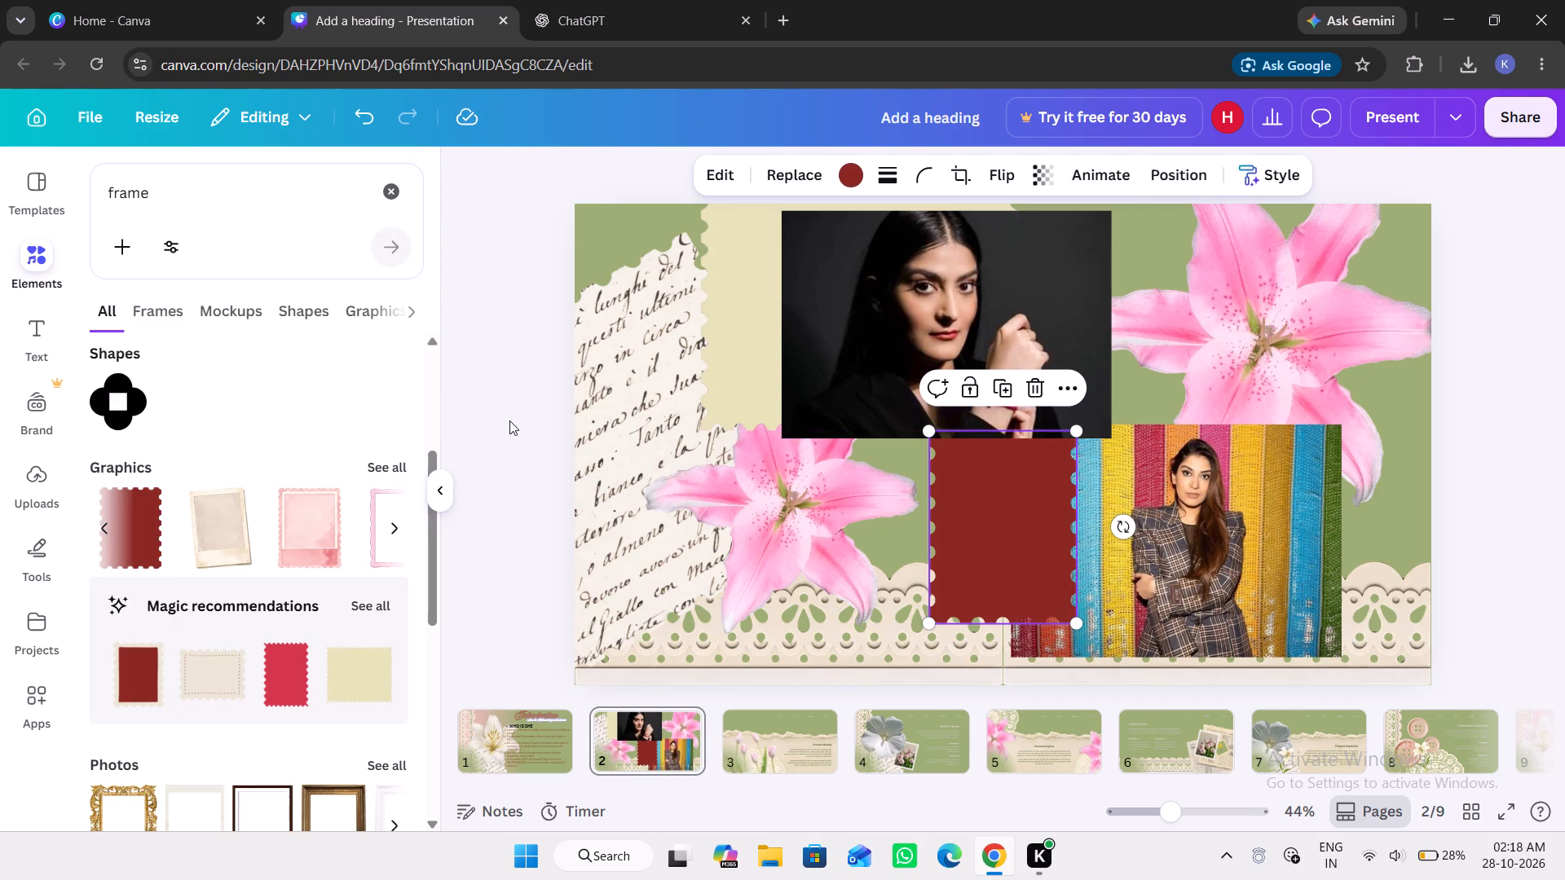
drag(1256, 279, 1217, 279)
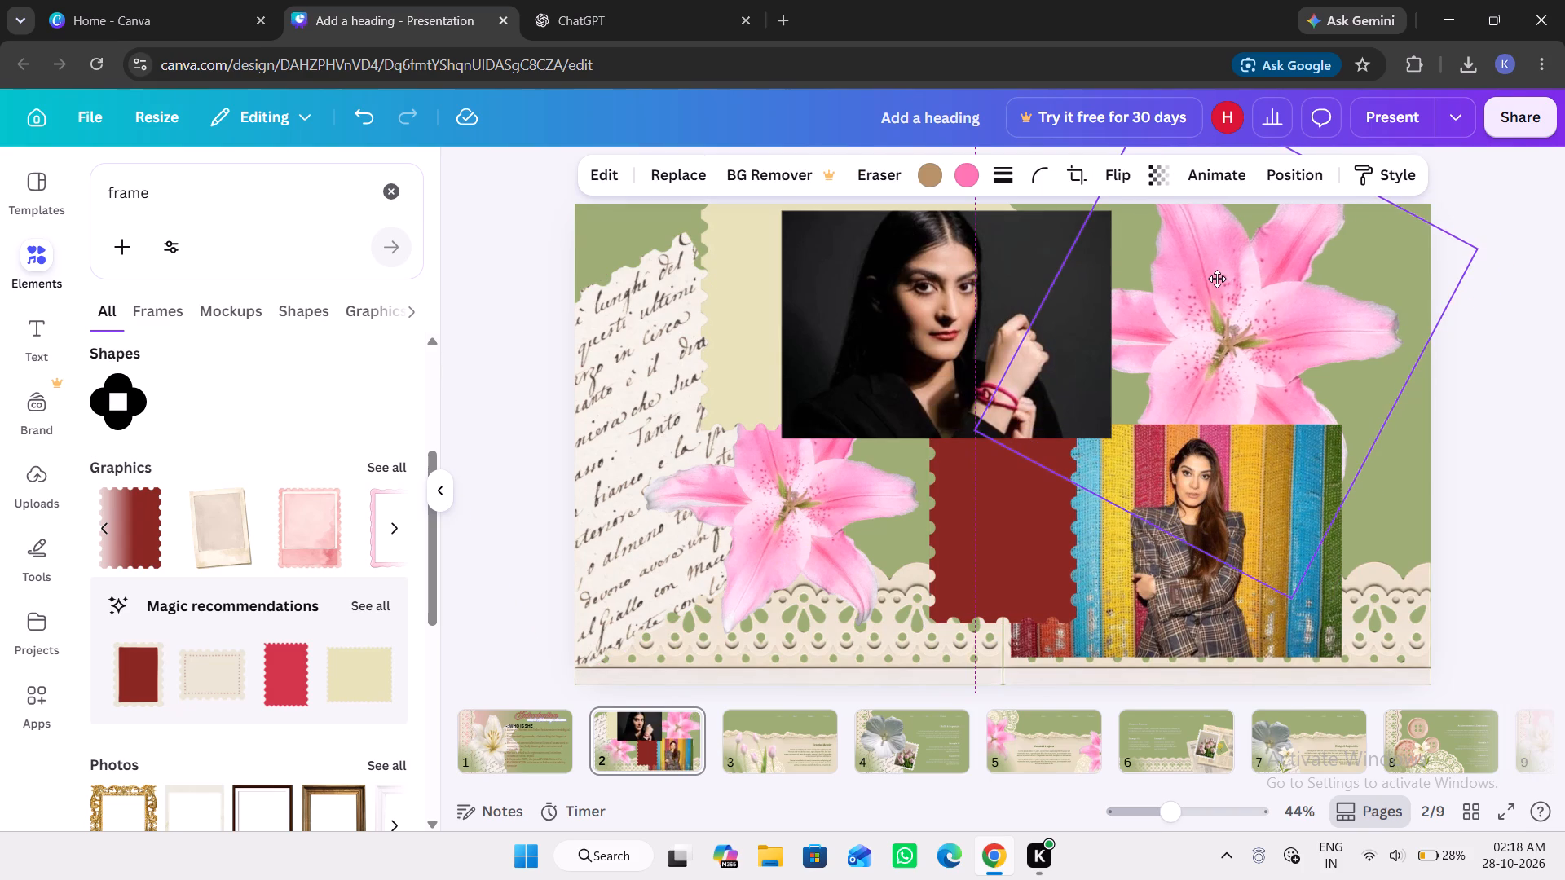
drag(1217, 279, 1219, 270)
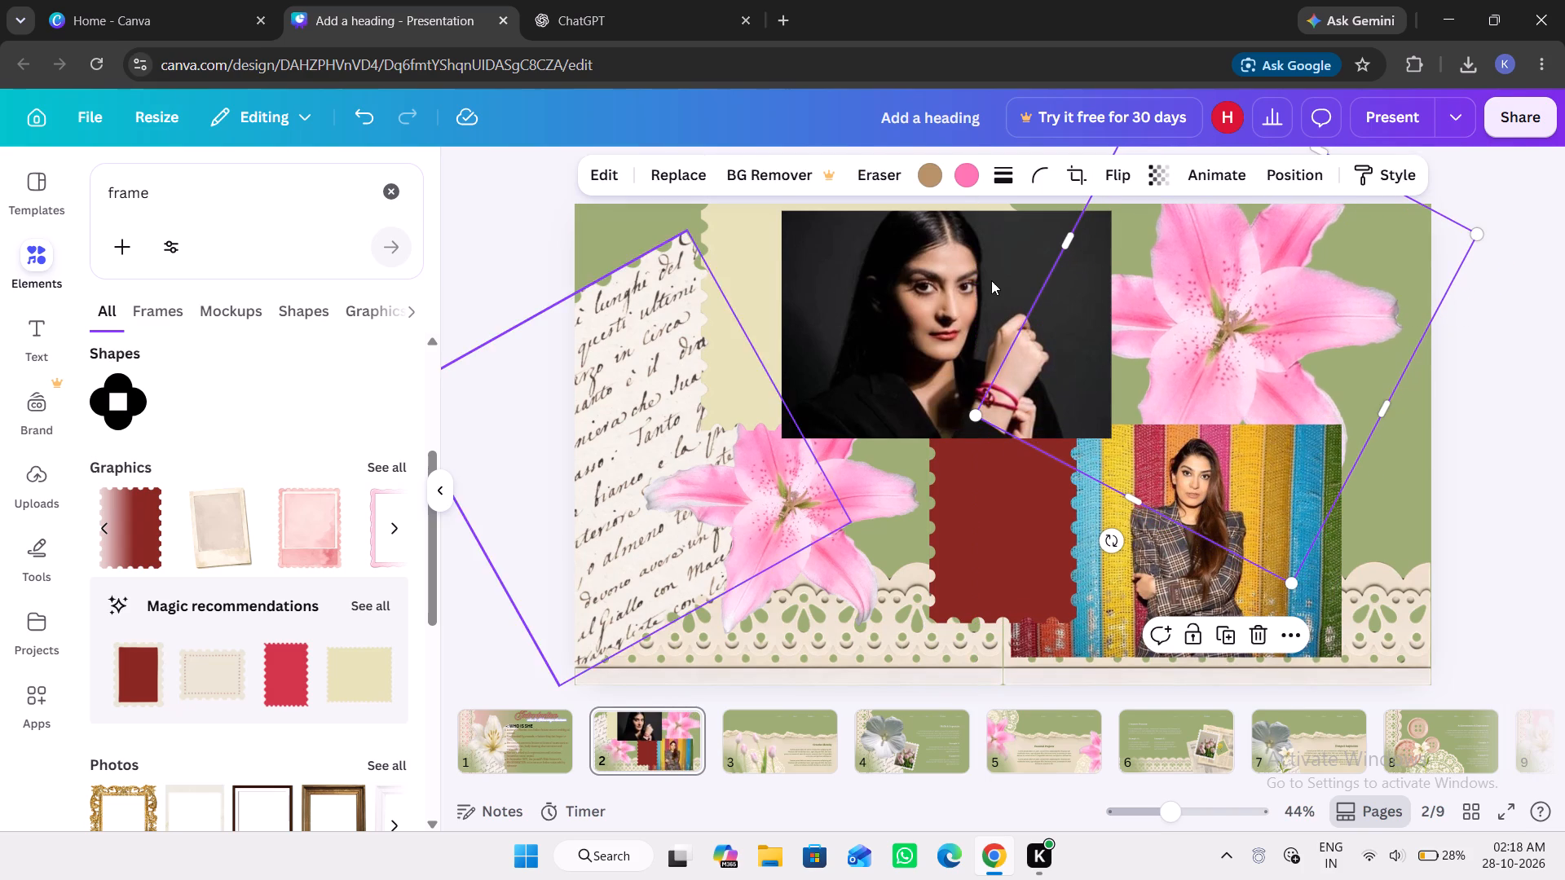
click(1277, 288)
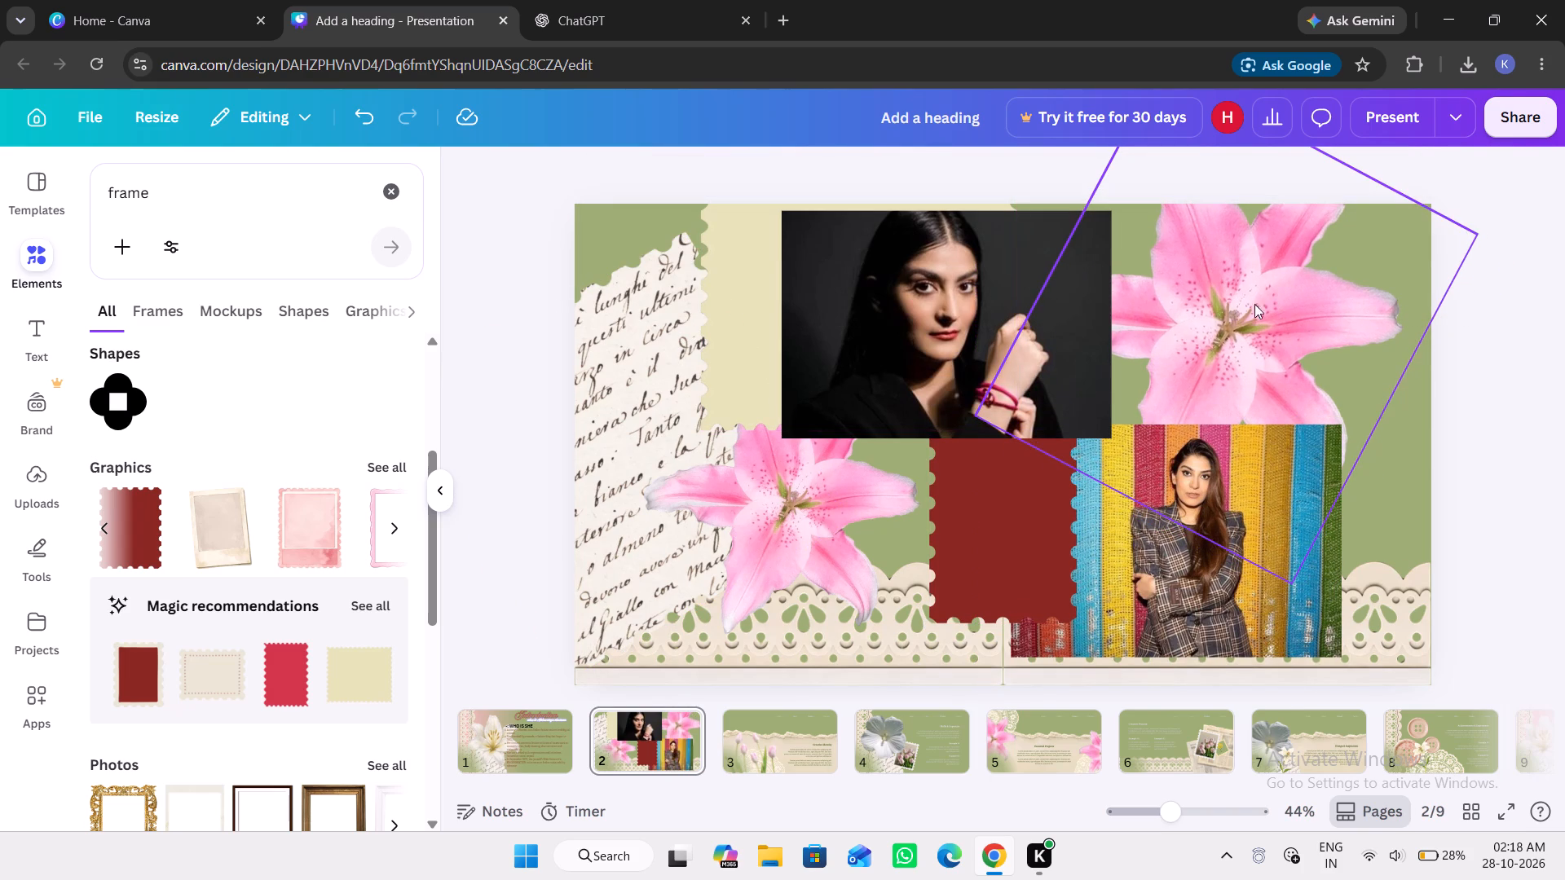
click(1264, 315)
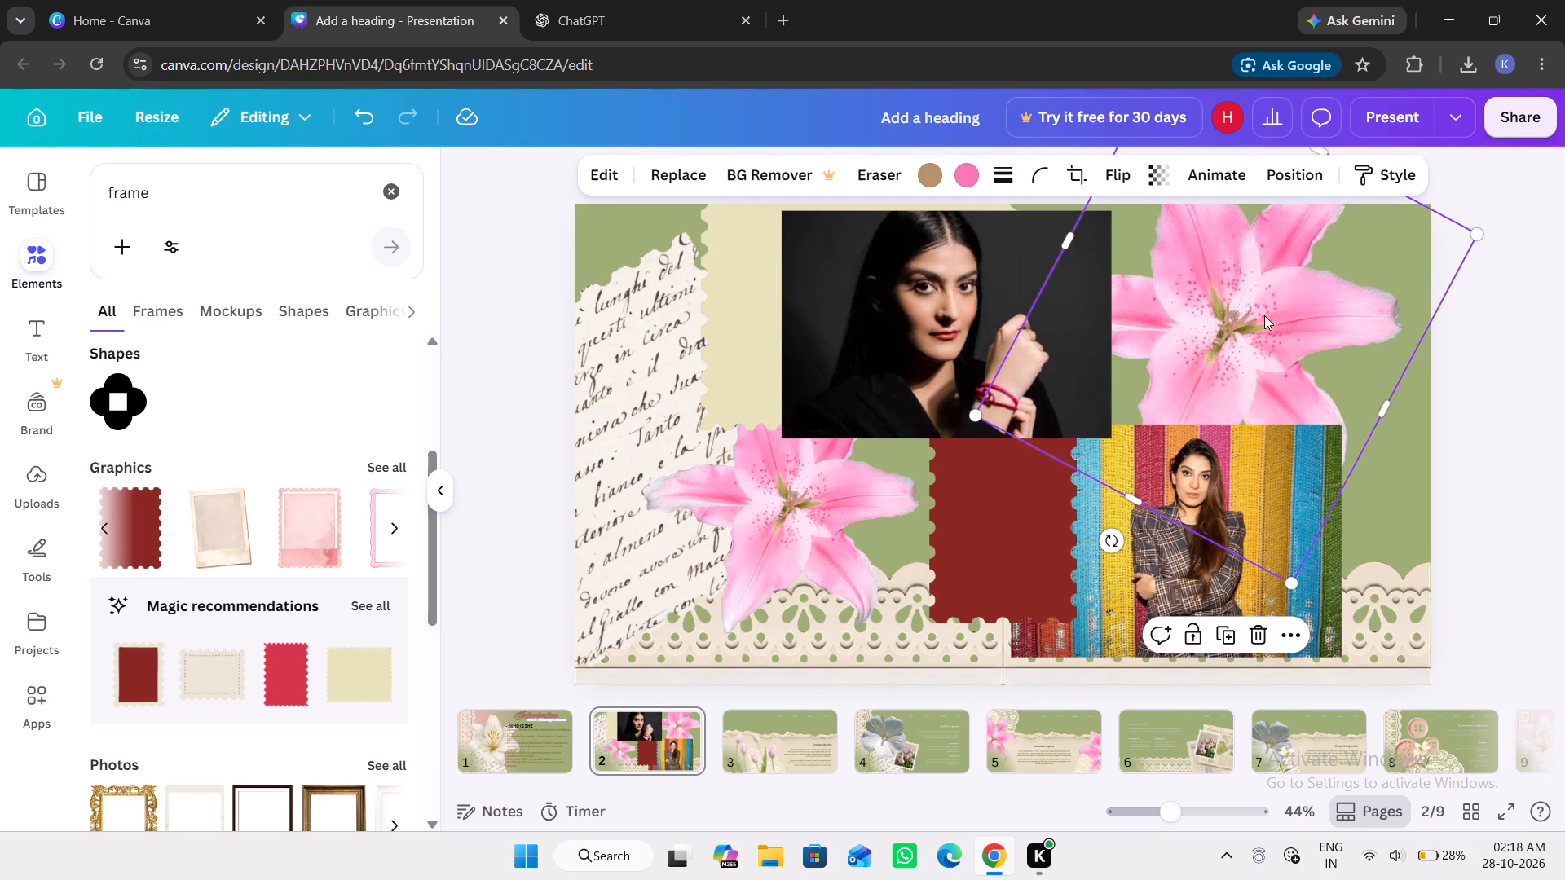
Bring the large upper lily to the front and overlap the dark-background portrait's right edge, at about X 859, Y -404.
click(1289, 179)
click(238, 276)
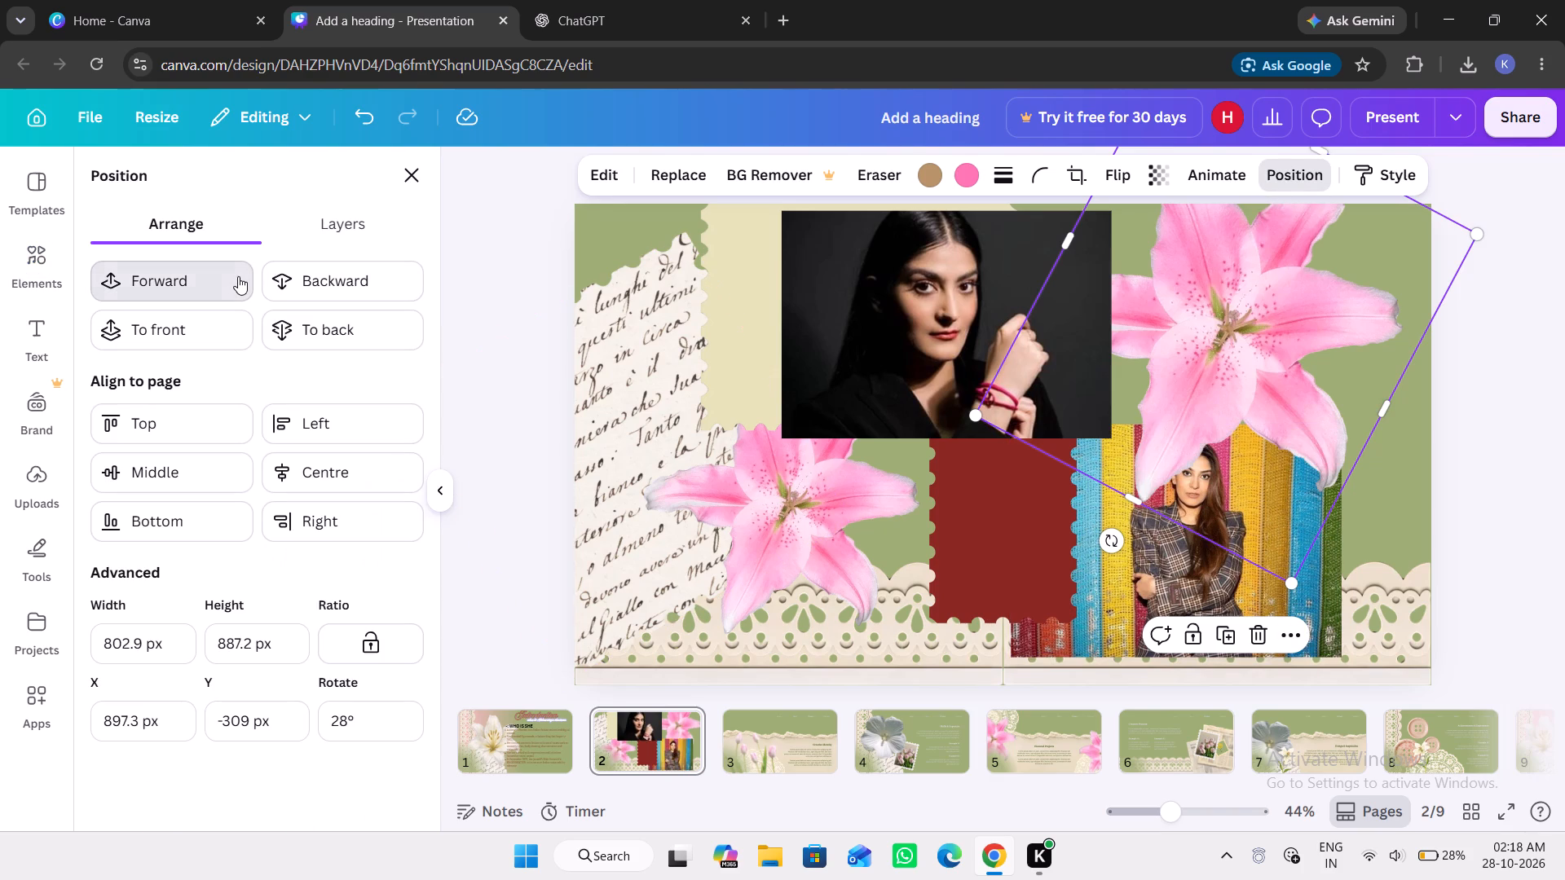
click(192, 276)
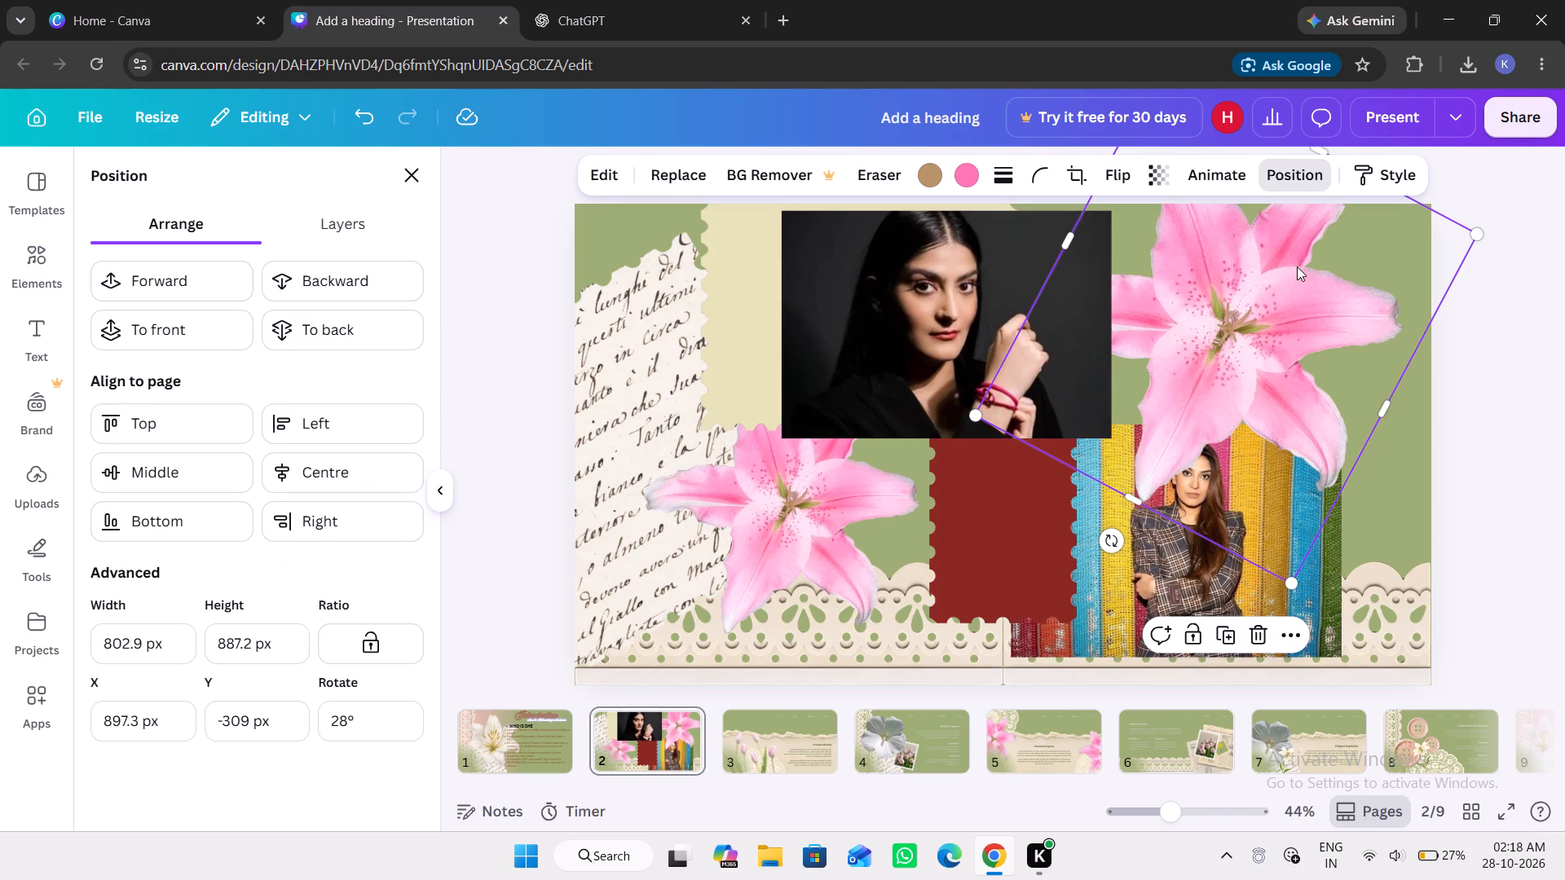
drag(1297, 266, 1368, 268)
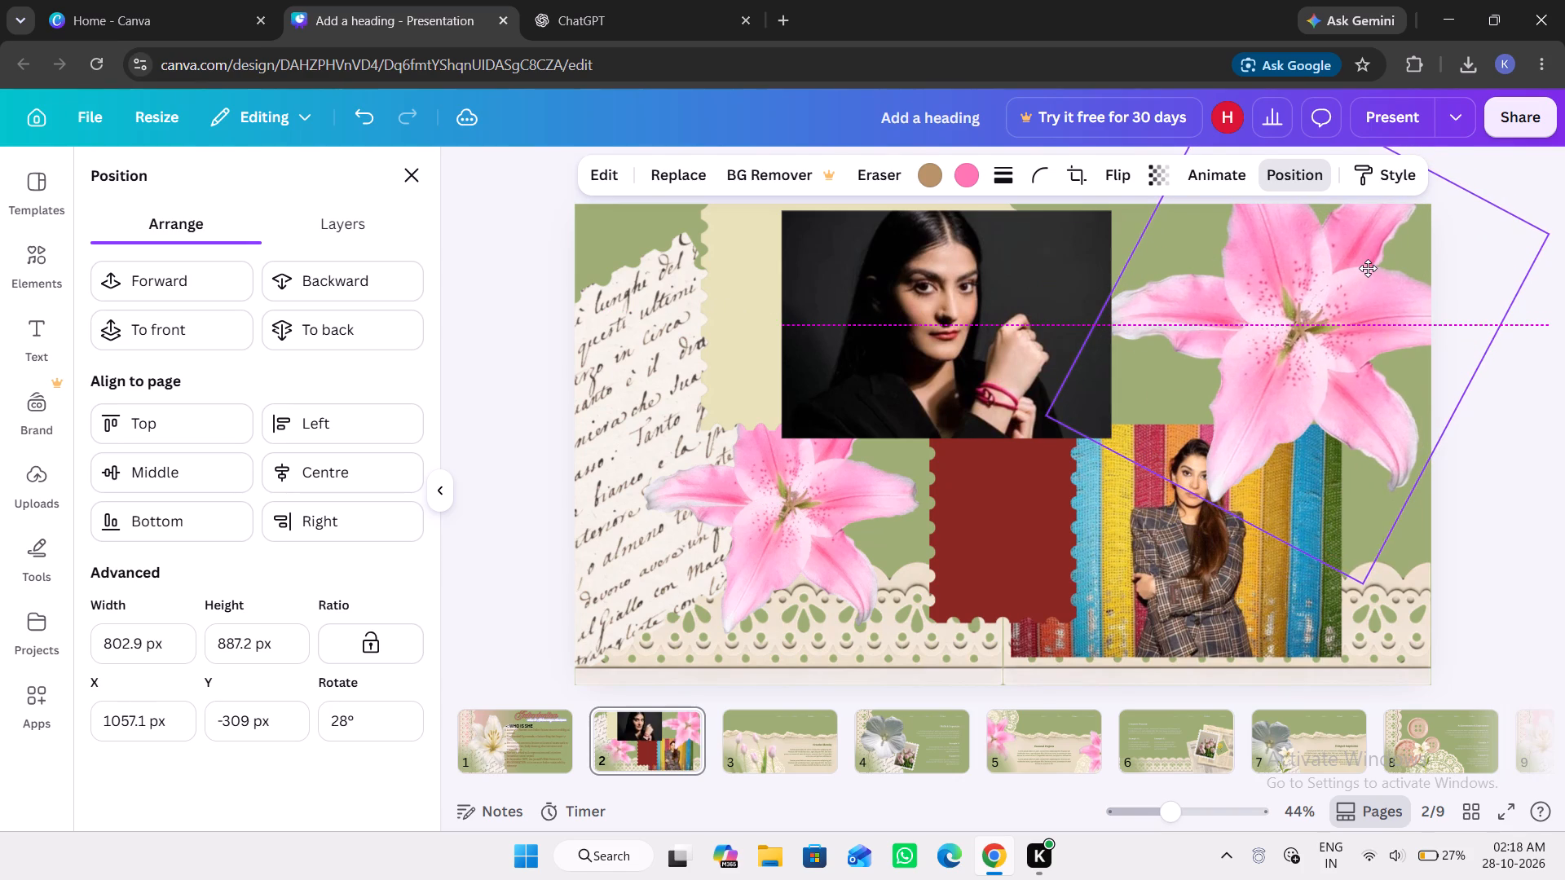
drag(1368, 268, 1413, 254)
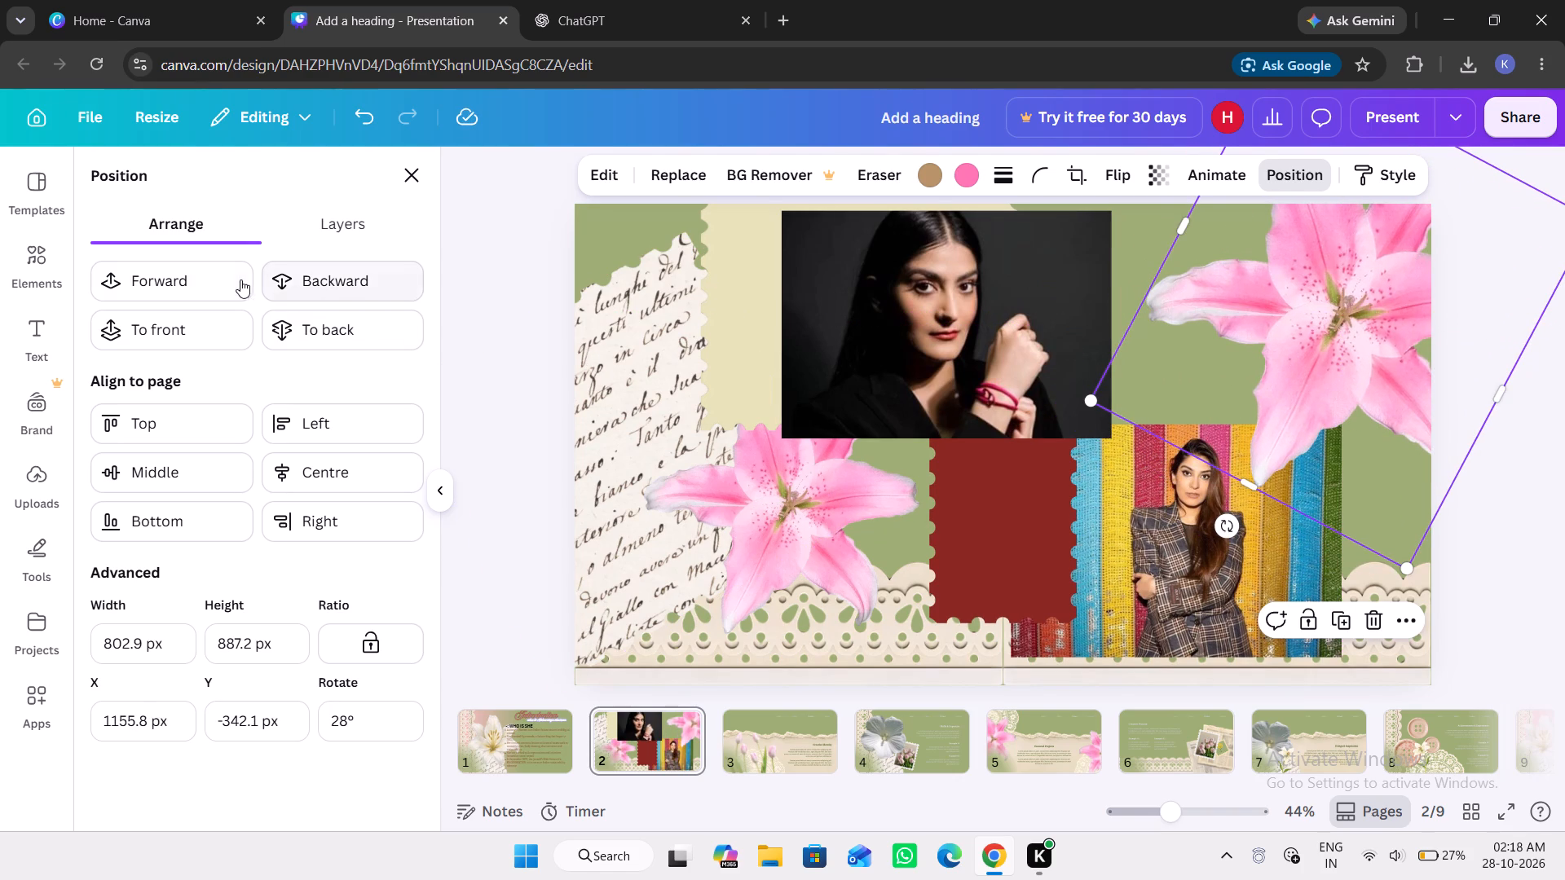
click(236, 279)
drag(1338, 306, 1206, 282)
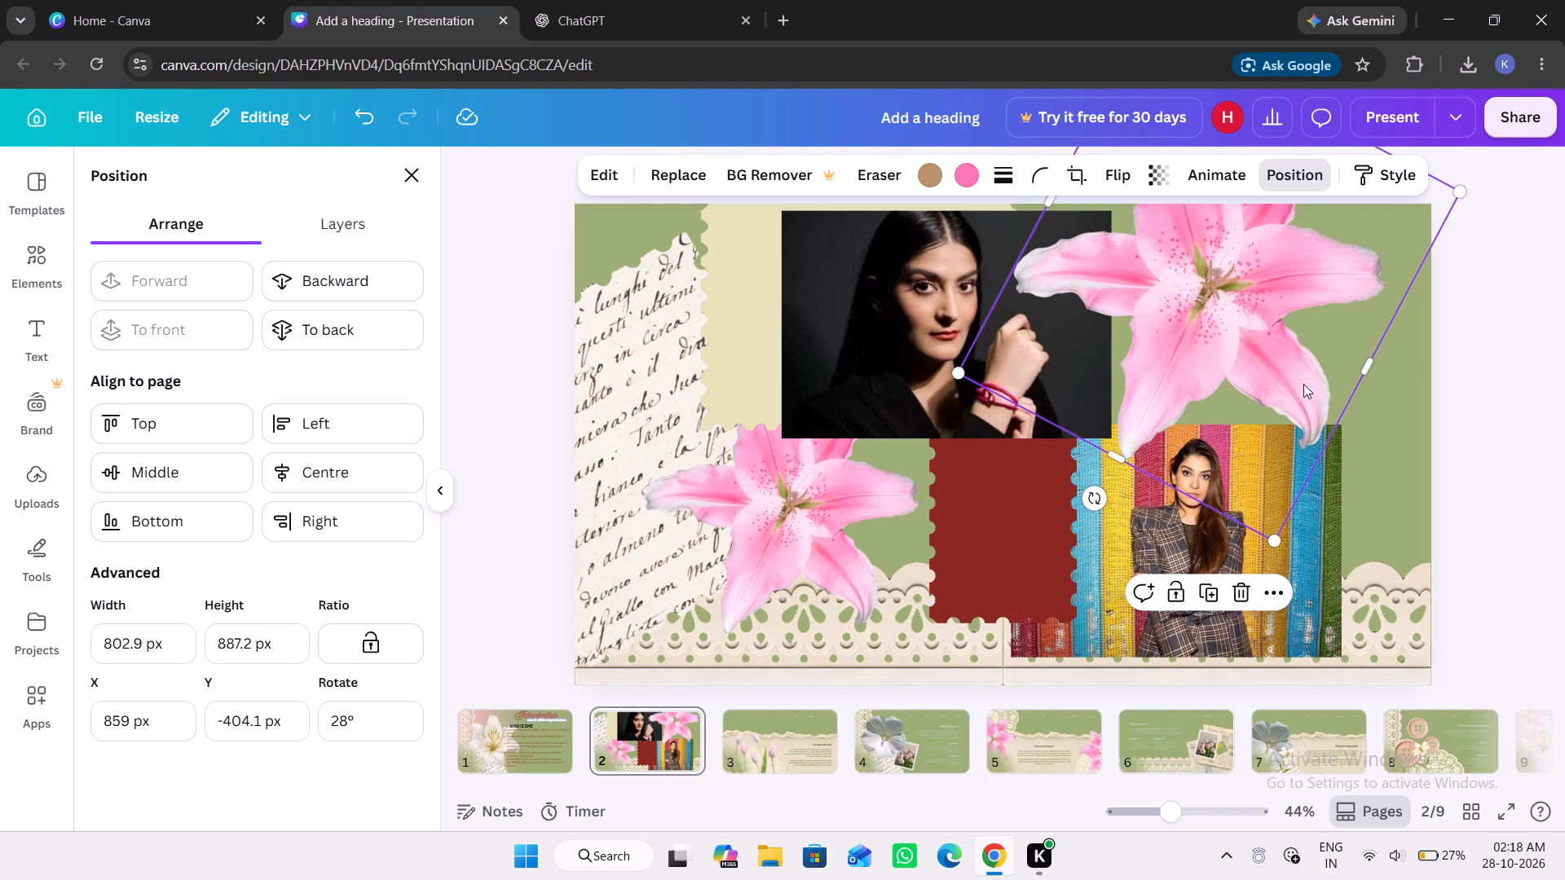
click(1425, 467)
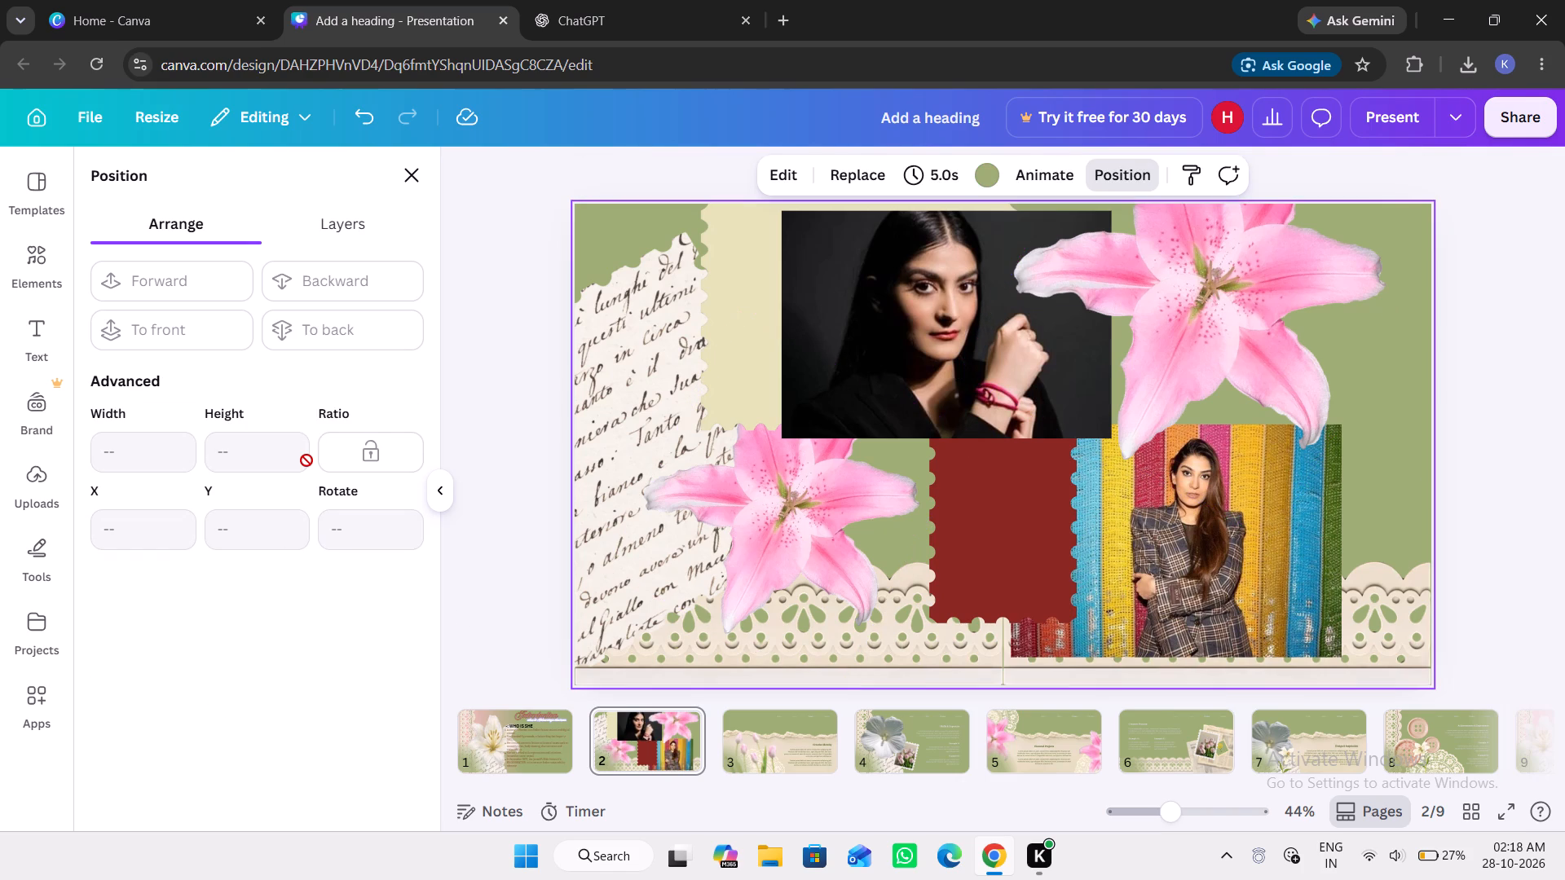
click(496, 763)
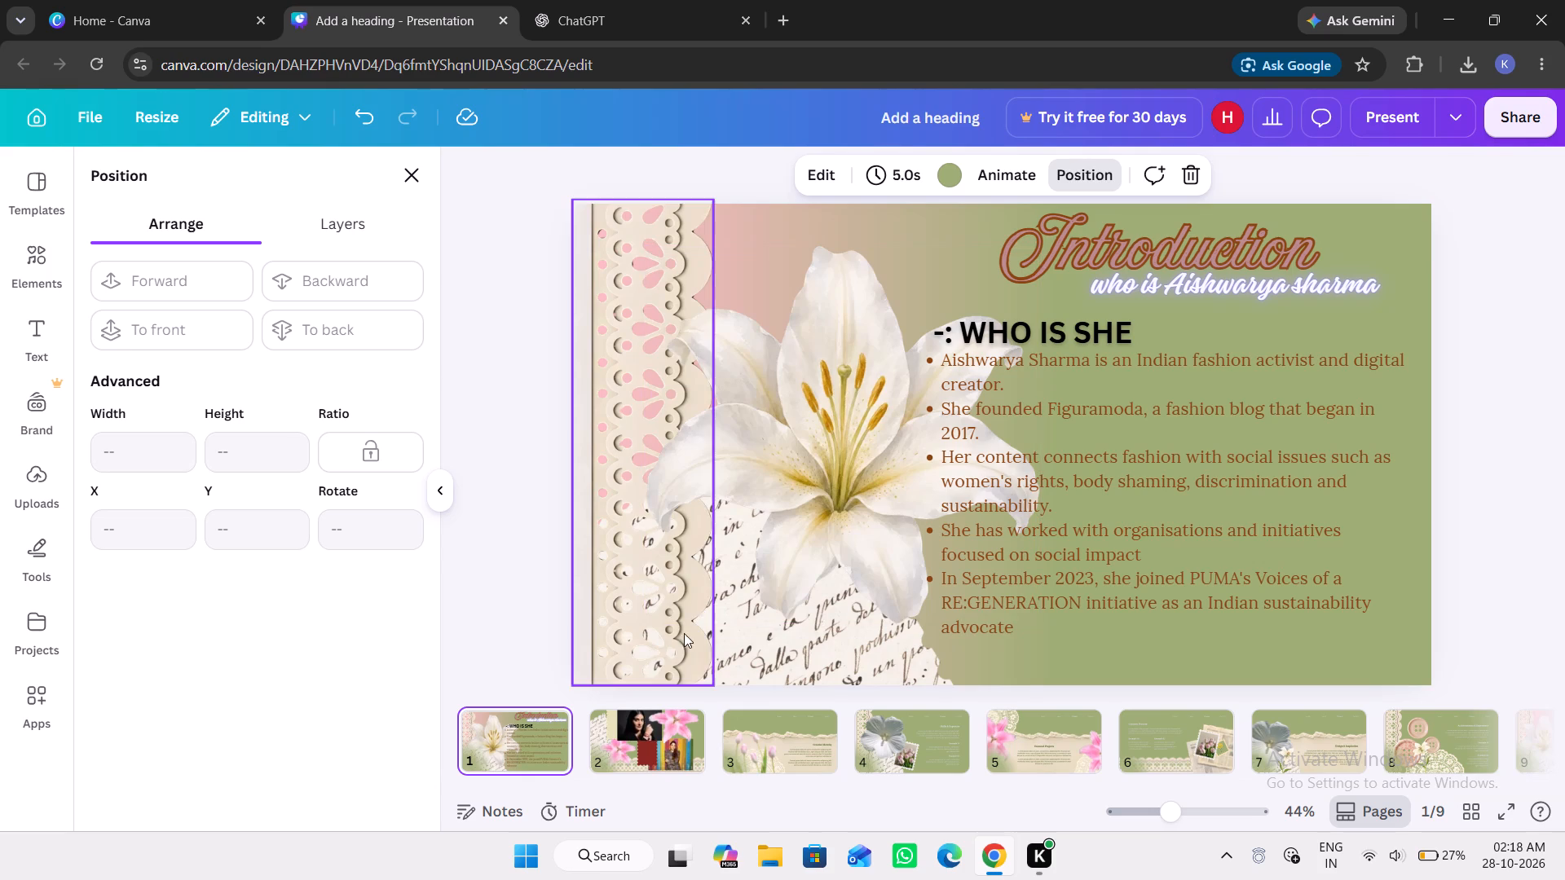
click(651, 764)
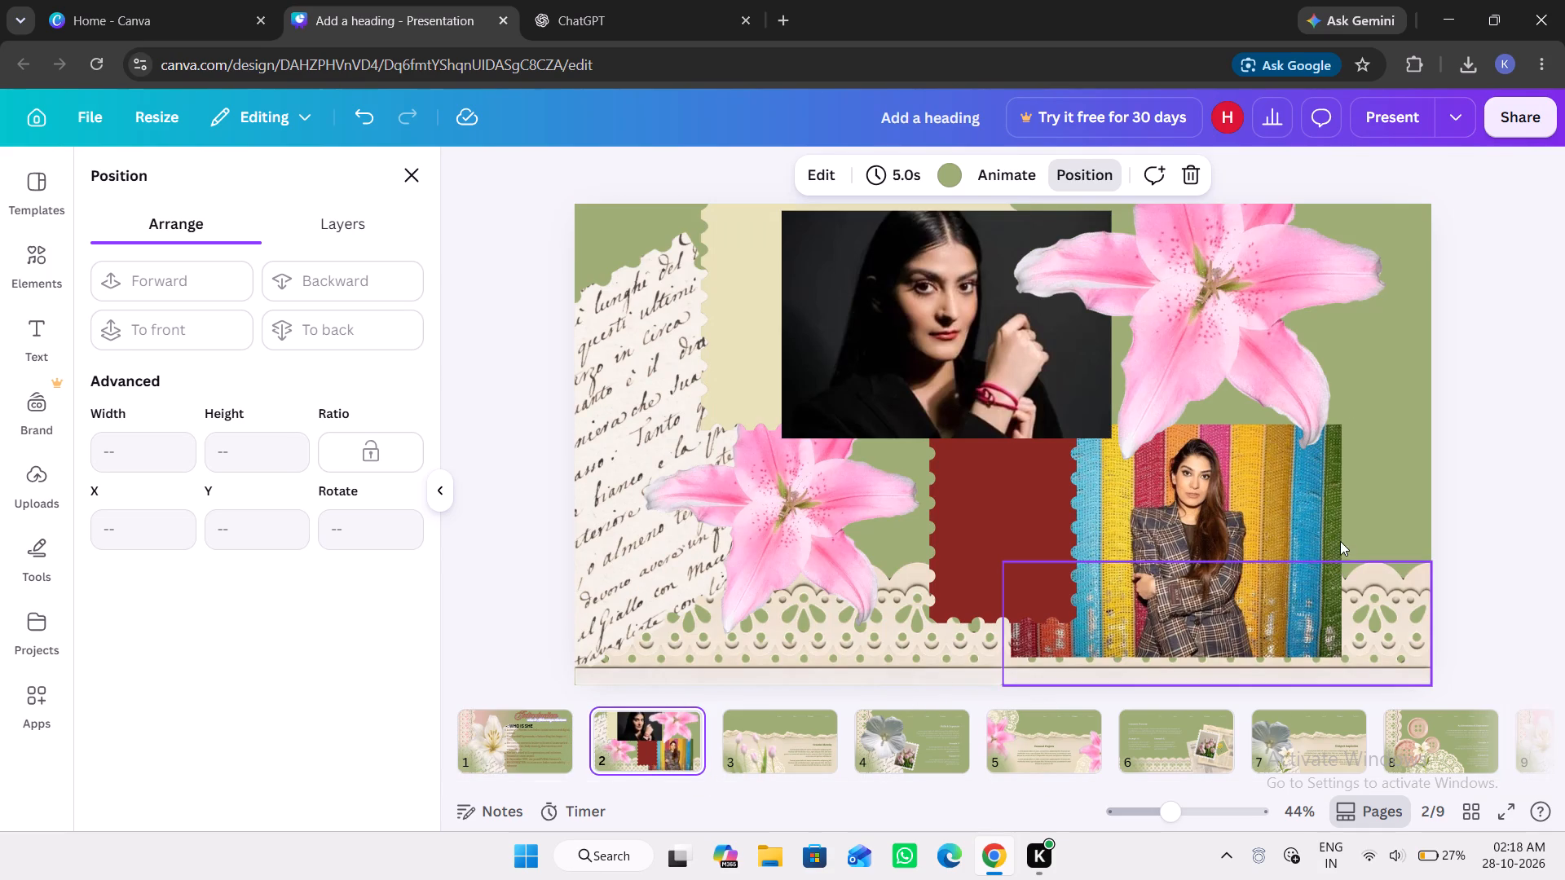
Extend the striped-backdrop photo's right edge to make it about 834 px wide.
click(1229, 557)
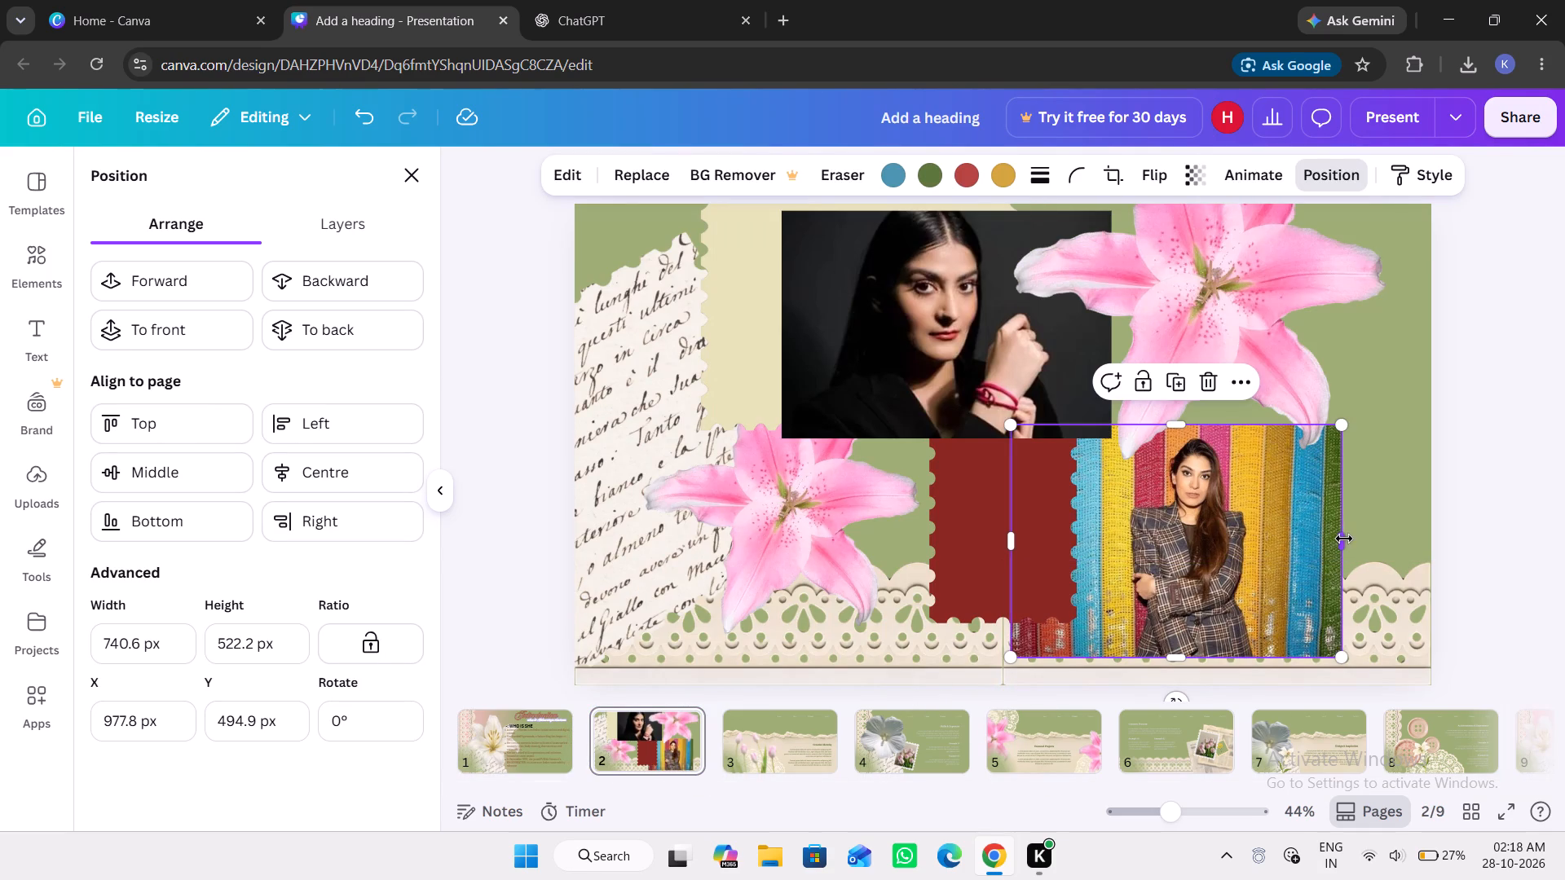
drag(1344, 539, 1386, 543)
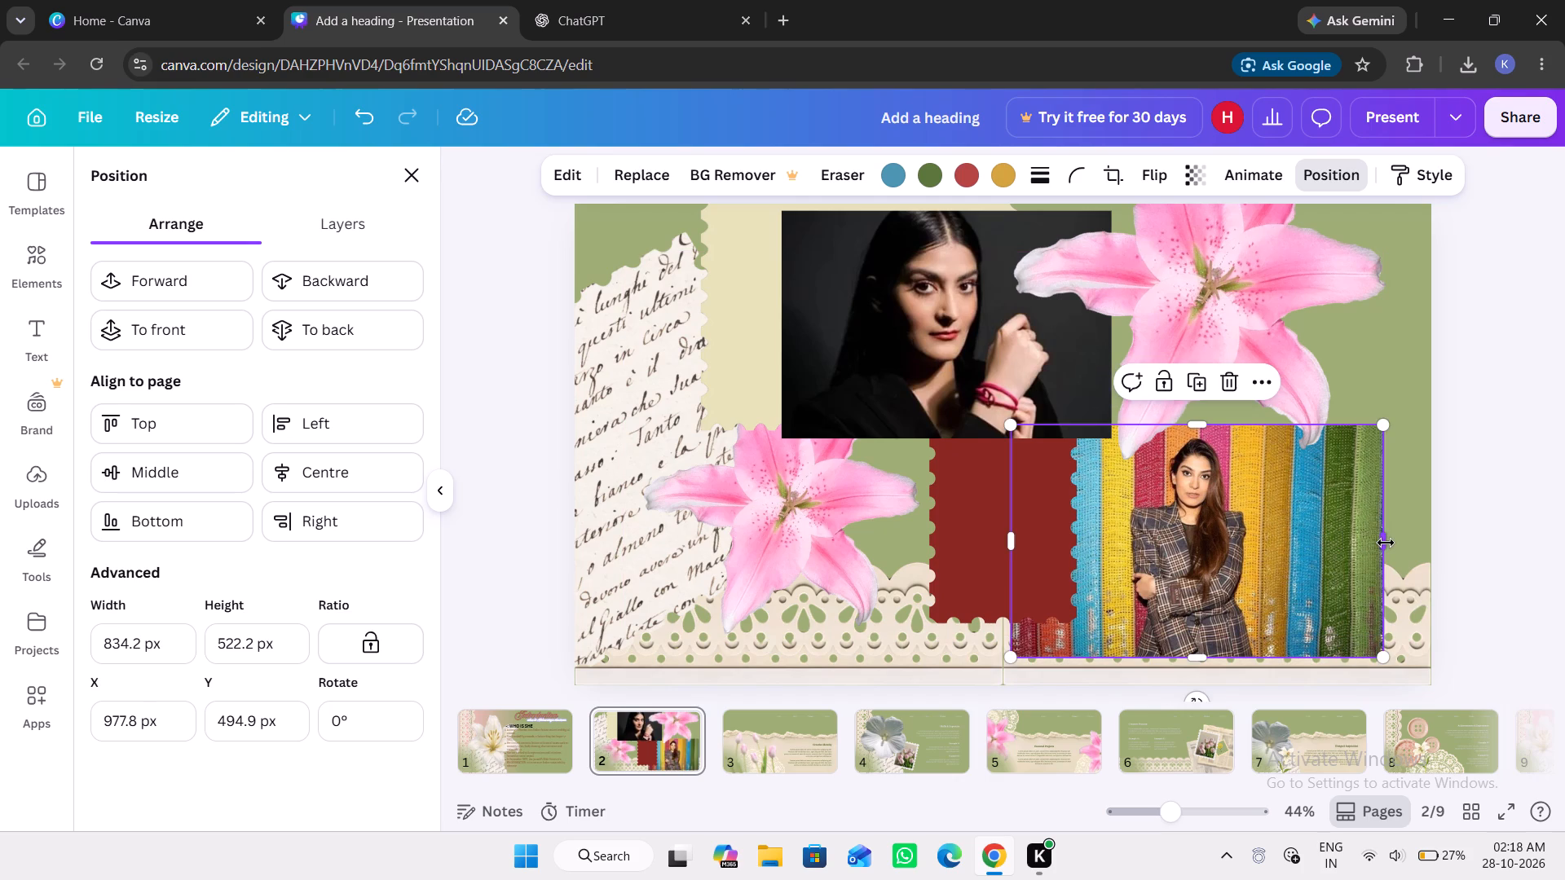
click(492, 554)
Delete the Home, About, Project and Contact navigation labels from page 3.
click(805, 724)
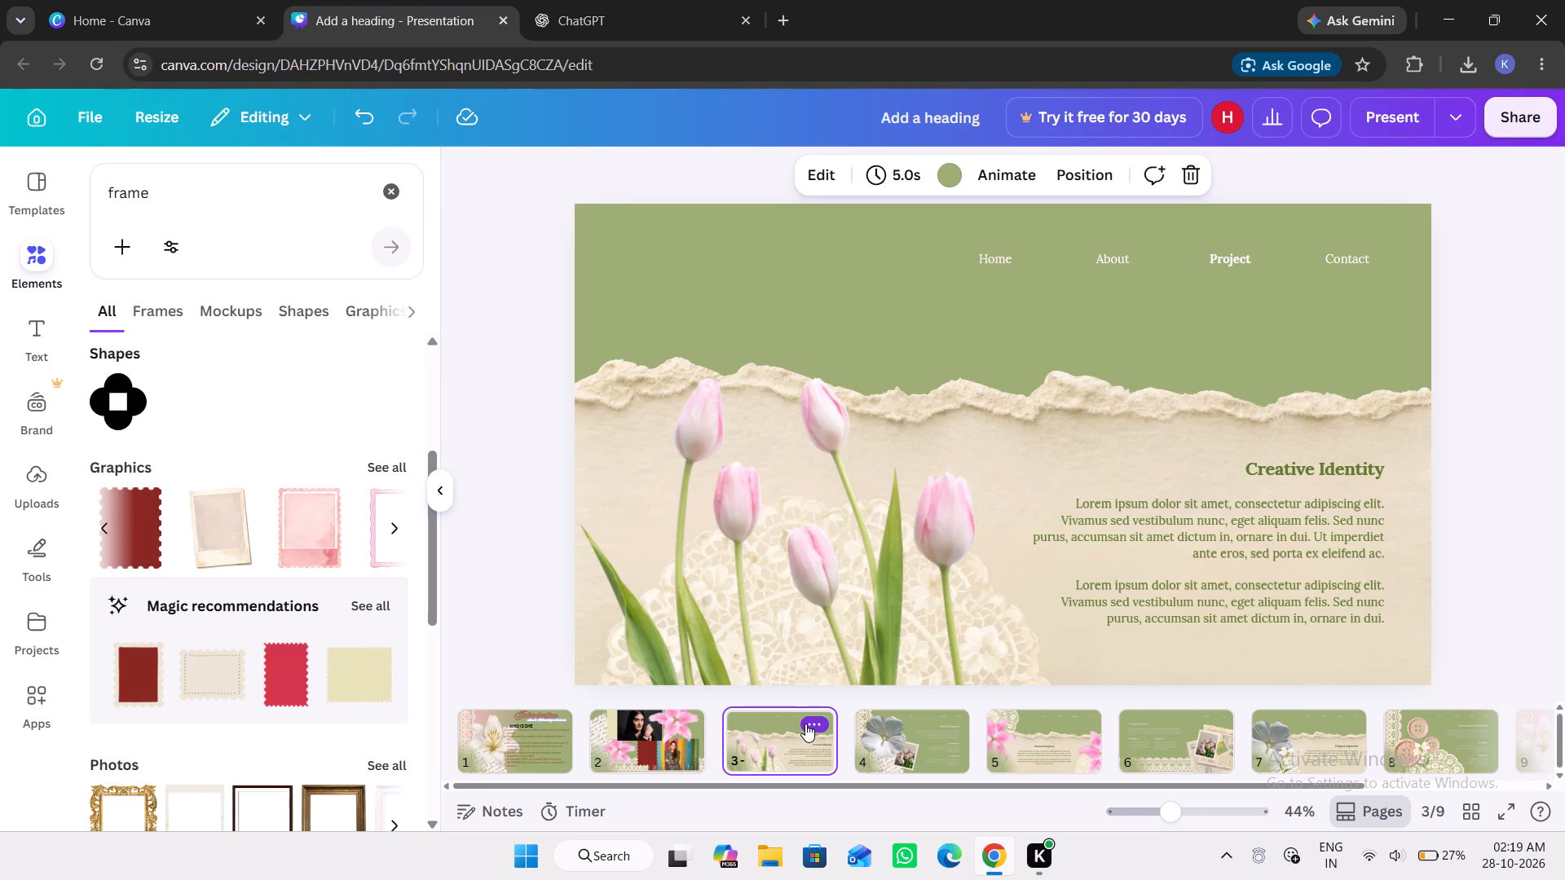
click(999, 263)
click(1023, 307)
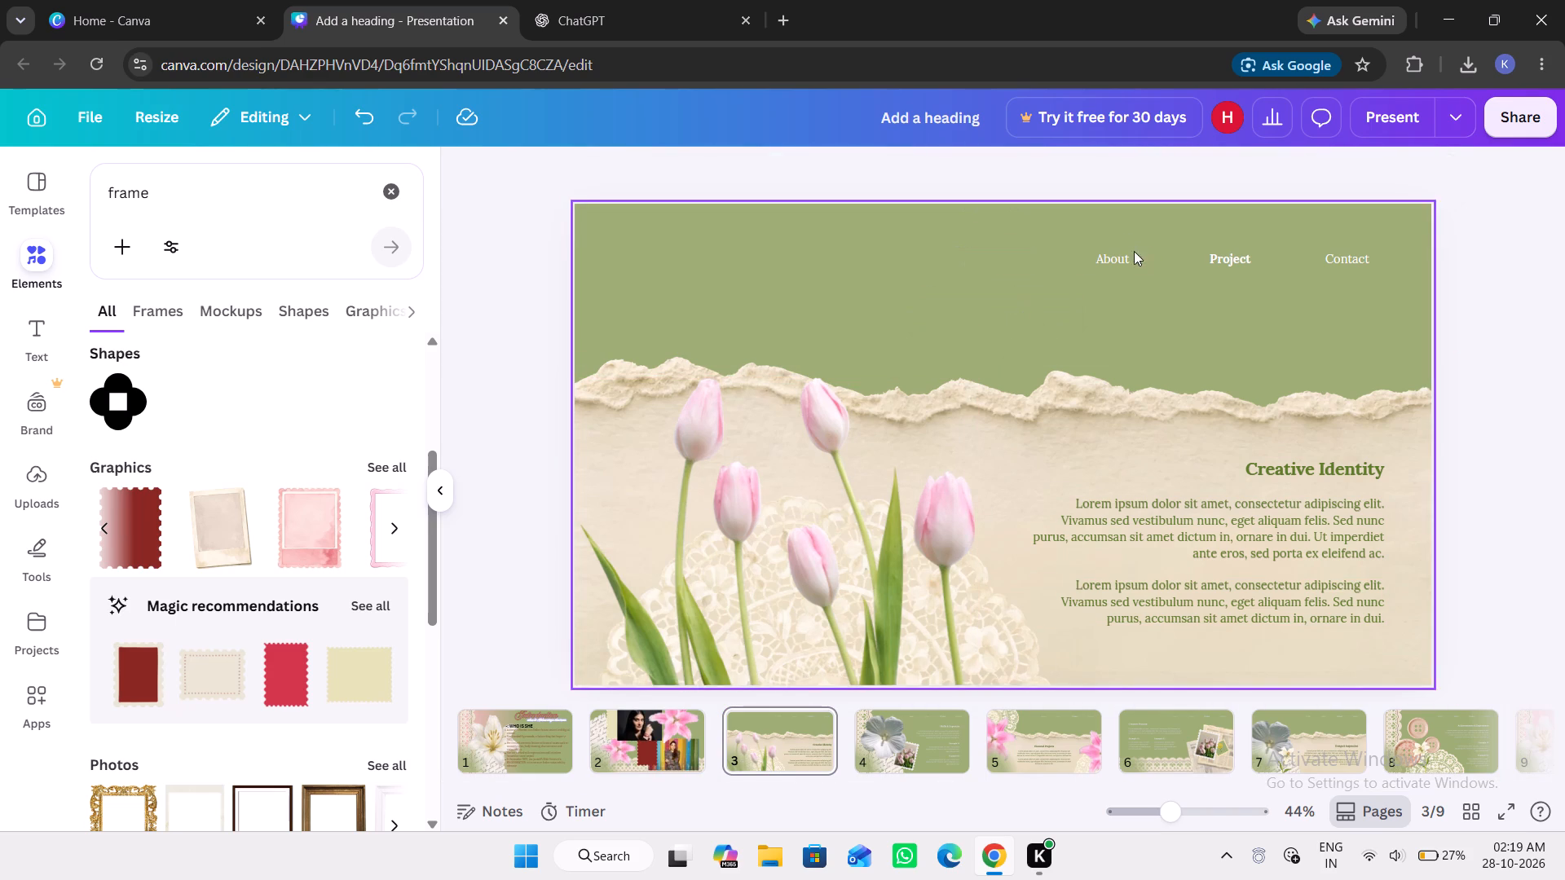
click(1129, 260)
click(1118, 257)
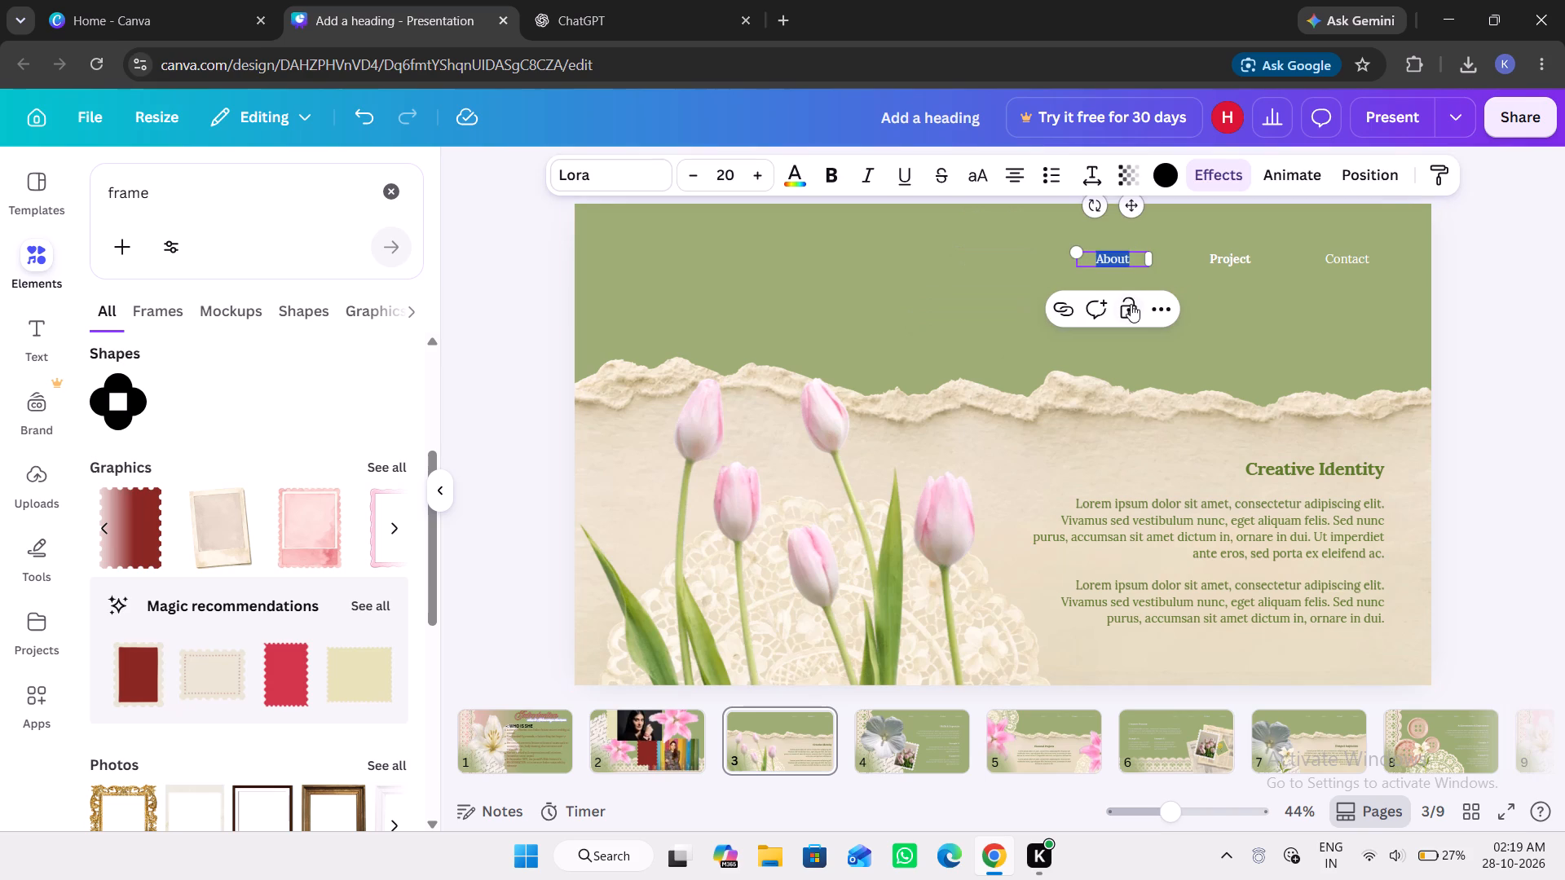
click(1121, 266)
click(1012, 304)
drag(1132, 253, 1140, 296)
click(1147, 250)
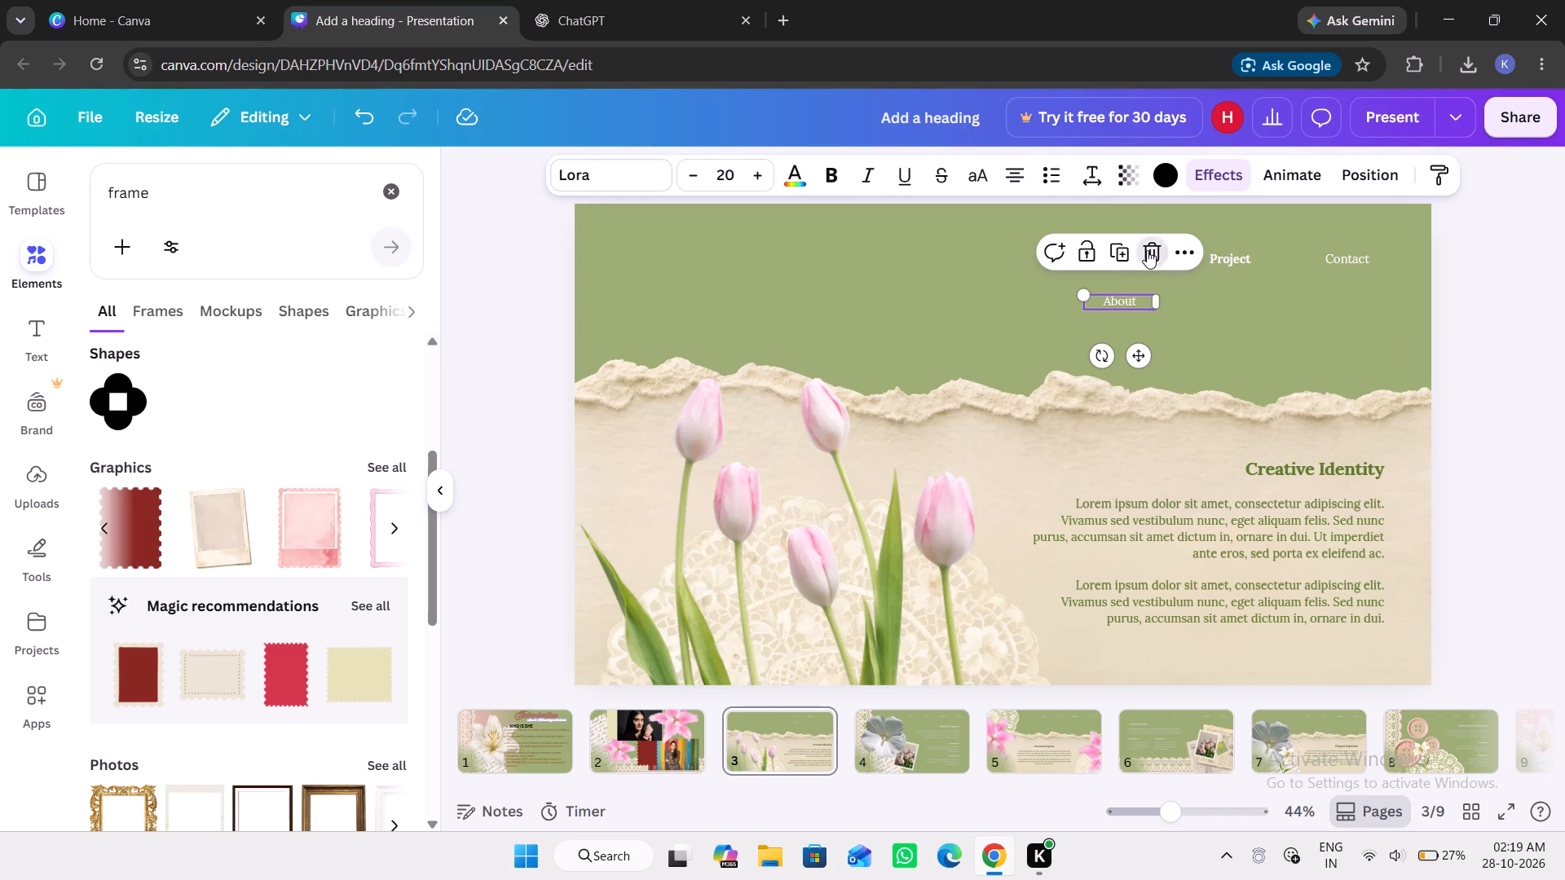
click(1232, 266)
click(1256, 297)
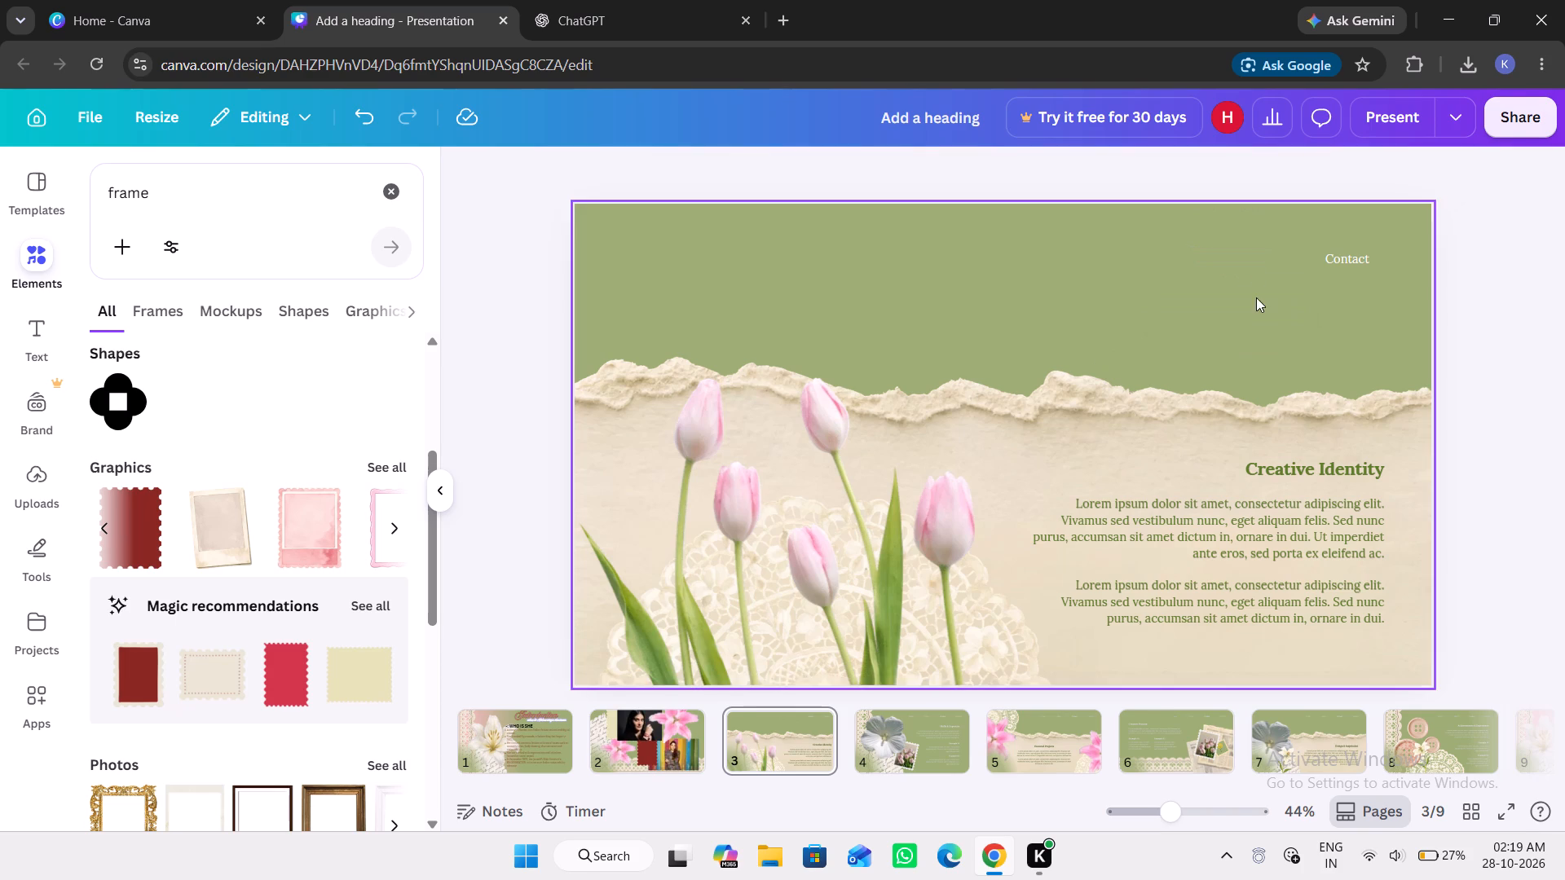
click(1353, 260)
click(1373, 301)
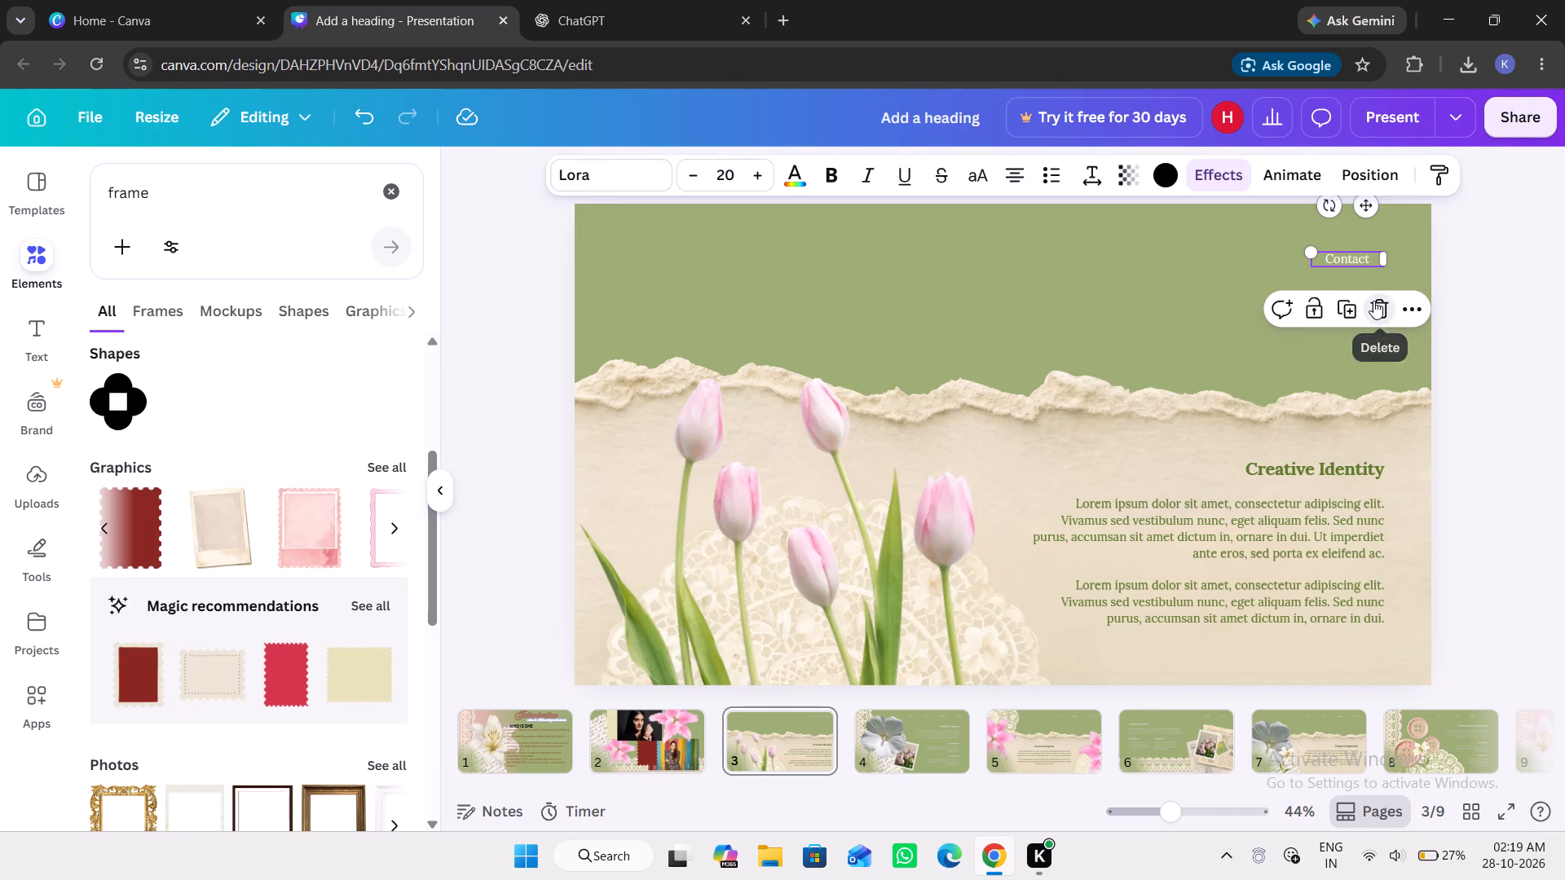
click(1311, 474)
click(1241, 419)
click(1264, 579)
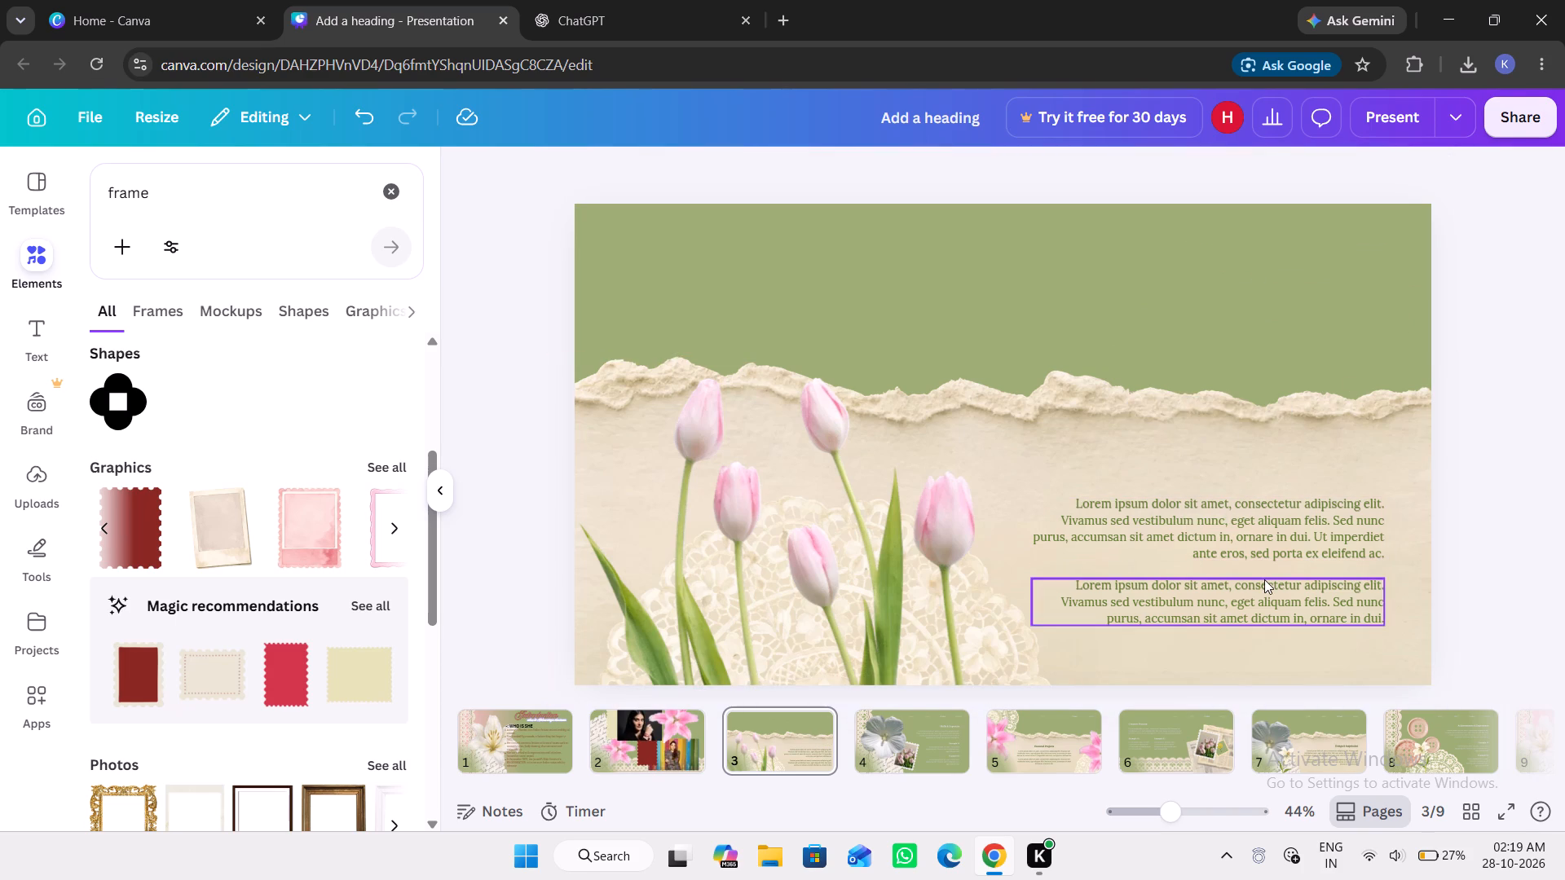
click(1248, 530)
click(1250, 523)
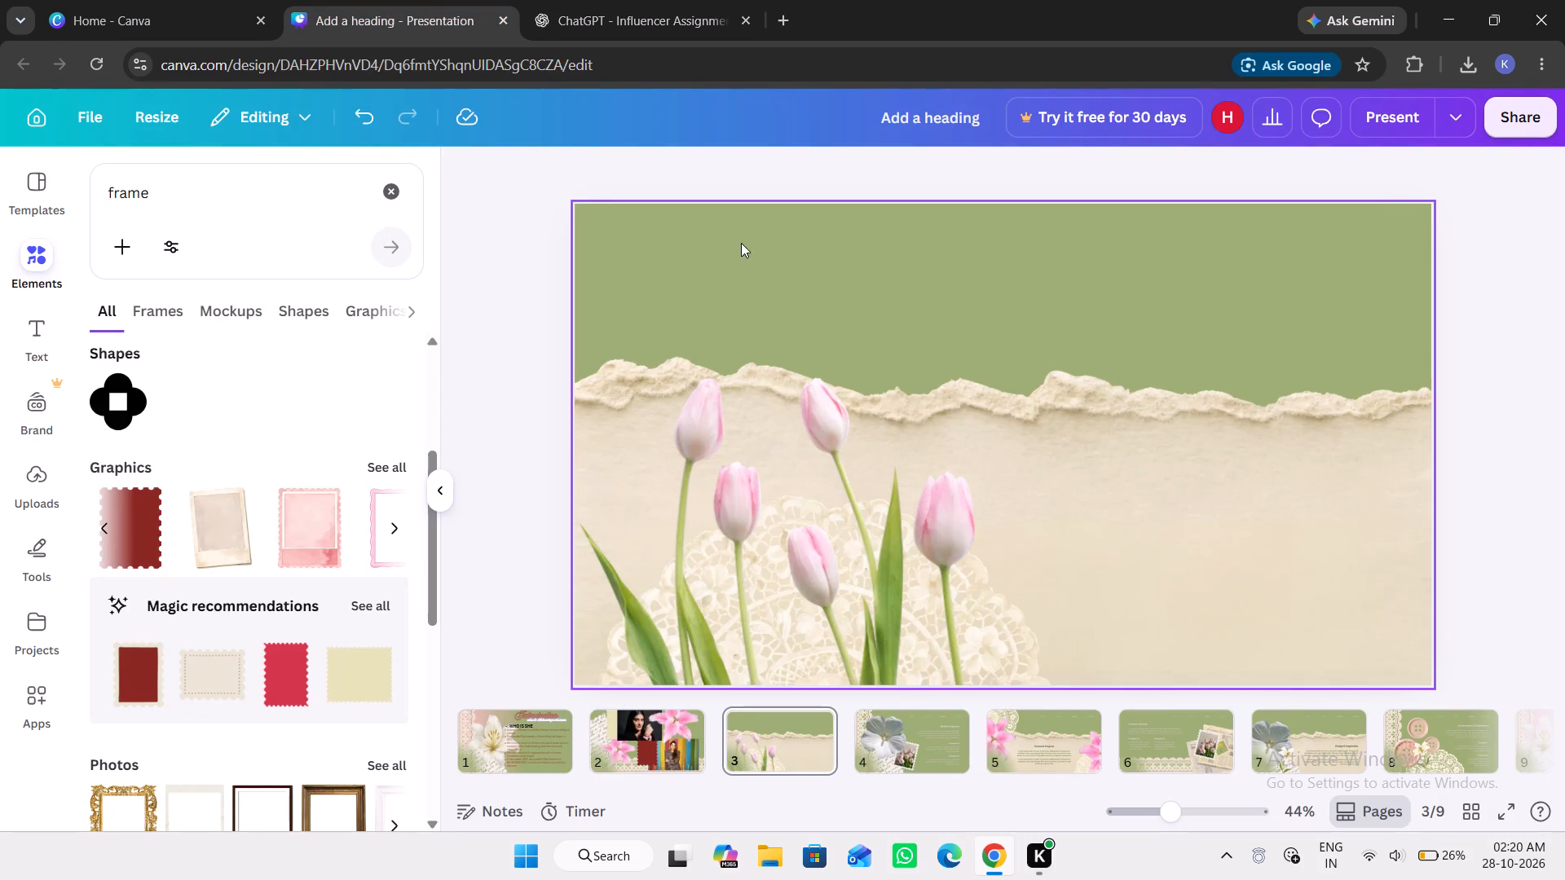
click(59, 311)
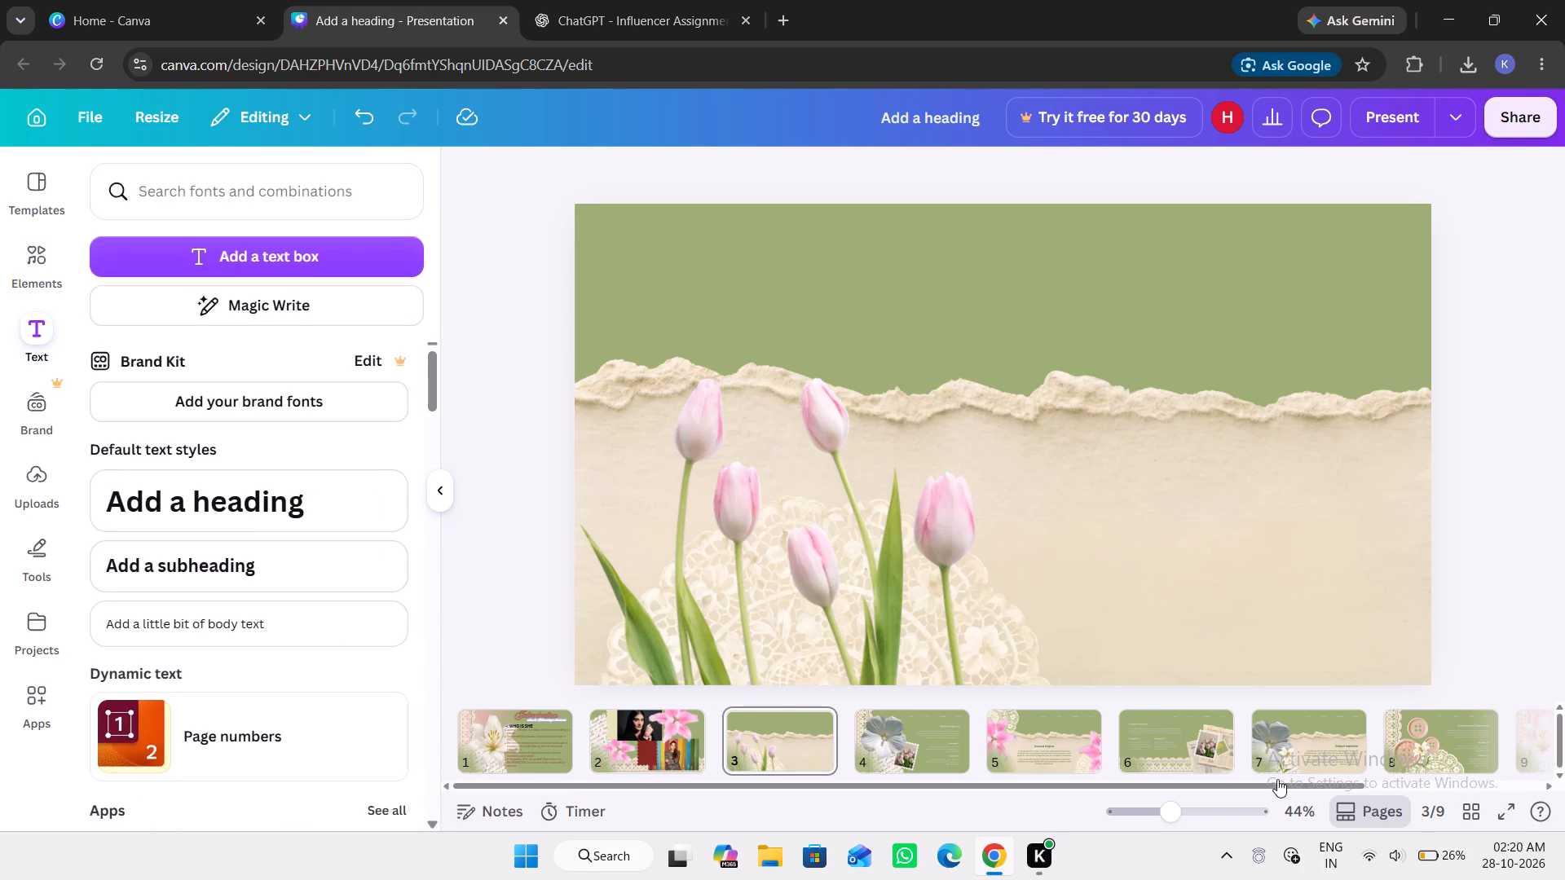
scroll(1285, 780, left, 7)
scroll(1285, 780, right, 7)
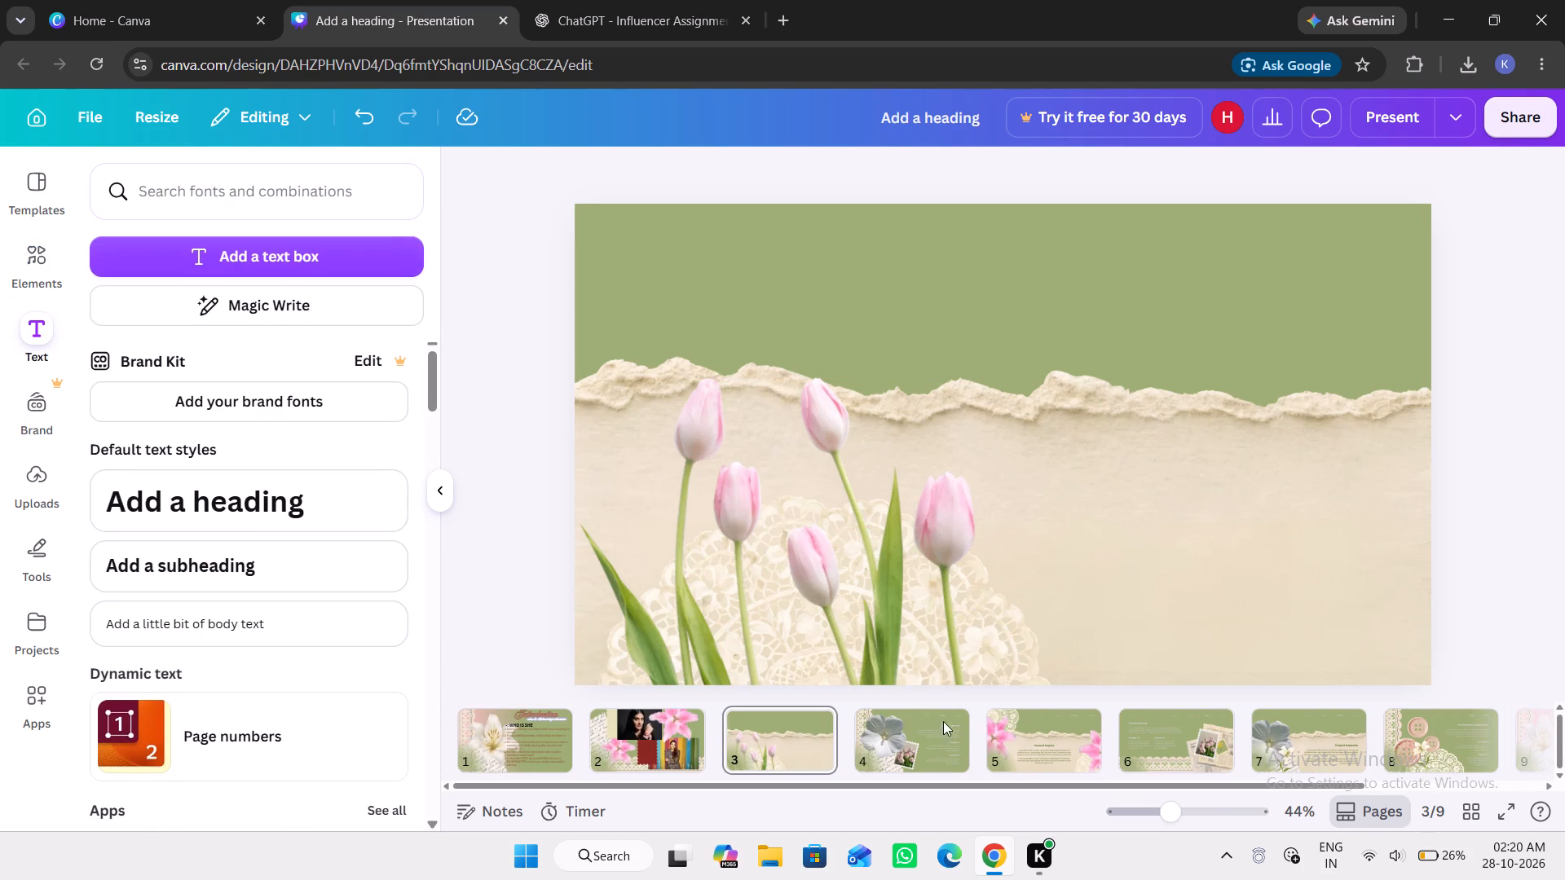
scroll(769, 785, right, 6)
click(531, 724)
click(631, 724)
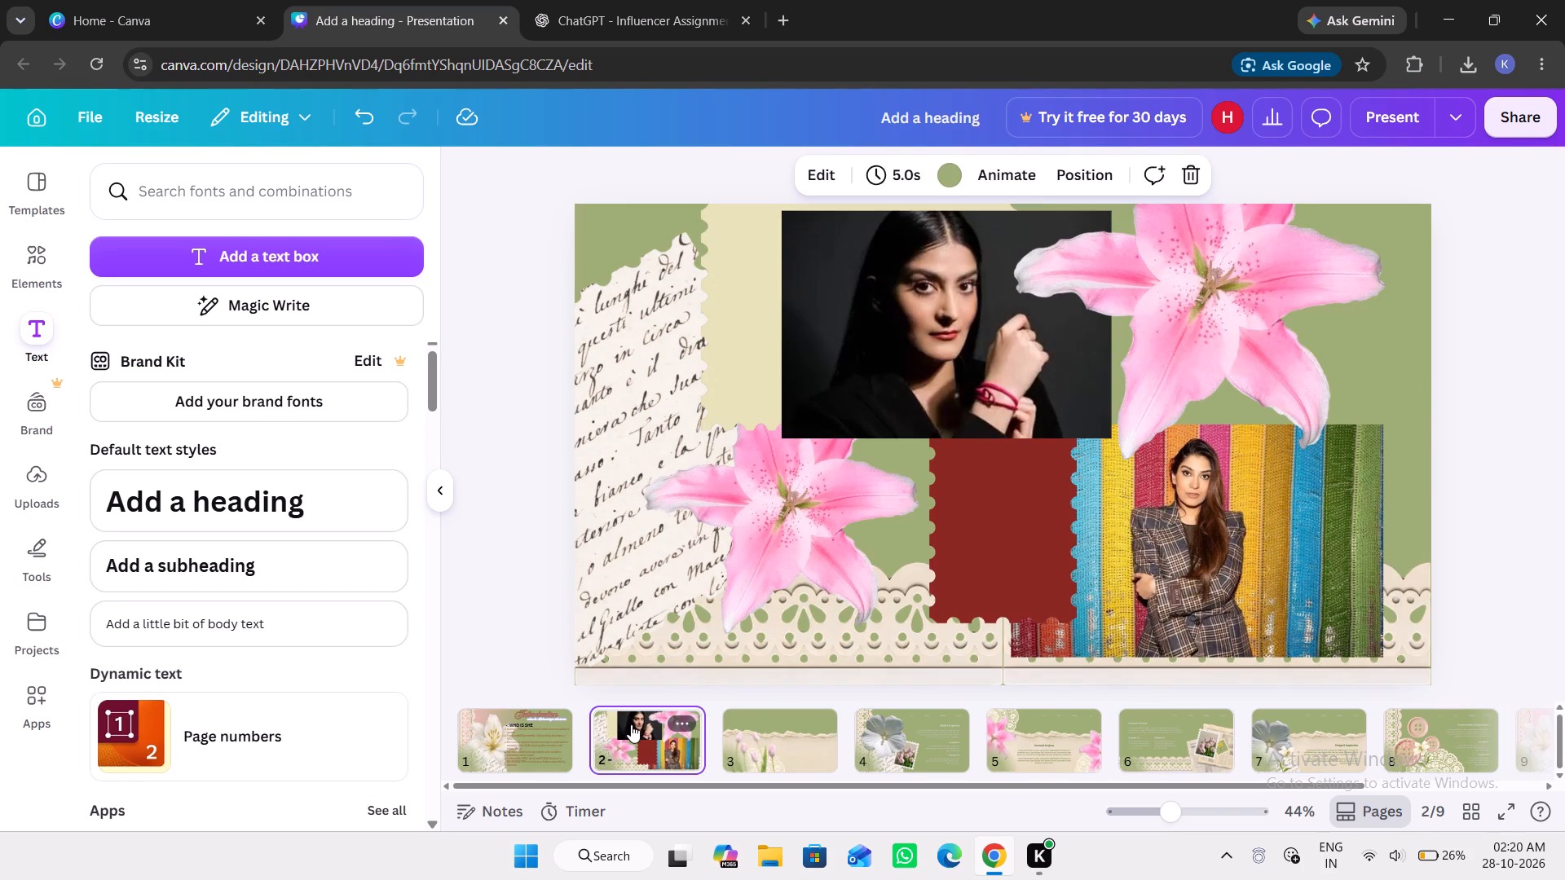
click(796, 748)
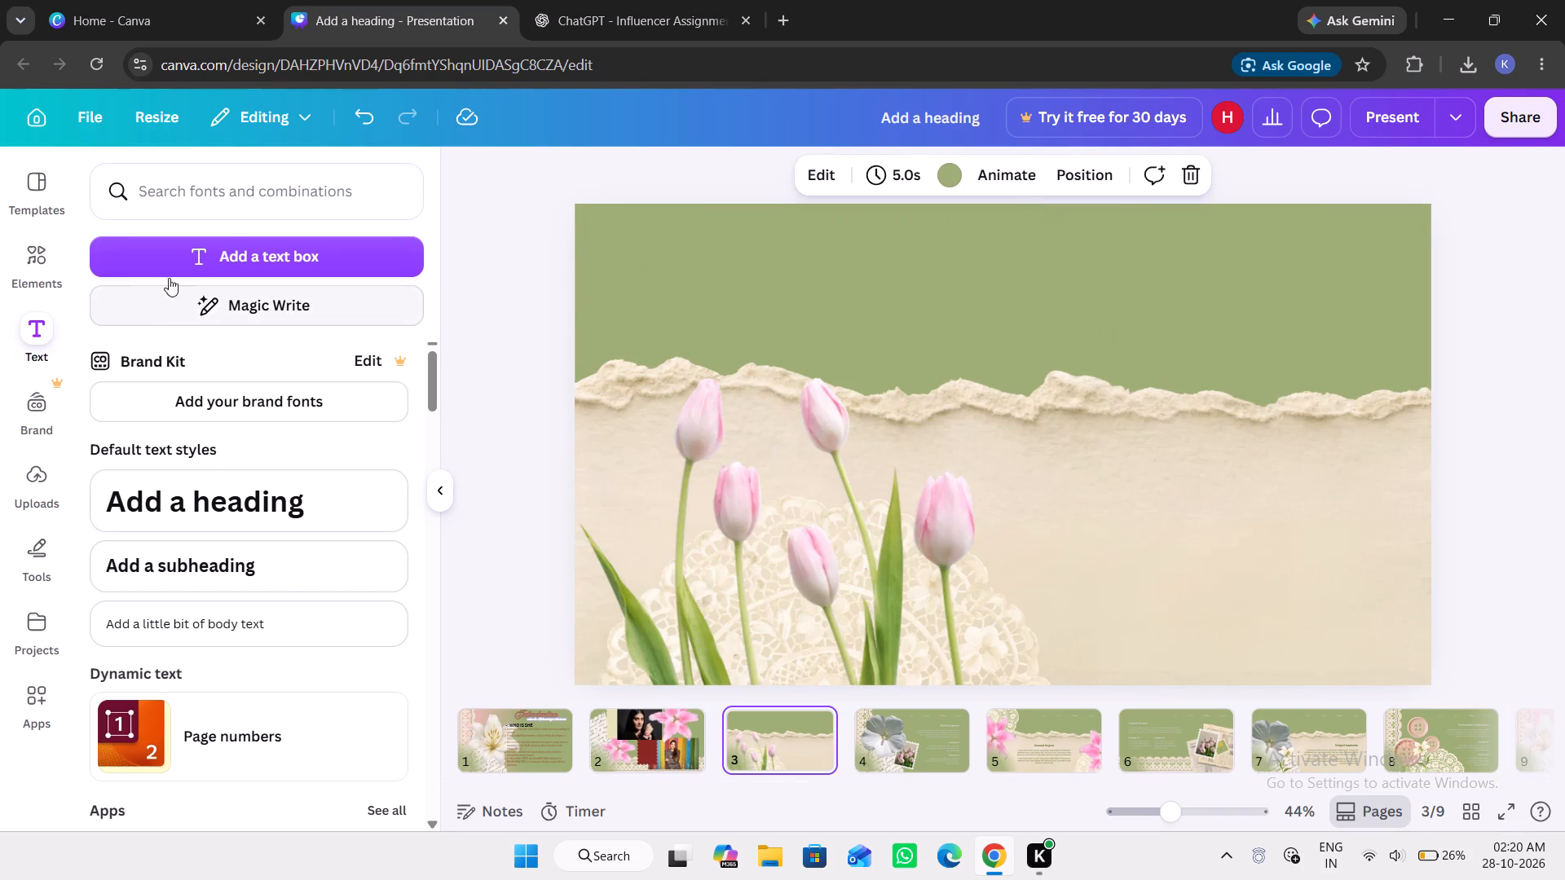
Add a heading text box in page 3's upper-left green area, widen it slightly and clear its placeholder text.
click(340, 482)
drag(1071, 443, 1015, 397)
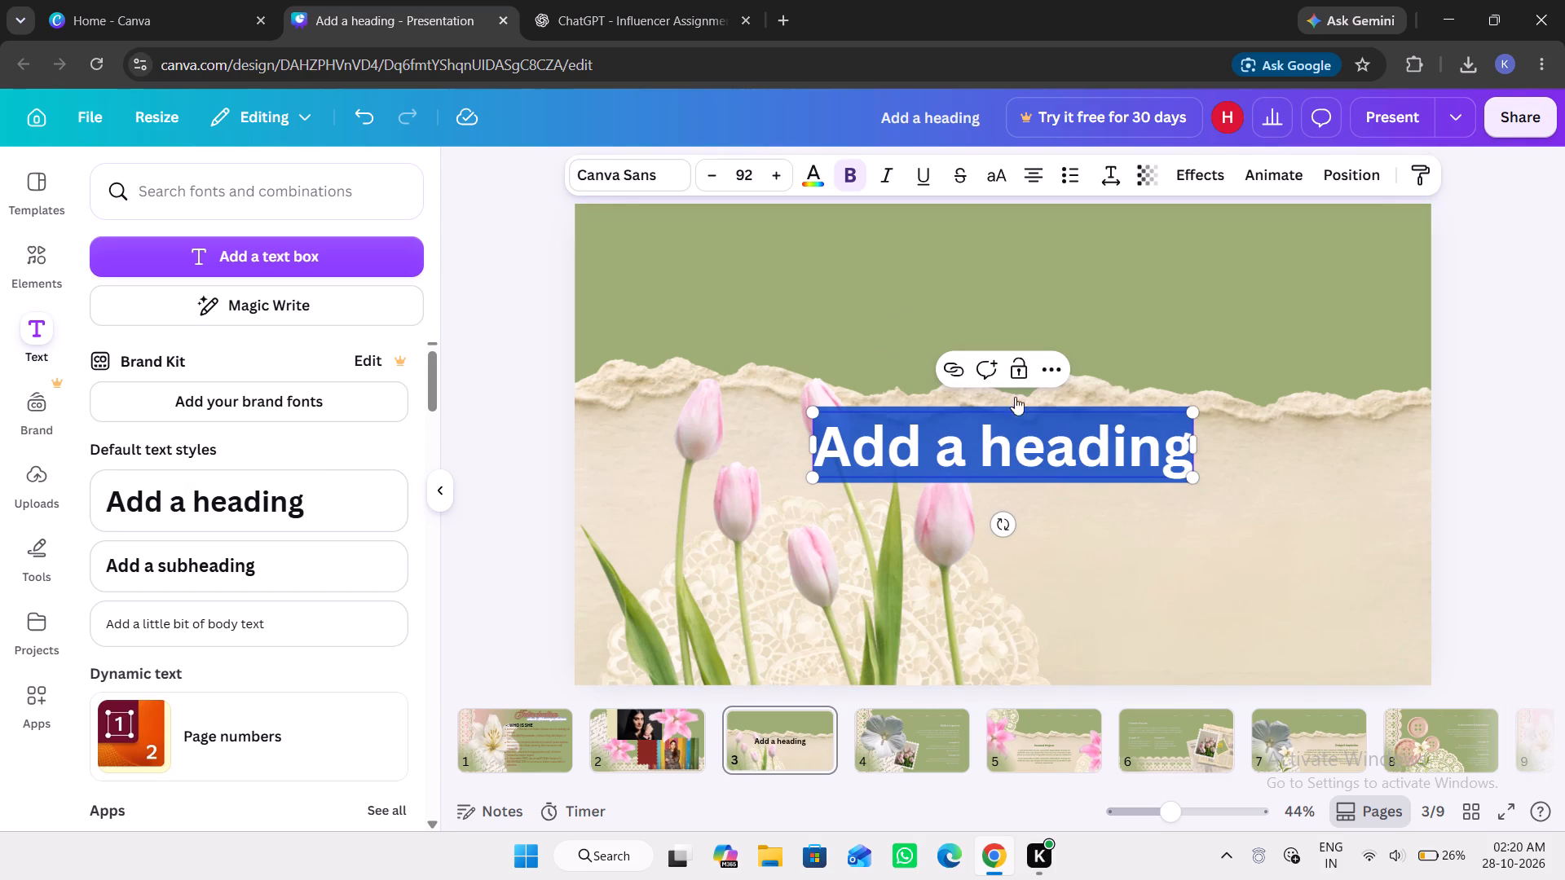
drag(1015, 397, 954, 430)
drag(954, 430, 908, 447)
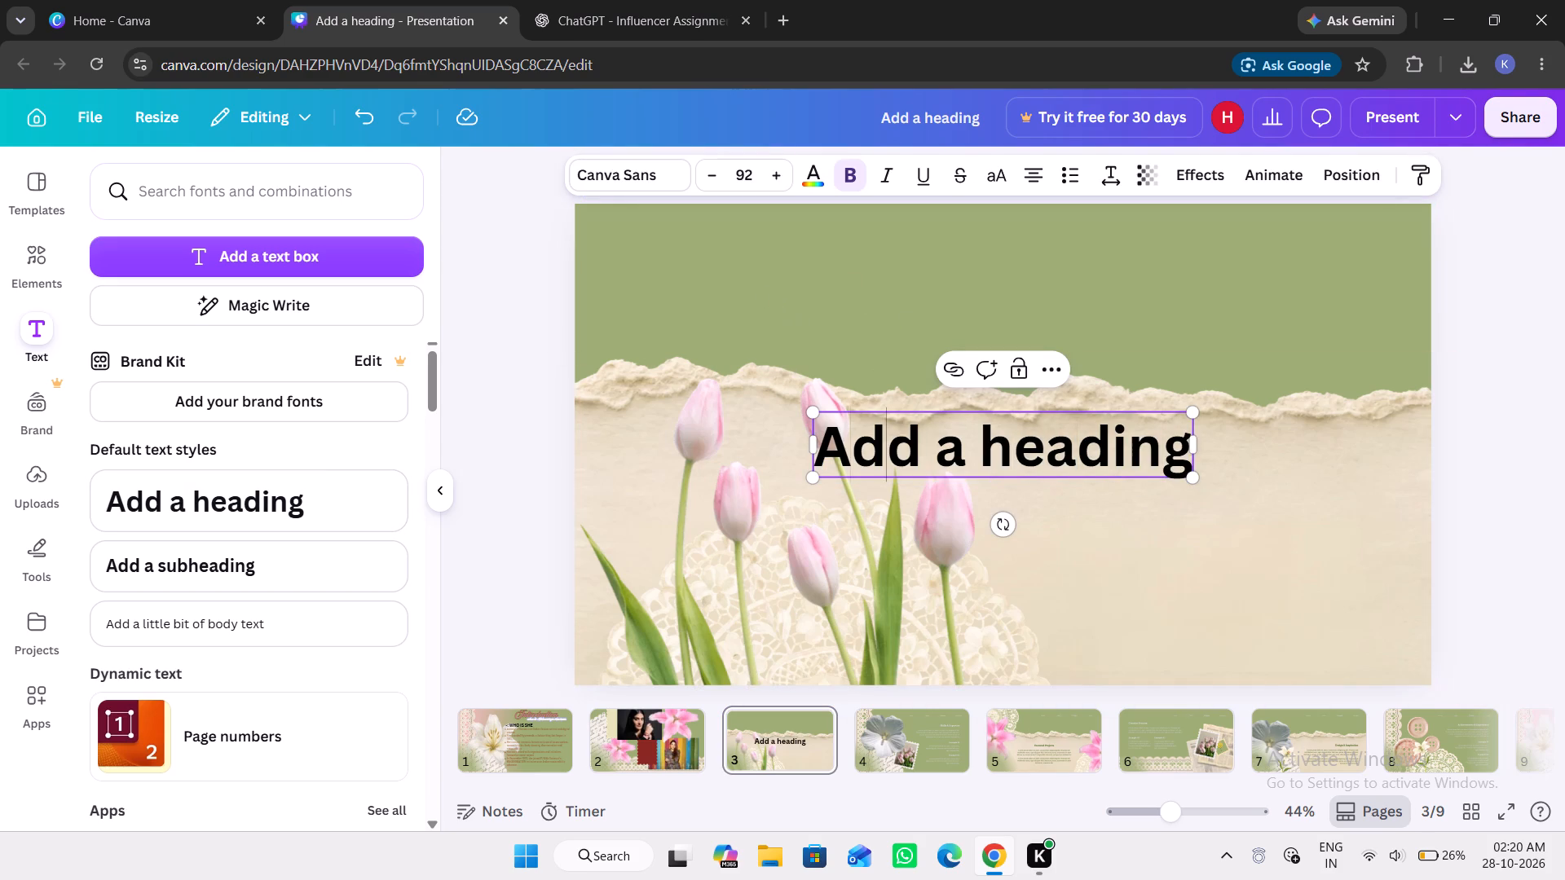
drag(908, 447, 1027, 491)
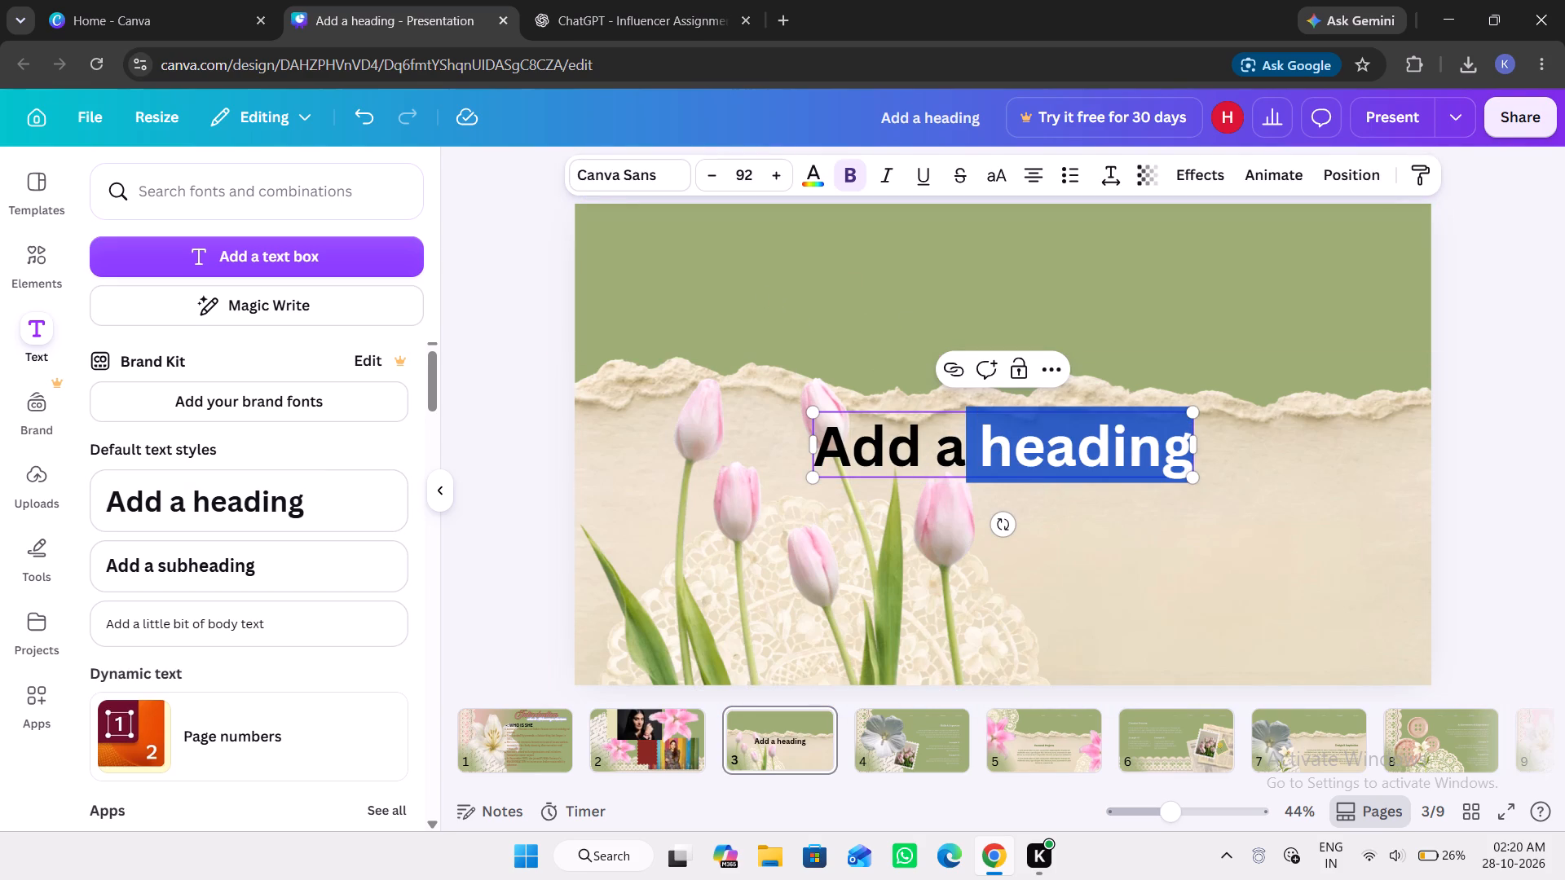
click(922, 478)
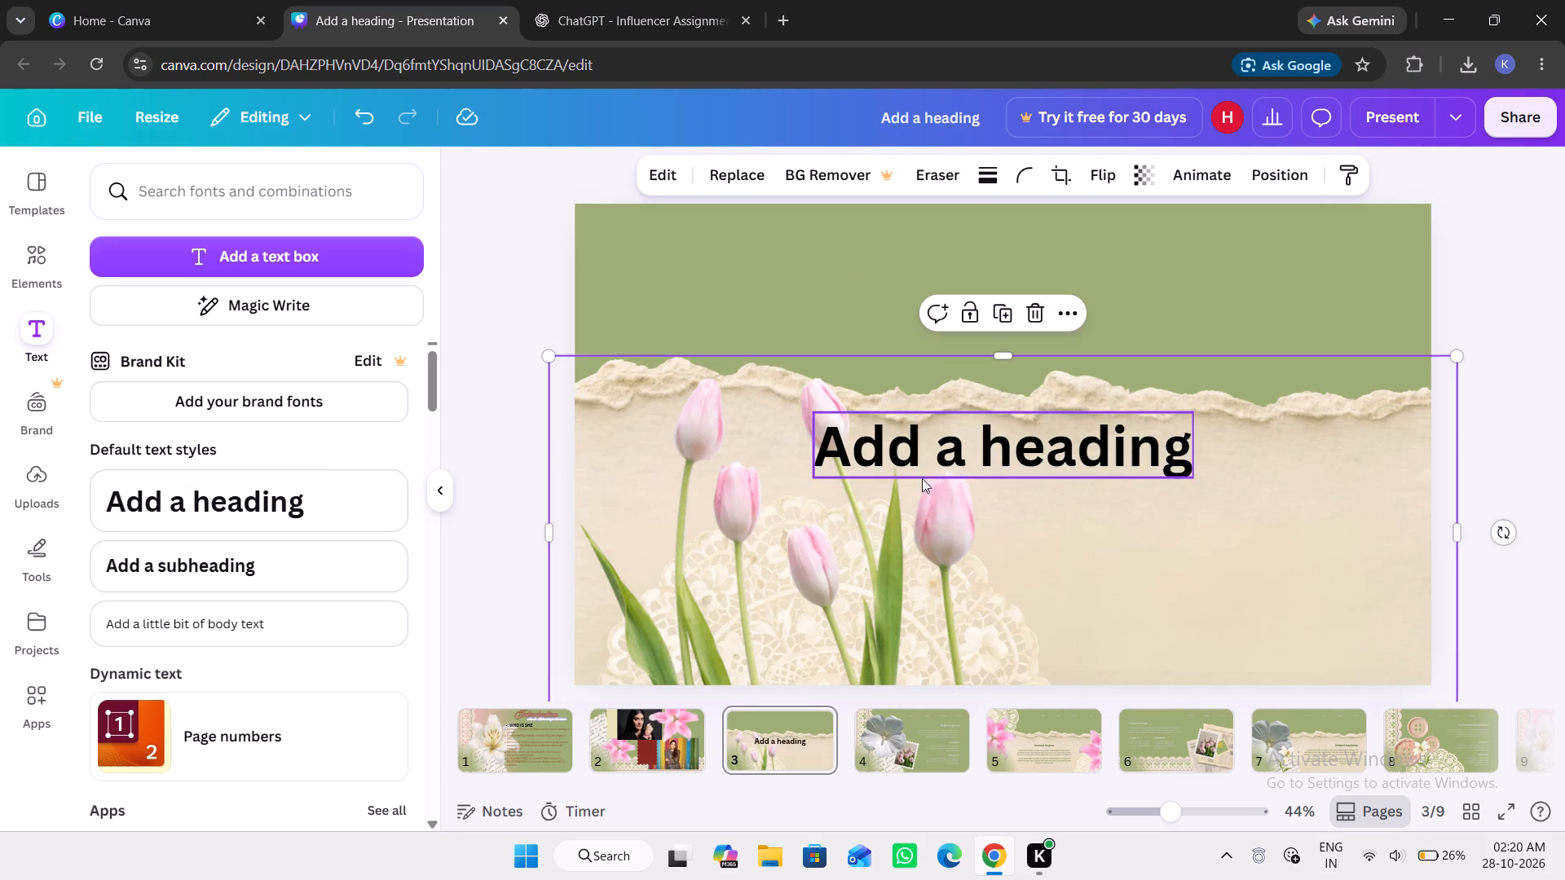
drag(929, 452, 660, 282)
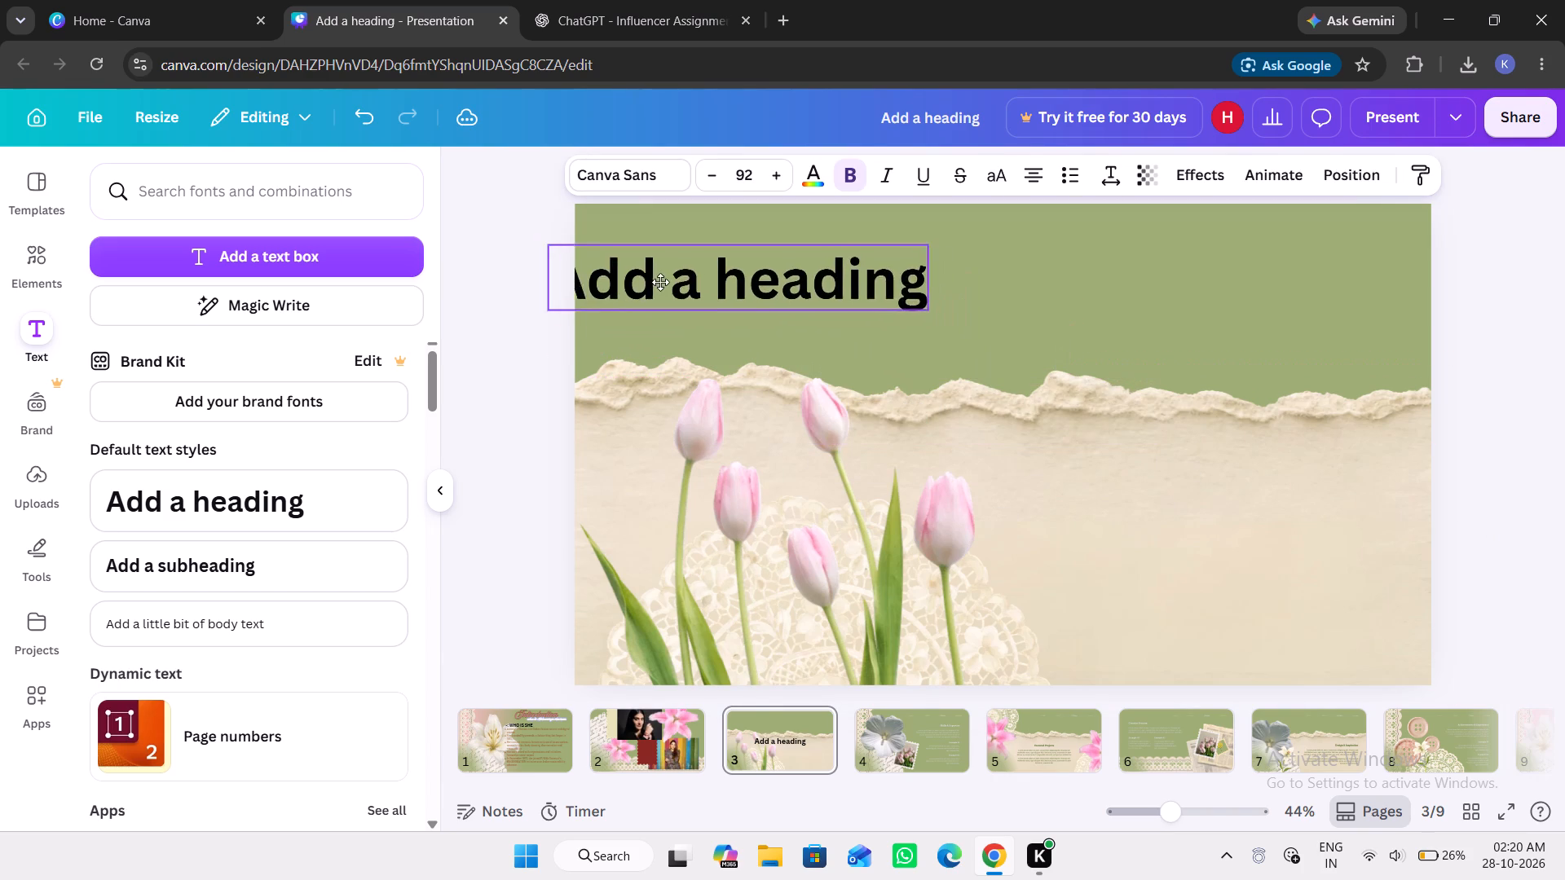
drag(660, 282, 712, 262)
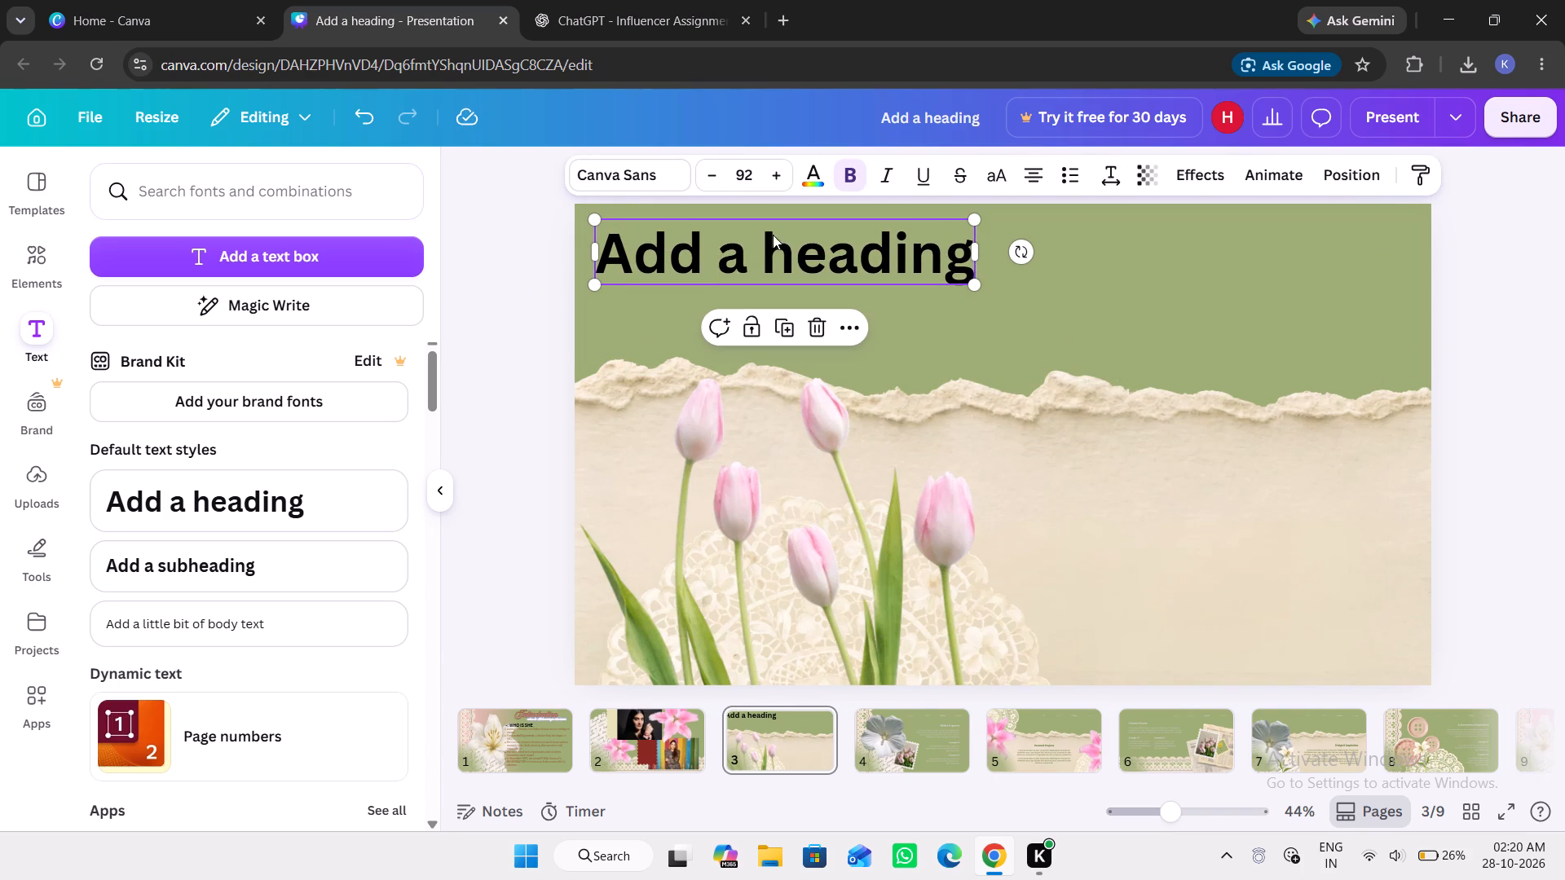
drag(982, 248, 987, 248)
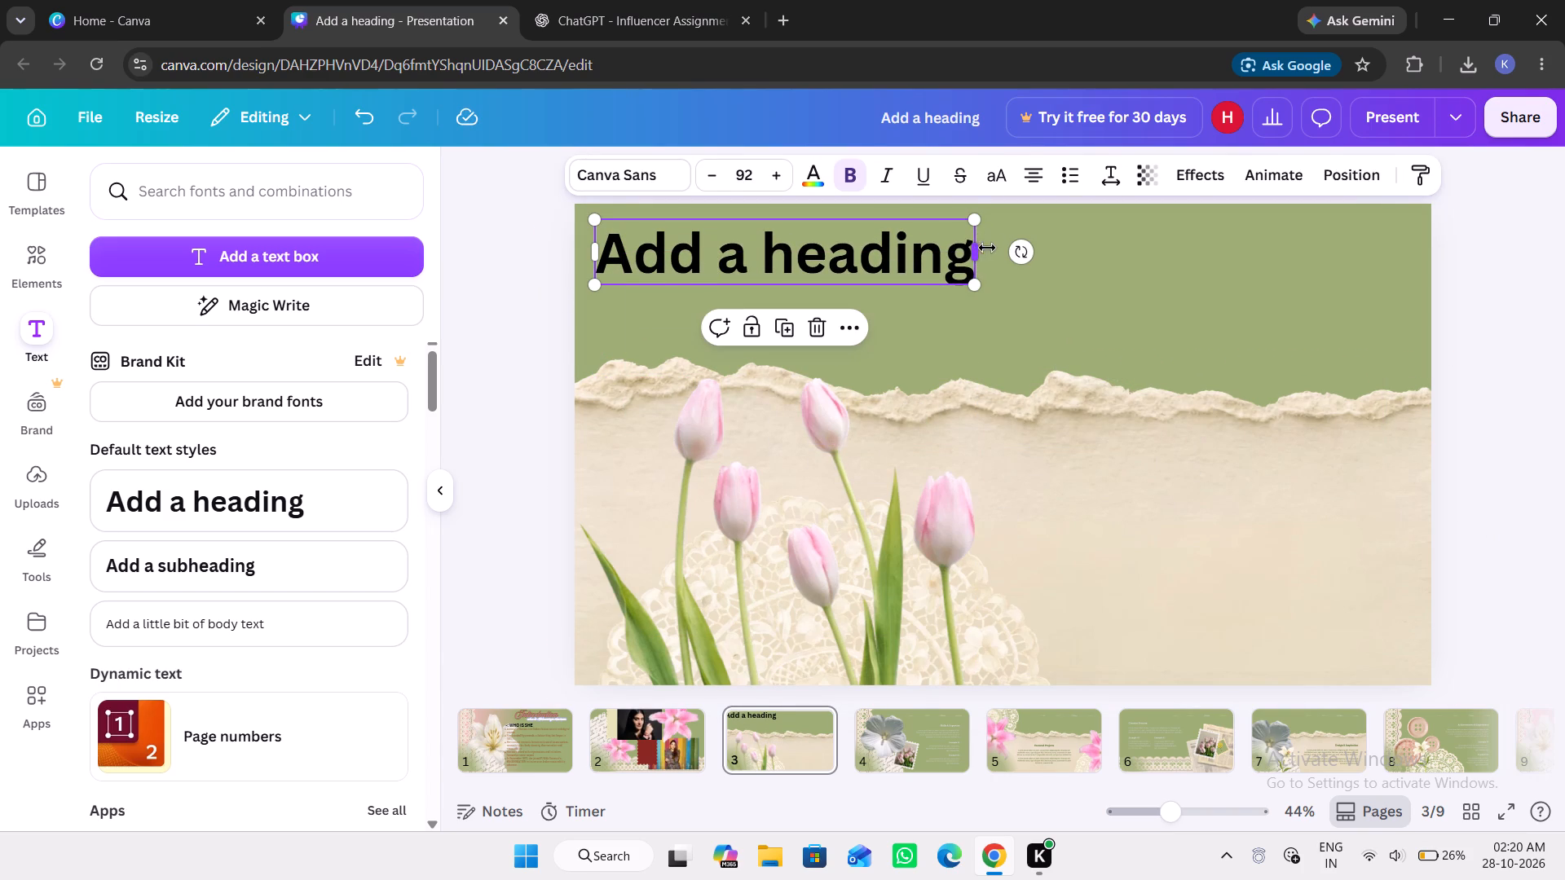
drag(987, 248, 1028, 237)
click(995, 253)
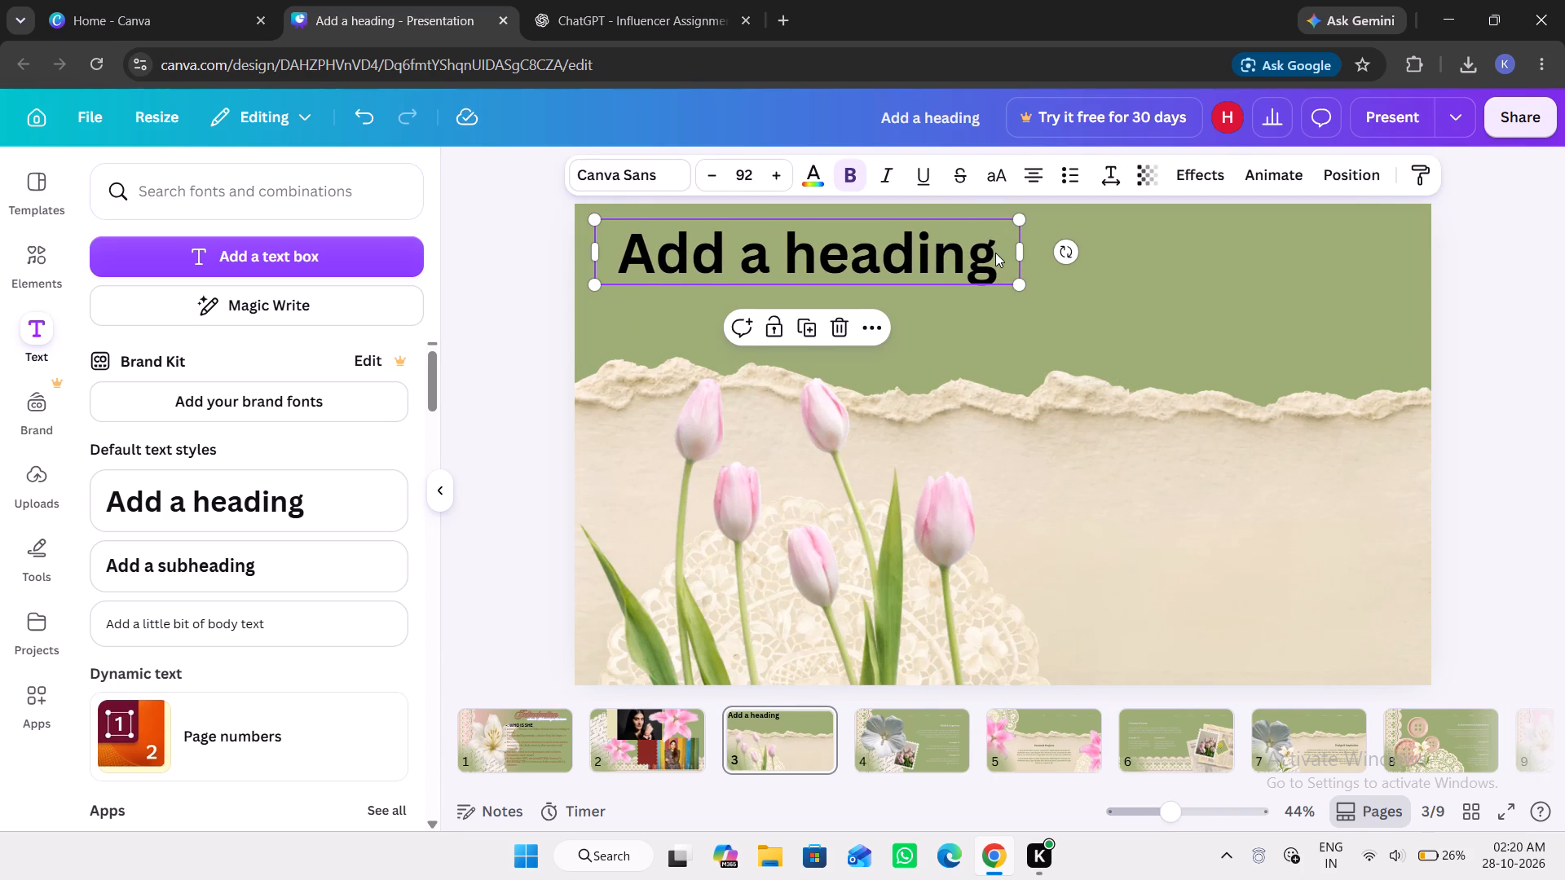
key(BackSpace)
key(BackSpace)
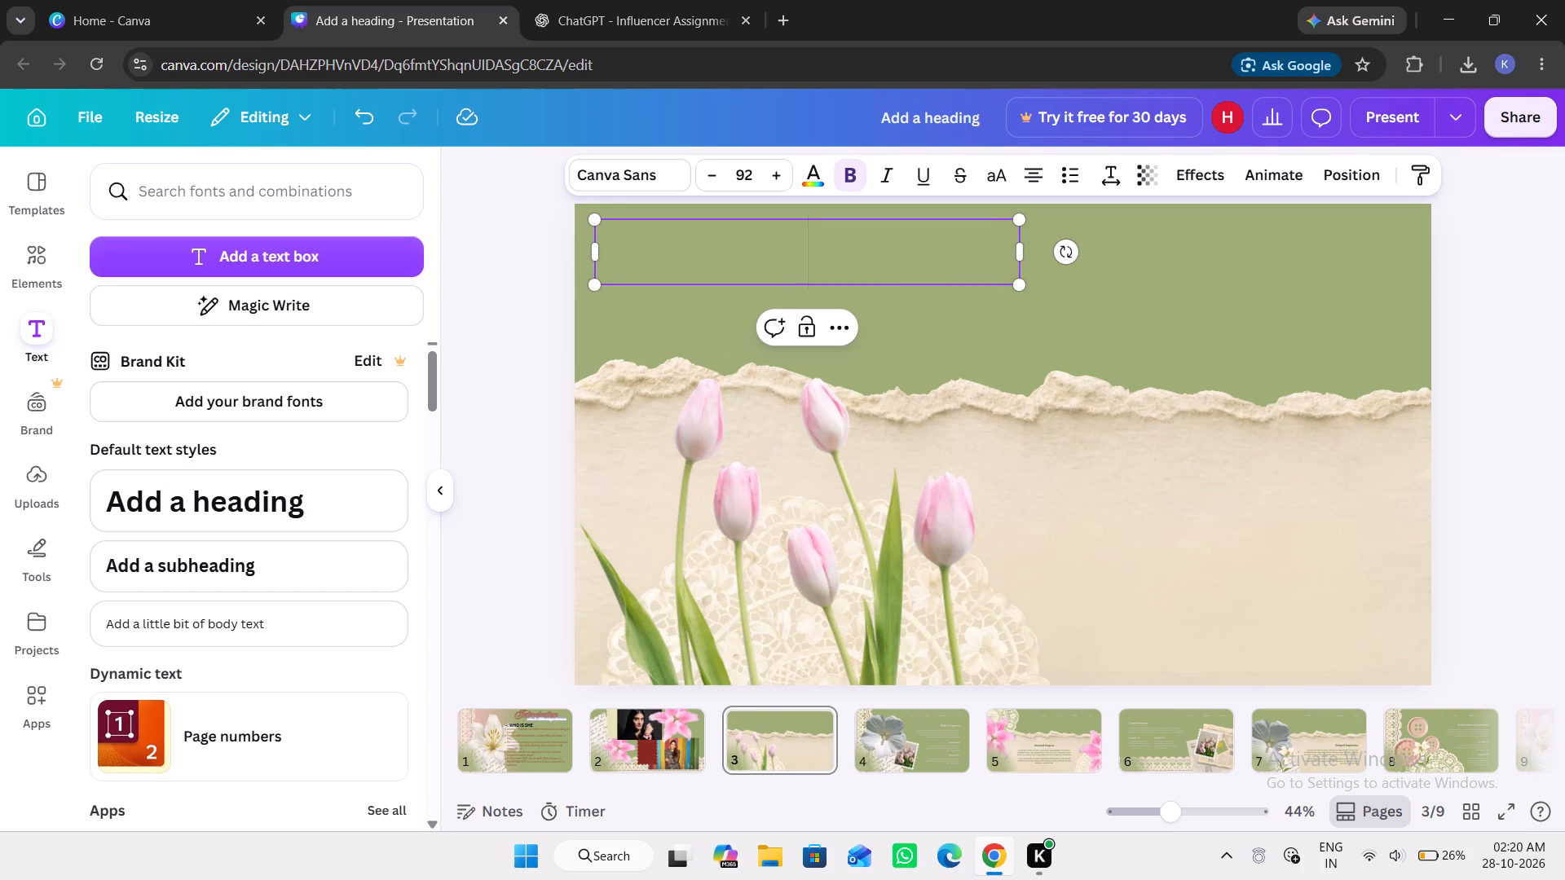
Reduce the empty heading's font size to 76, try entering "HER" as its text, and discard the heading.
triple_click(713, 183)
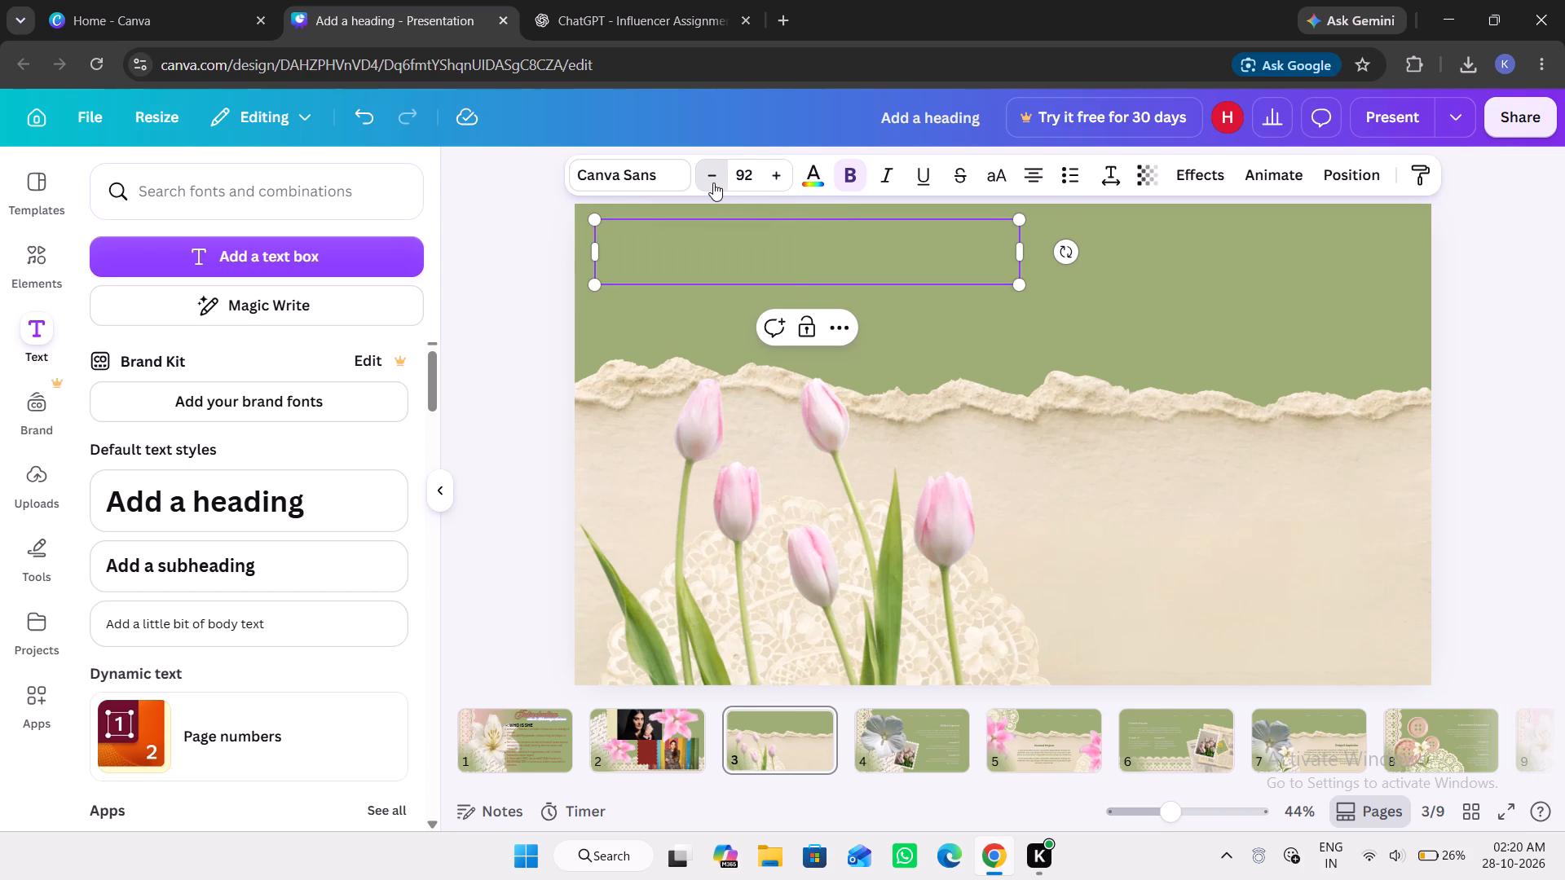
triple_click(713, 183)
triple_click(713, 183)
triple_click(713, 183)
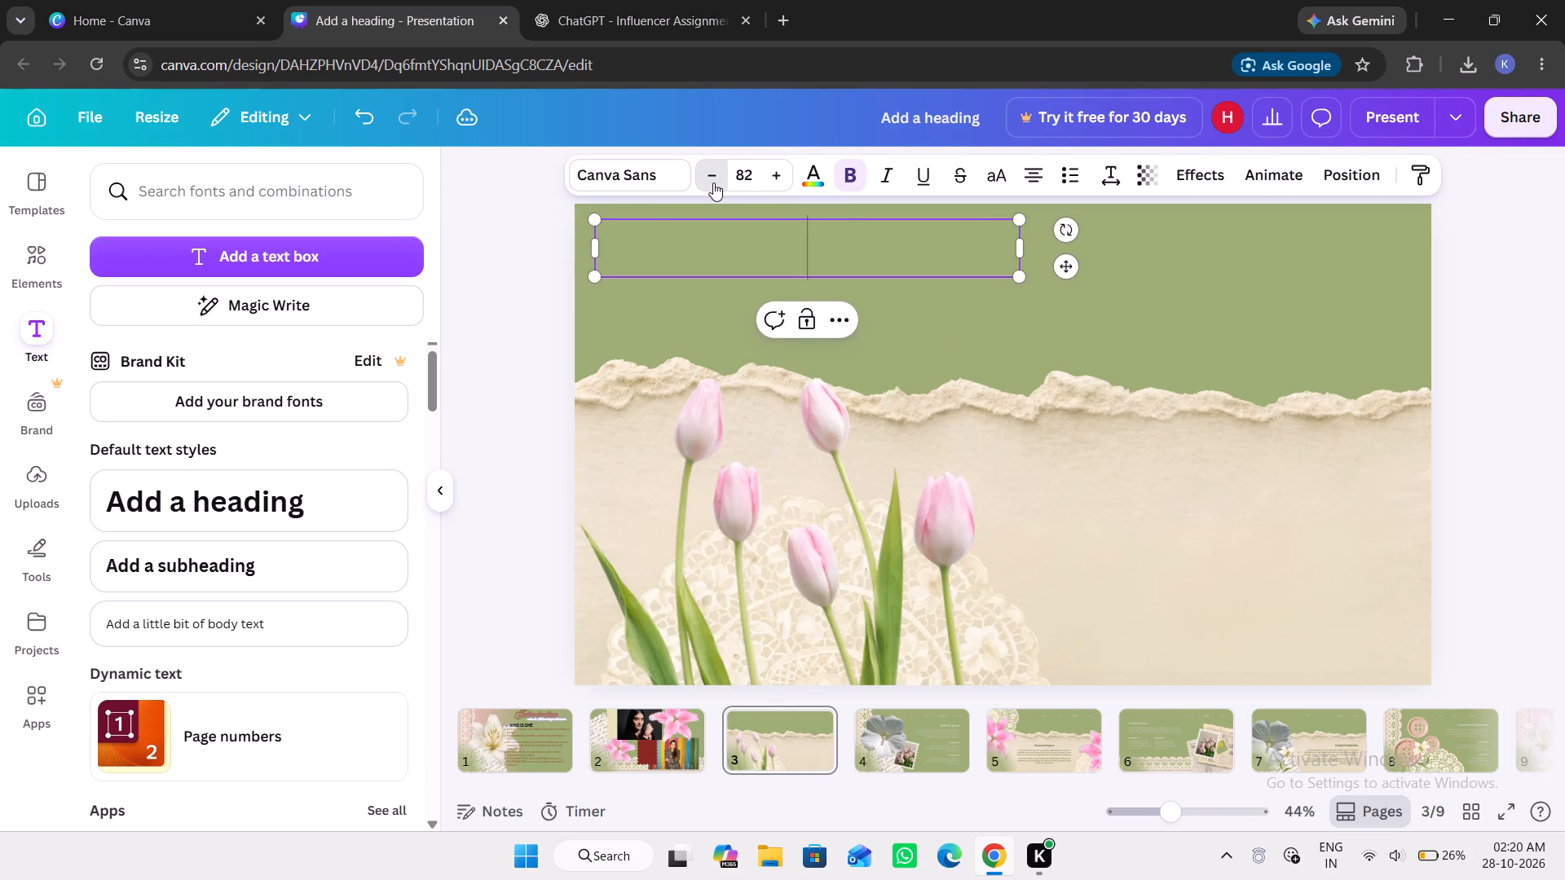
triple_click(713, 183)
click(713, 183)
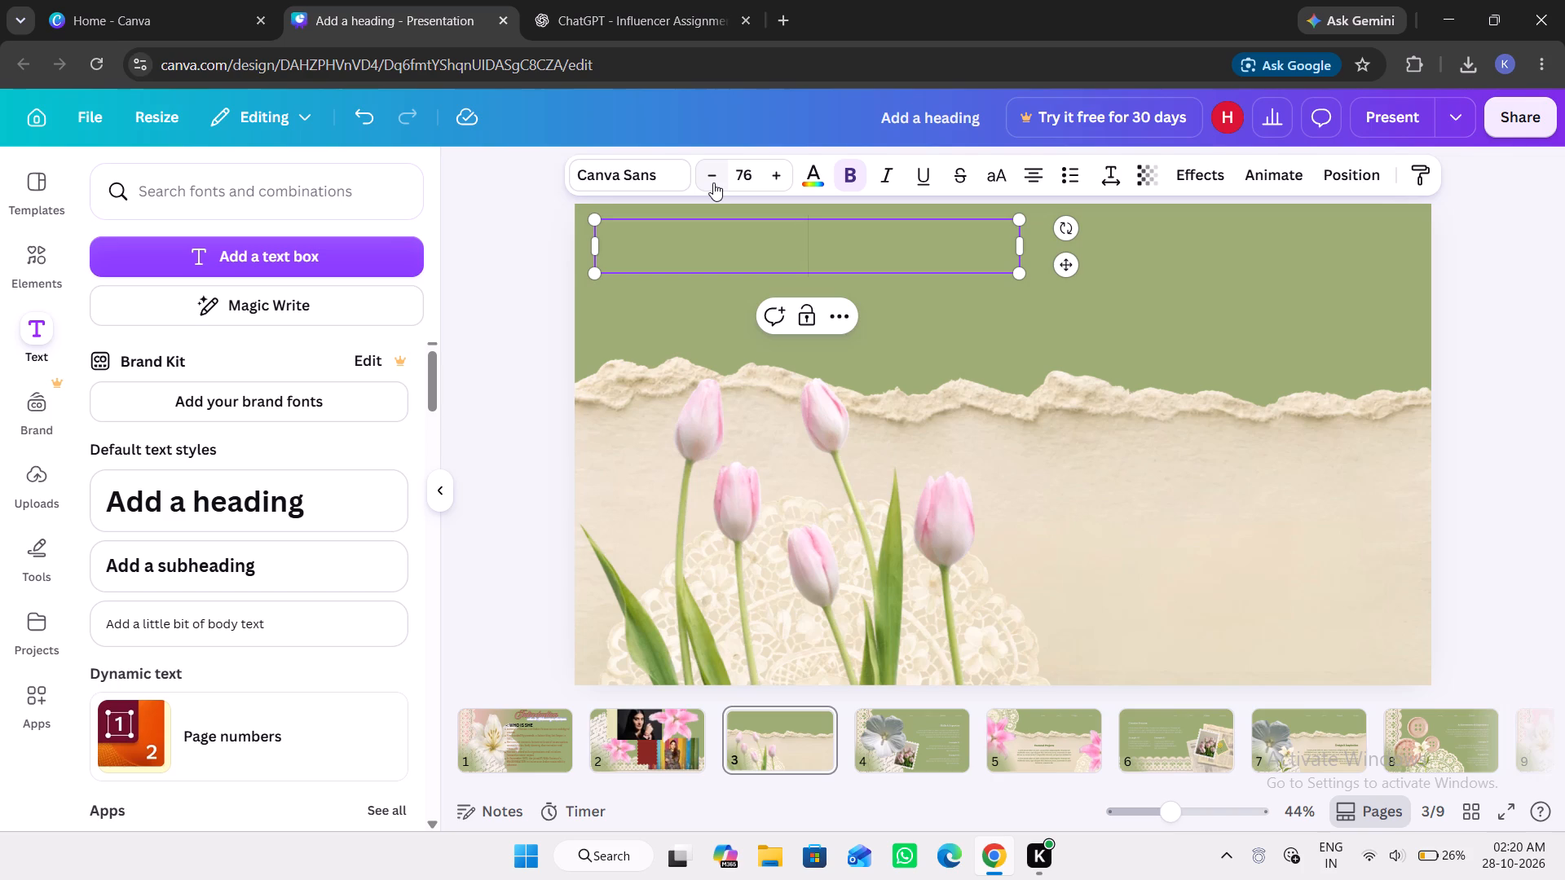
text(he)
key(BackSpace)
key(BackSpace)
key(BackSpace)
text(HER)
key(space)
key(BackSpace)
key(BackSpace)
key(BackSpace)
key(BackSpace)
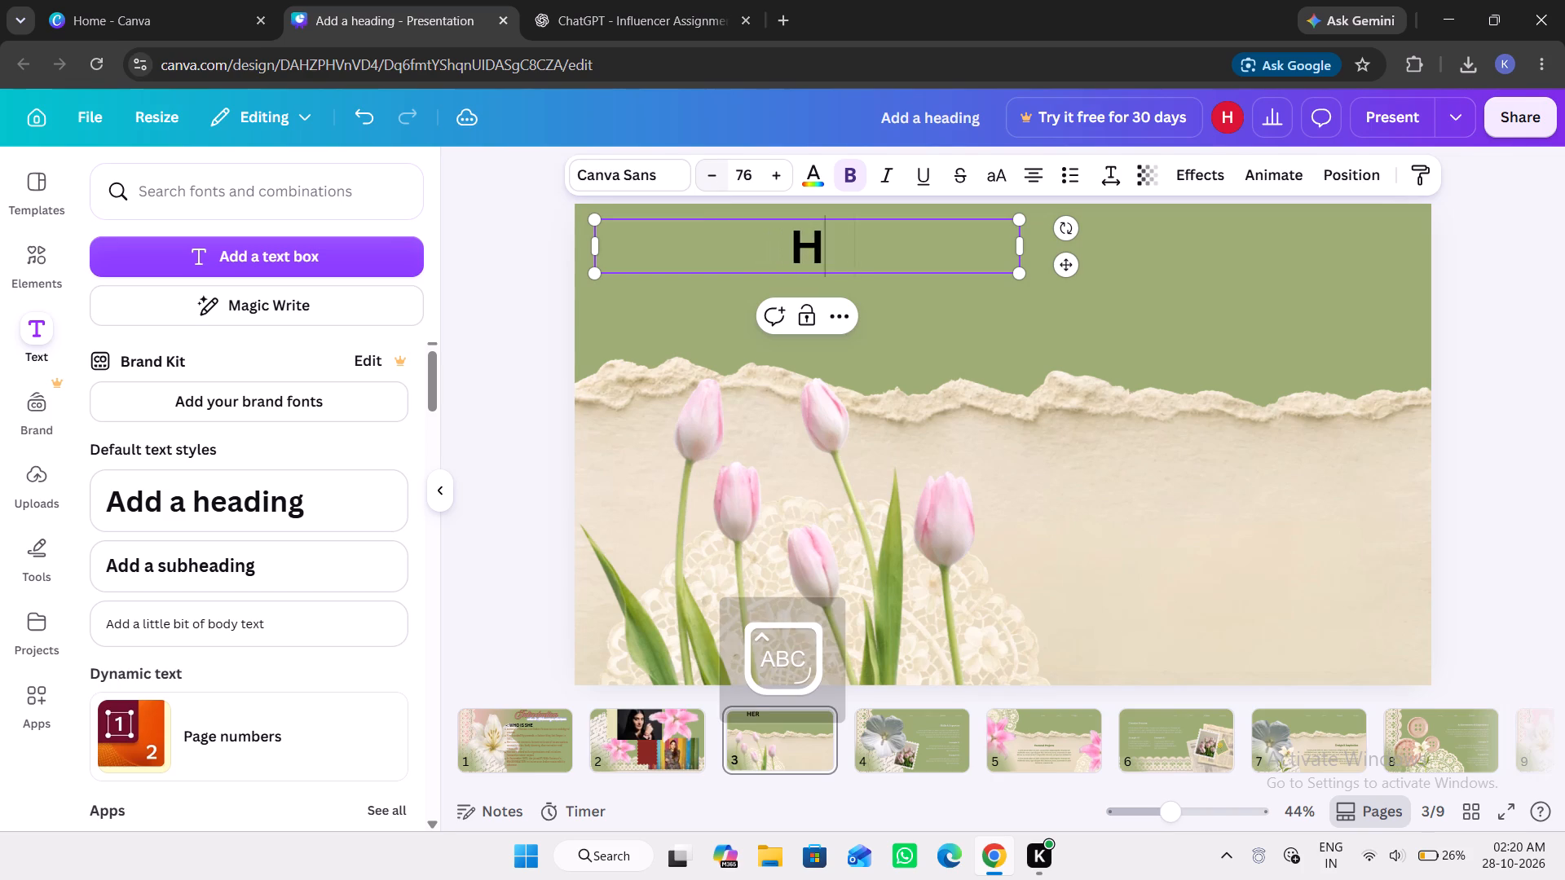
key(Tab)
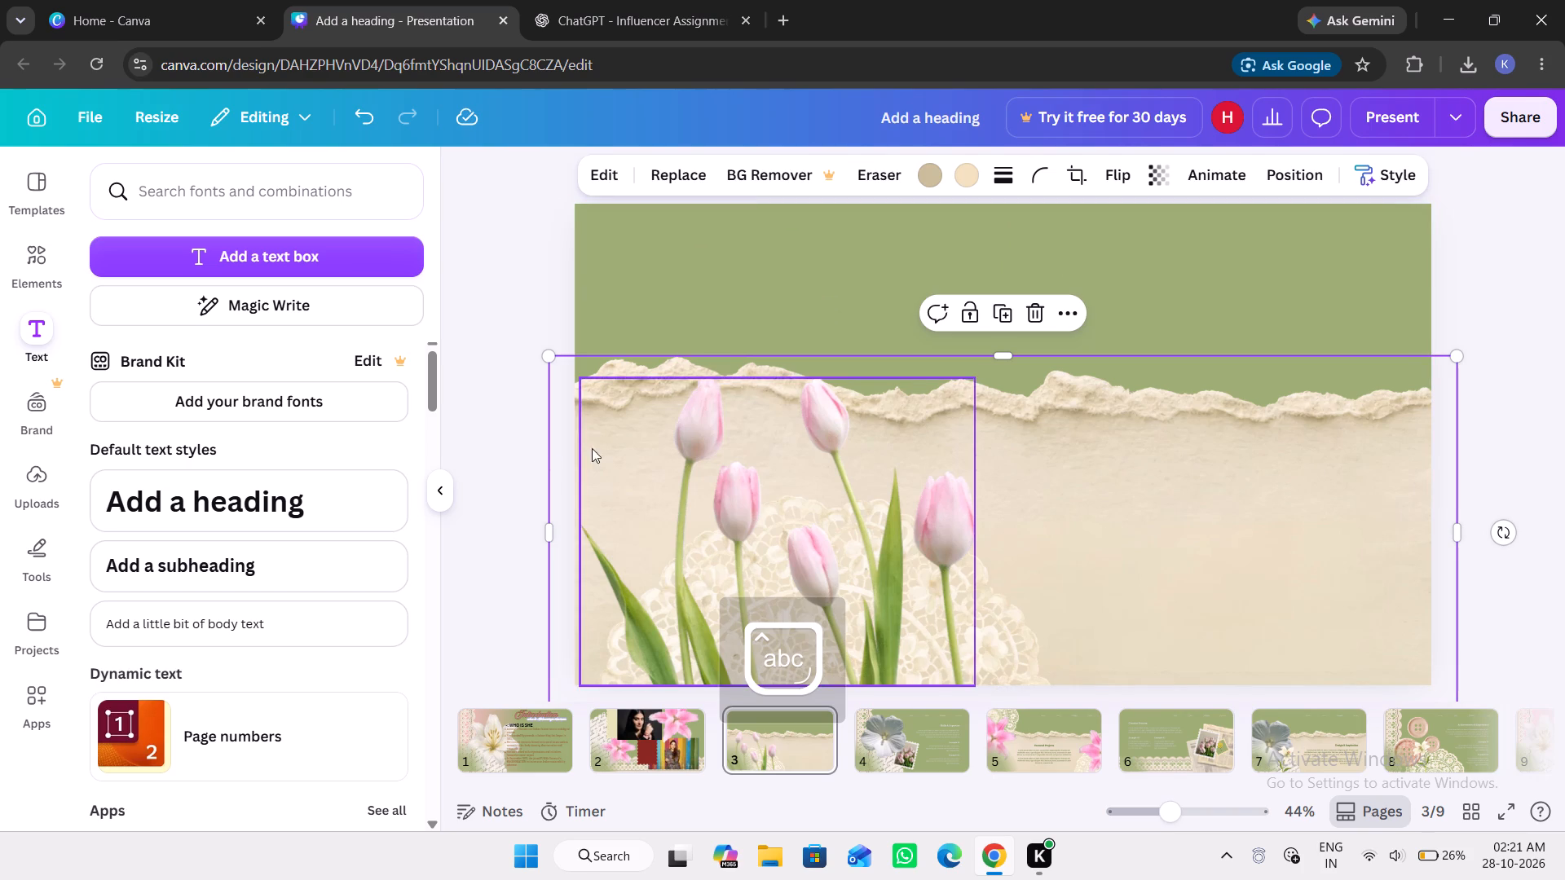
Add a subheading text box to page 3, move it to the upper-left of the green area and widen it.
click(338, 557)
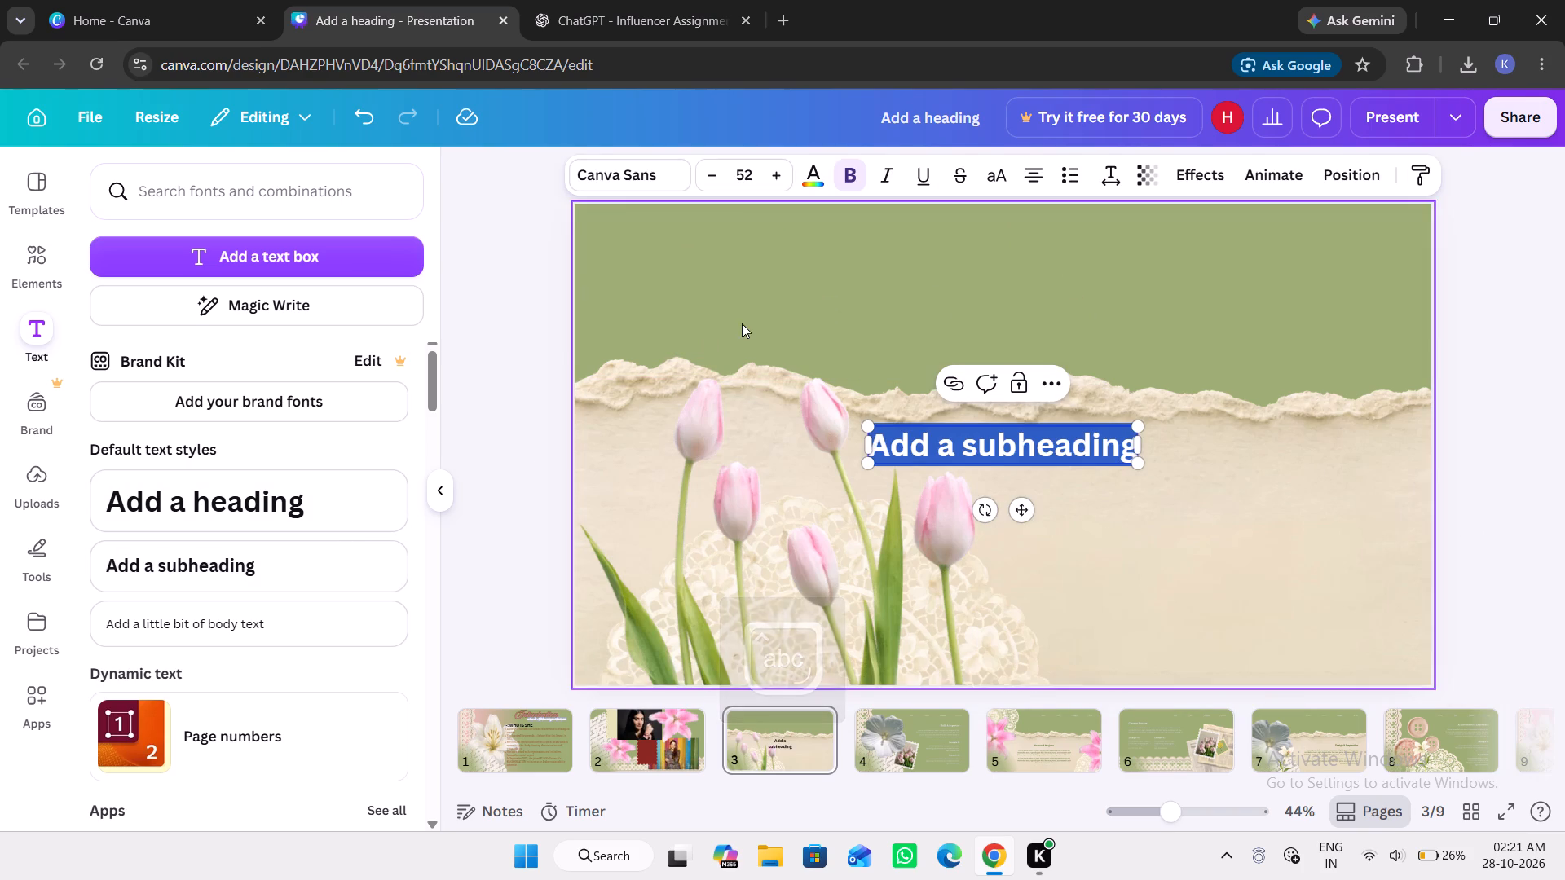
drag(1000, 457, 861, 339)
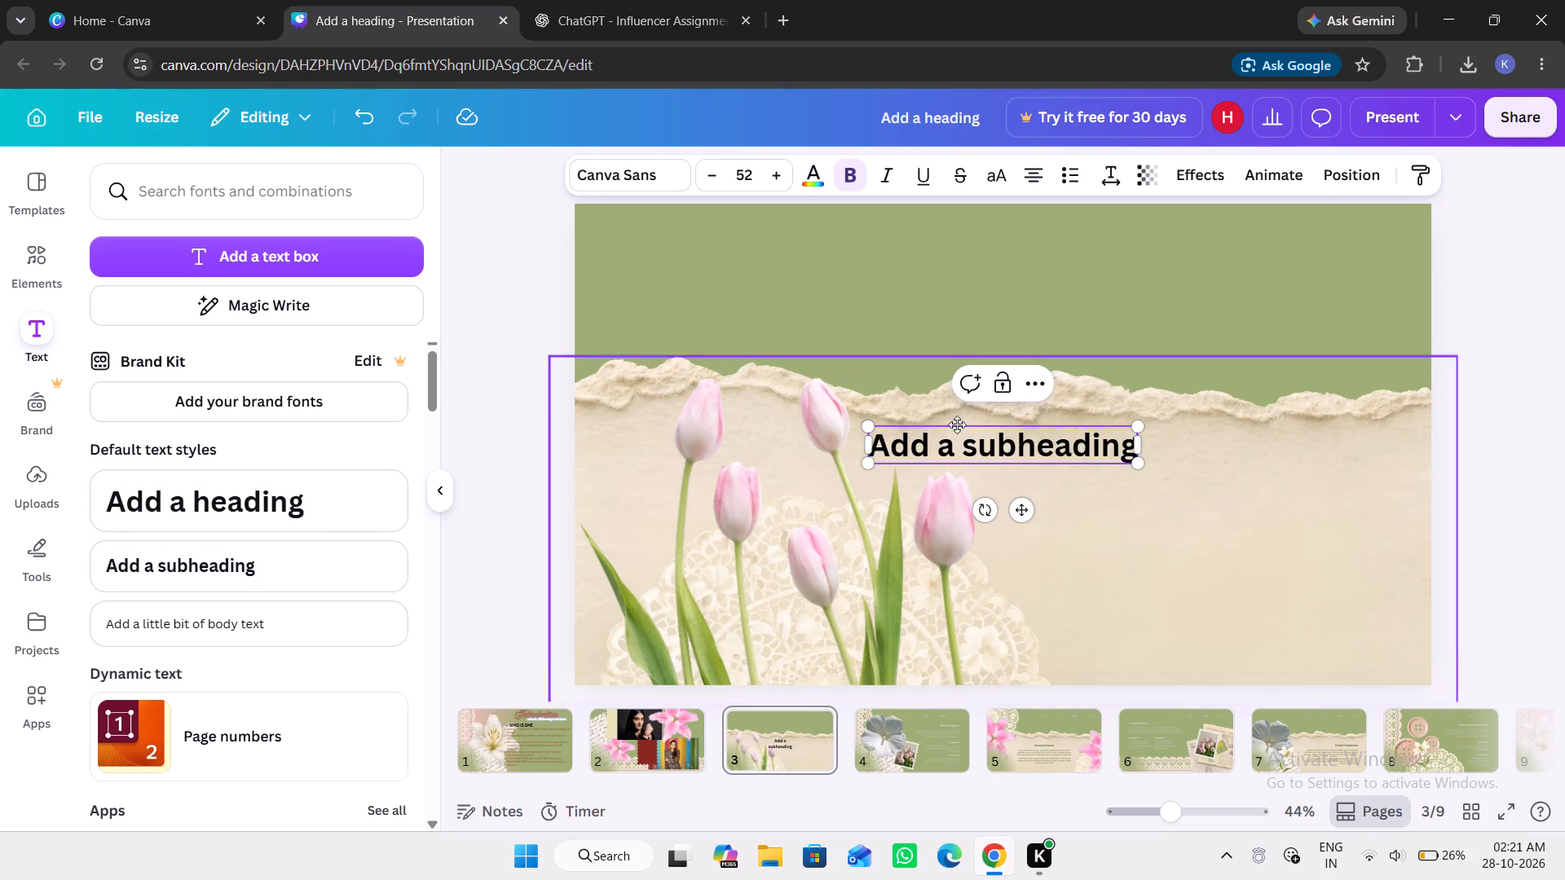
drag(1020, 509, 782, 310)
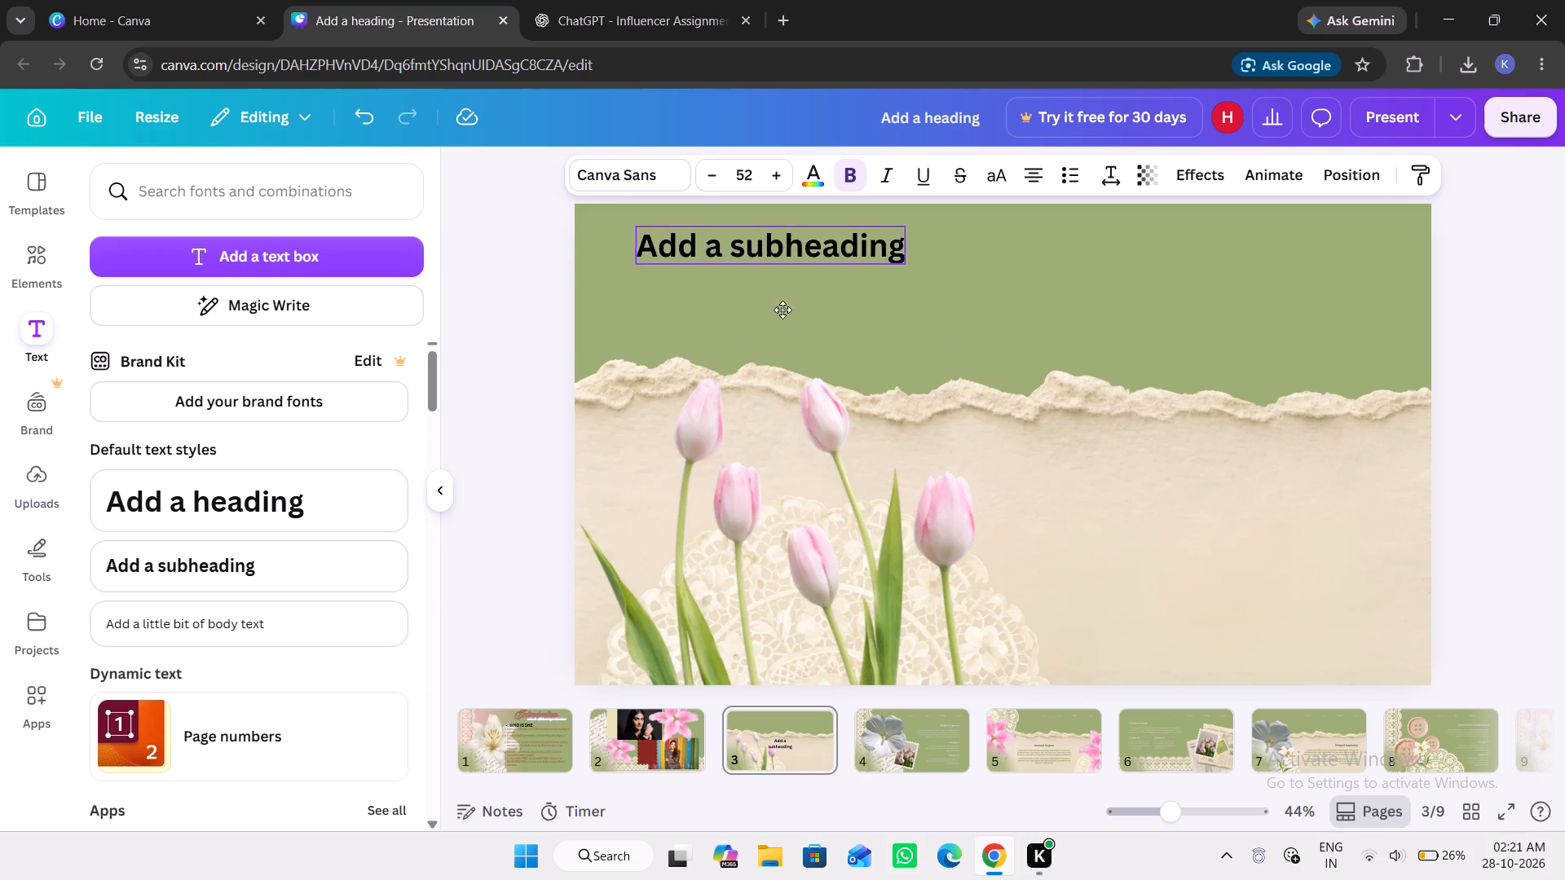
drag(782, 310, 749, 308)
click(848, 235)
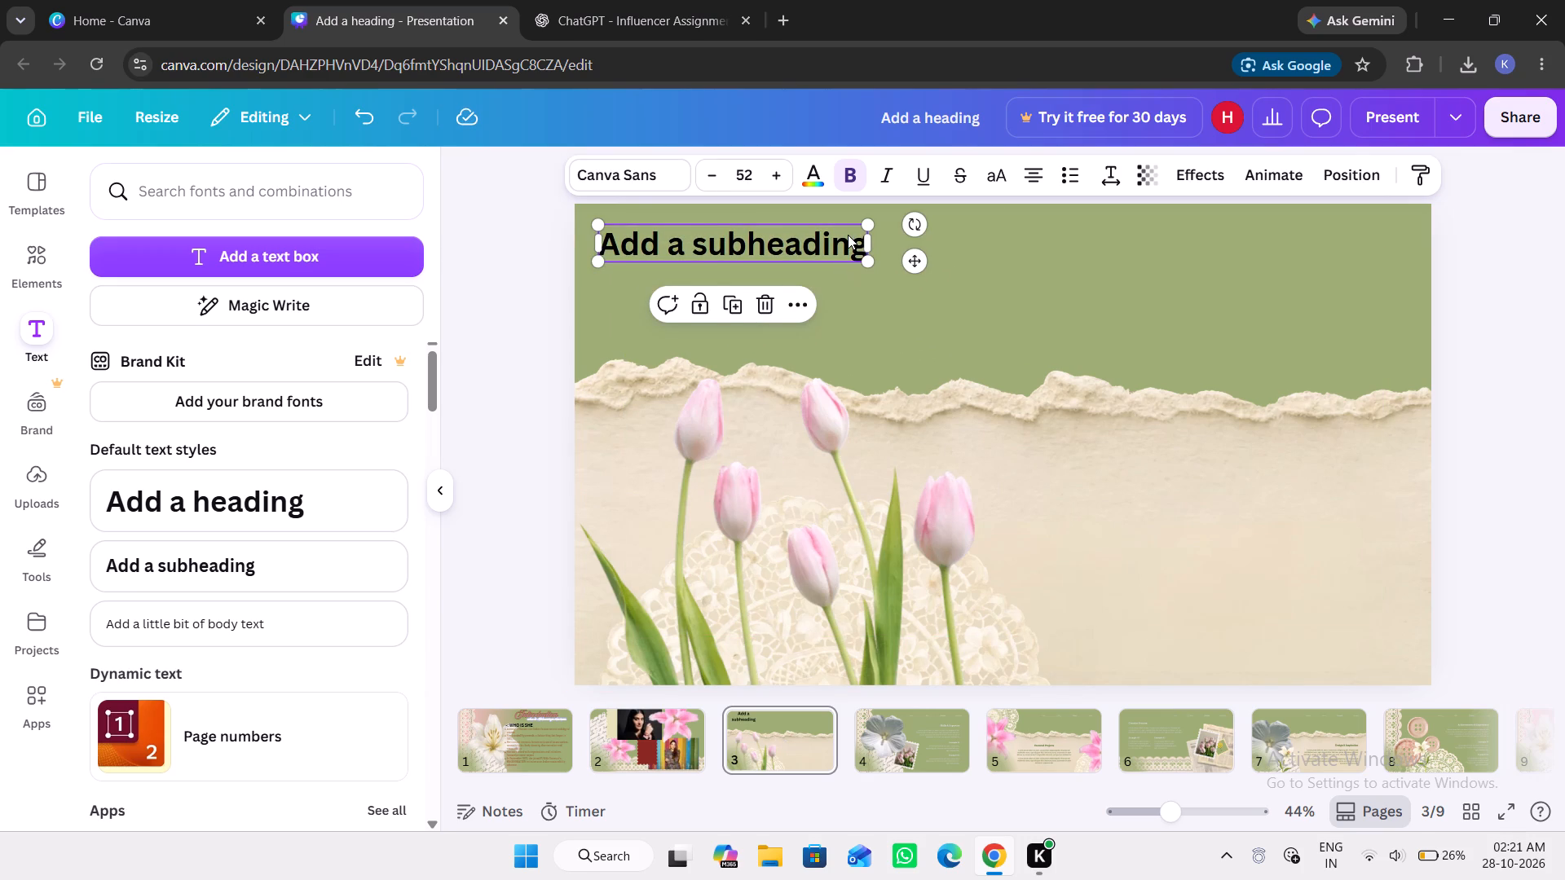
drag(869, 238, 964, 218)
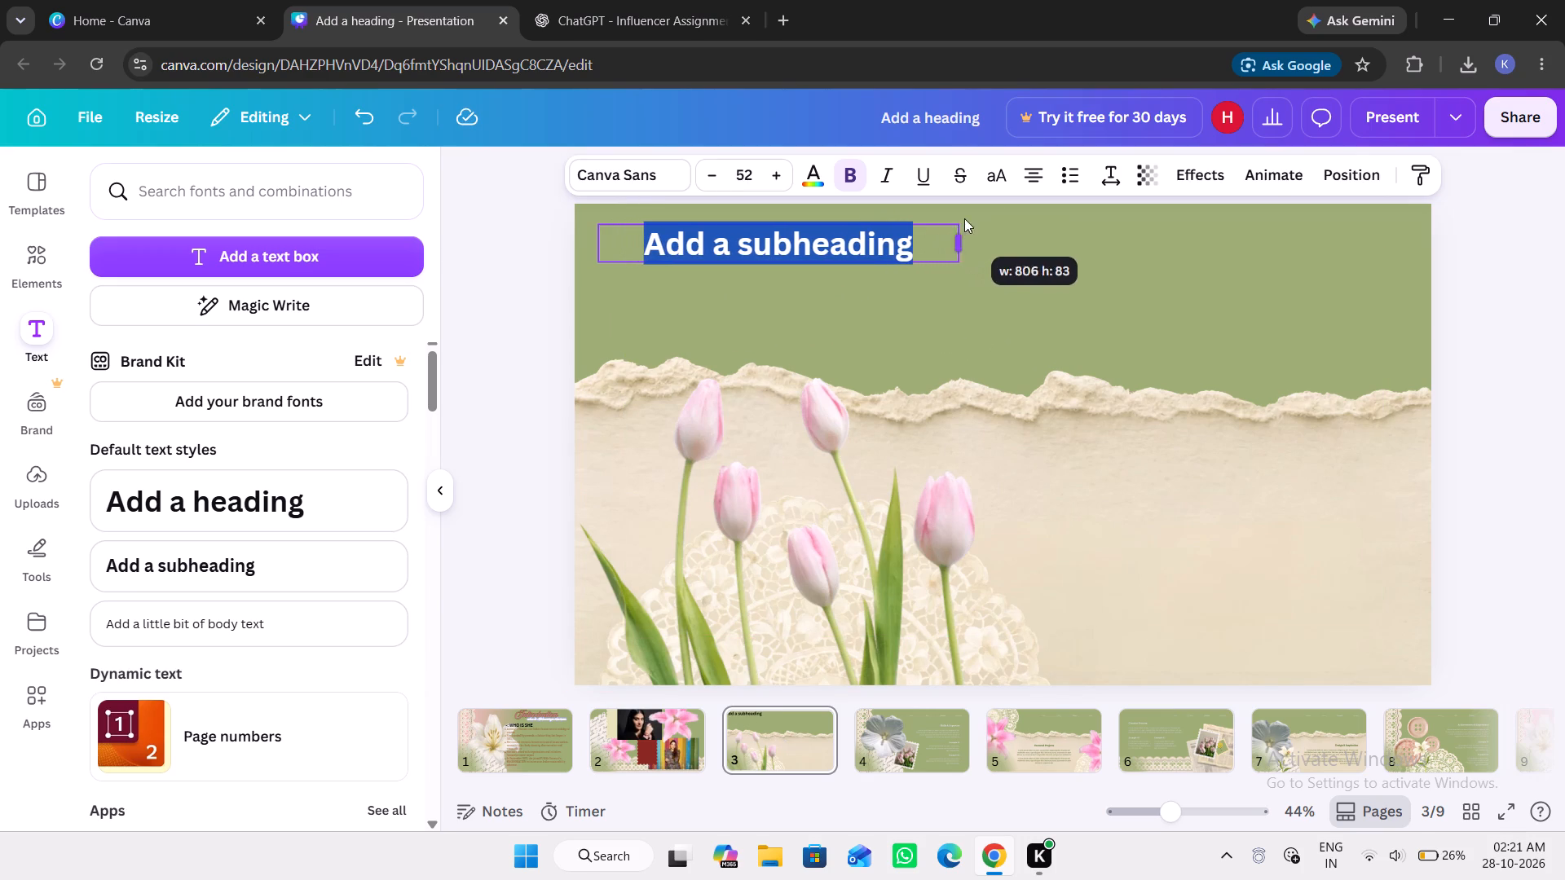
drag(964, 218, 970, 213)
Replace the subheading's placeholder text with "Her background and origin".
click(929, 235)
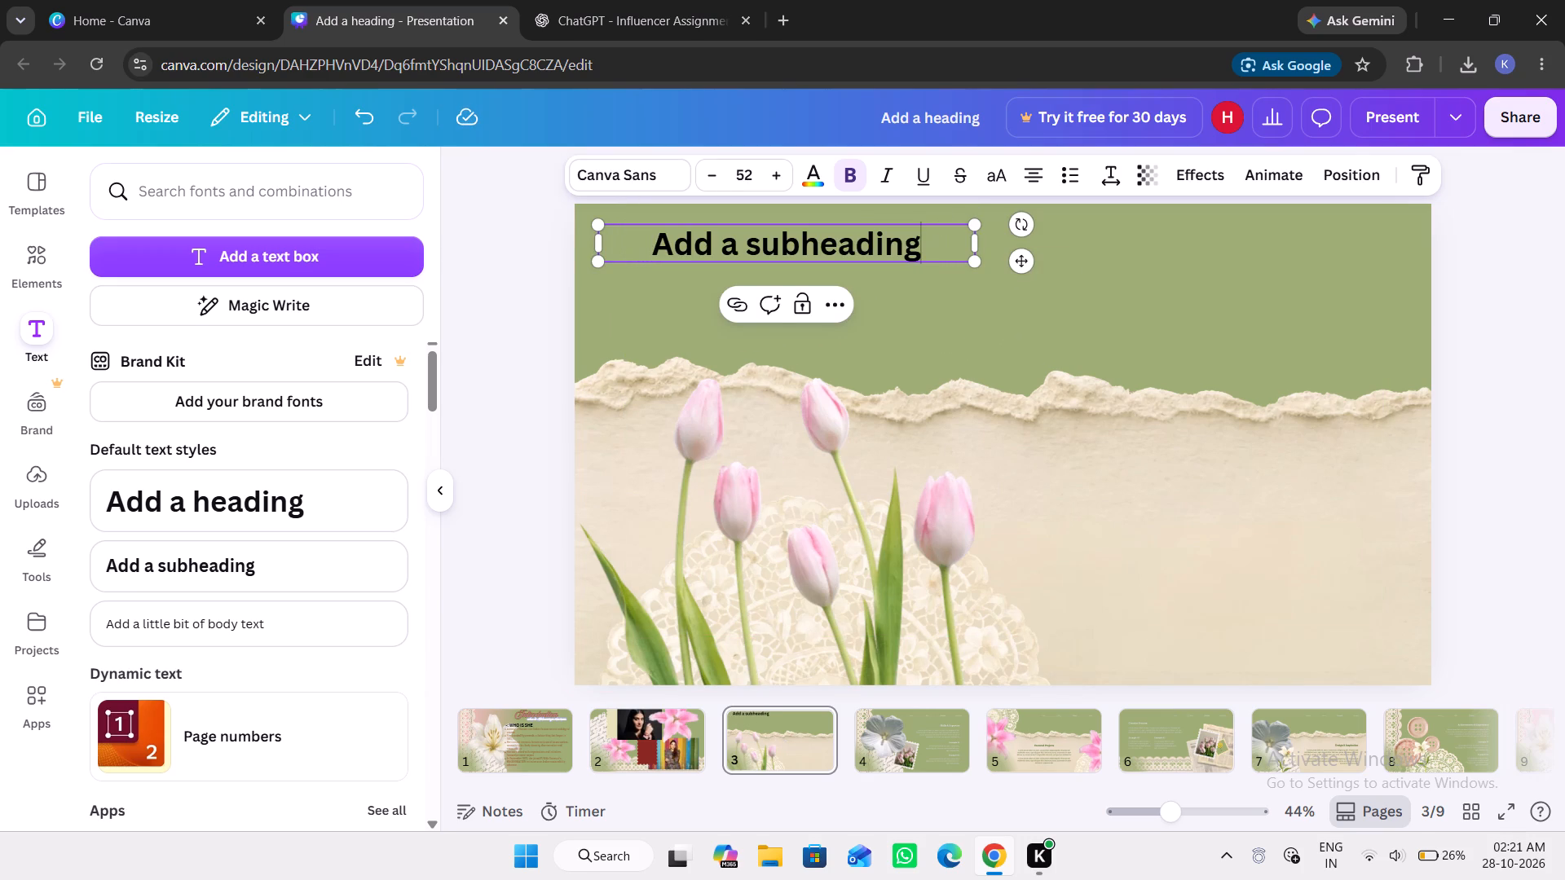
key(BackSpace)
key(BackSpace)
key(BackSpace)
key(BackSpace)
key(BackSpace)
key(BackSpace)
key(BackSpace)
key(BackSpace)
key(BackSpace)
key(BackSpace)
key(BackSpace)
key(BackSpace)
key(BackSpace)
key(BackSpace)
key(BackSpace)
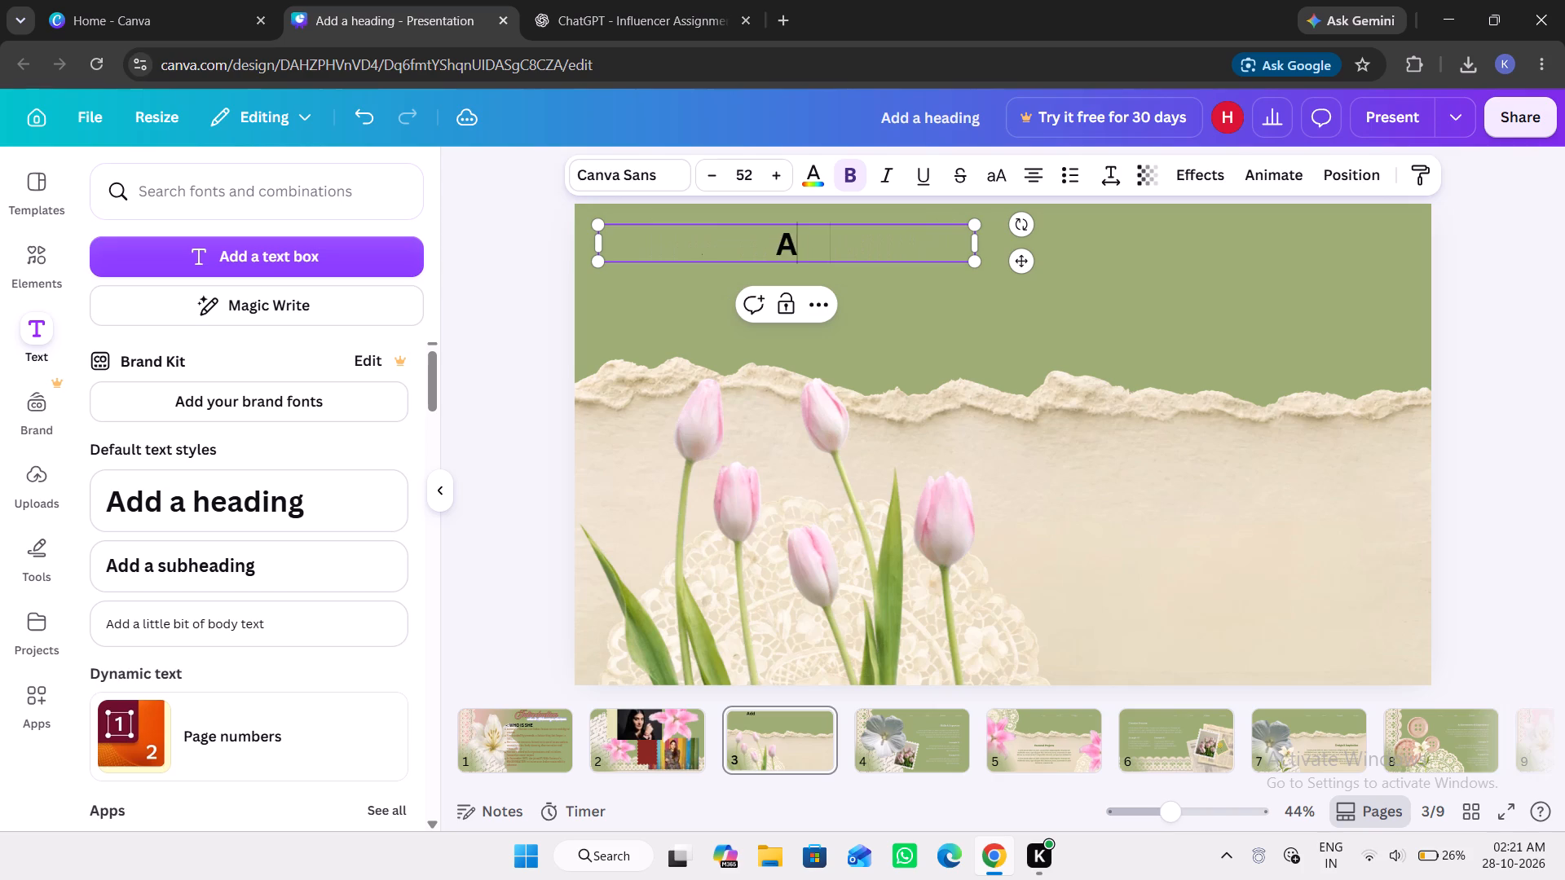
key(BackSpace)
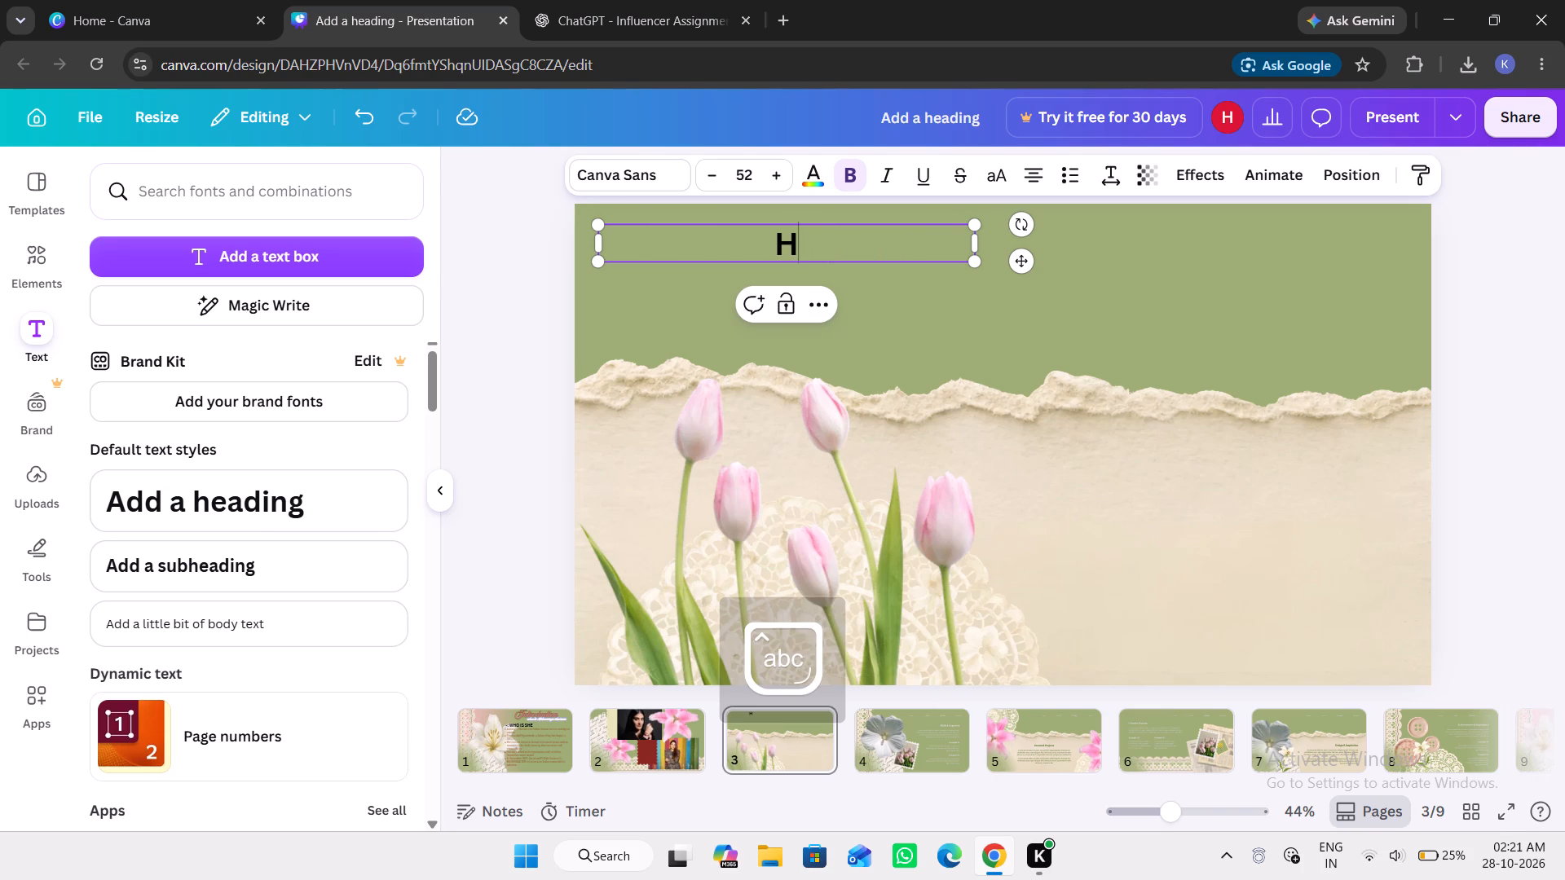
text(eer)
key(BackSpace)
key(BackSpace)
text(r ba)
key(c)
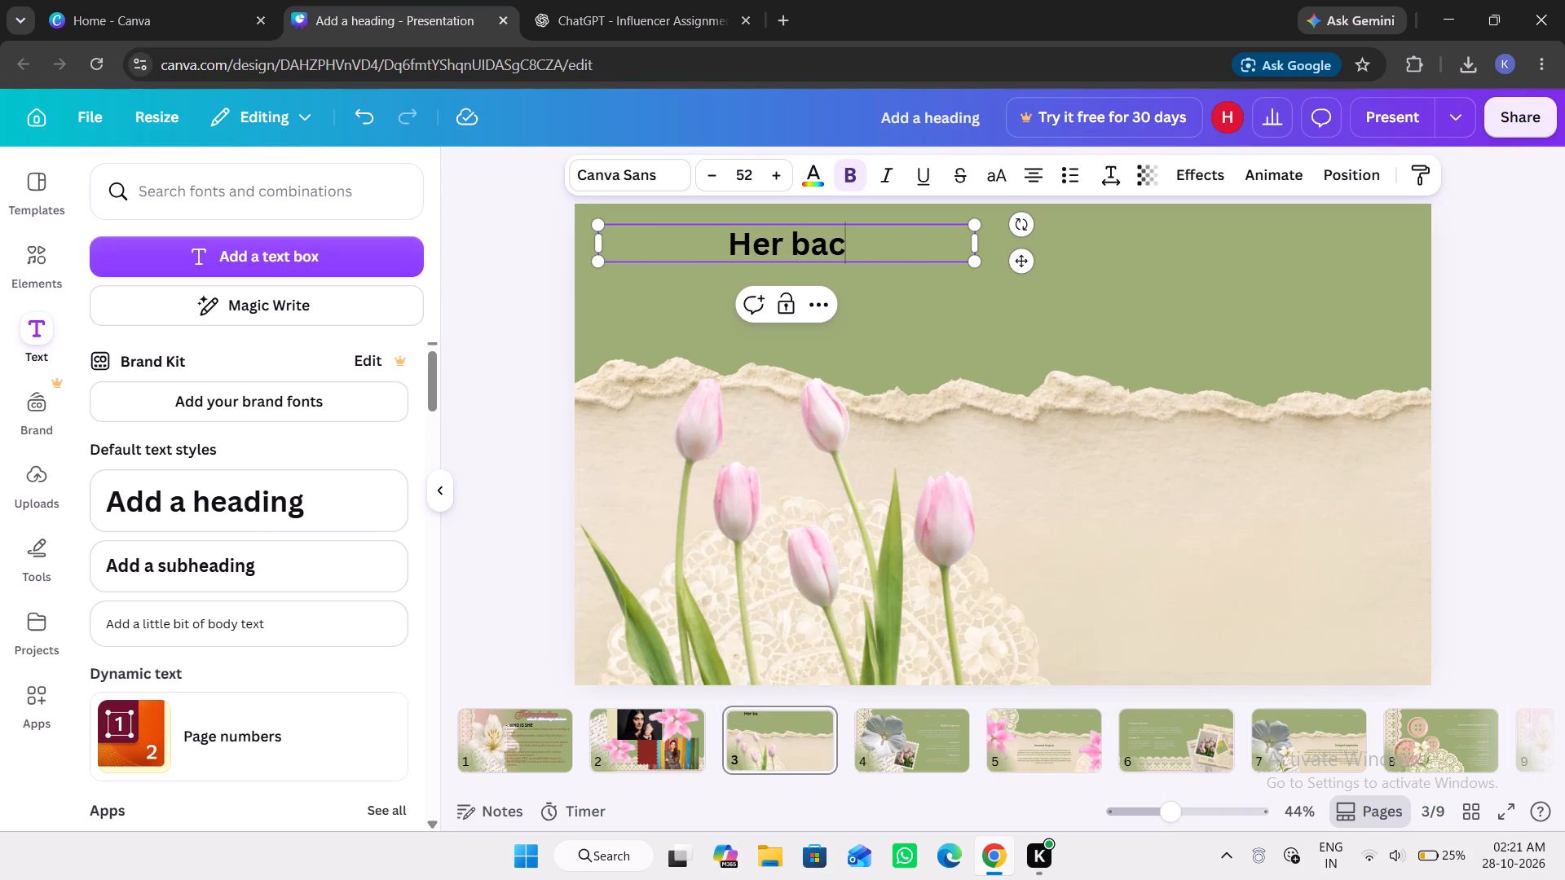
key(k)
text(ground an)
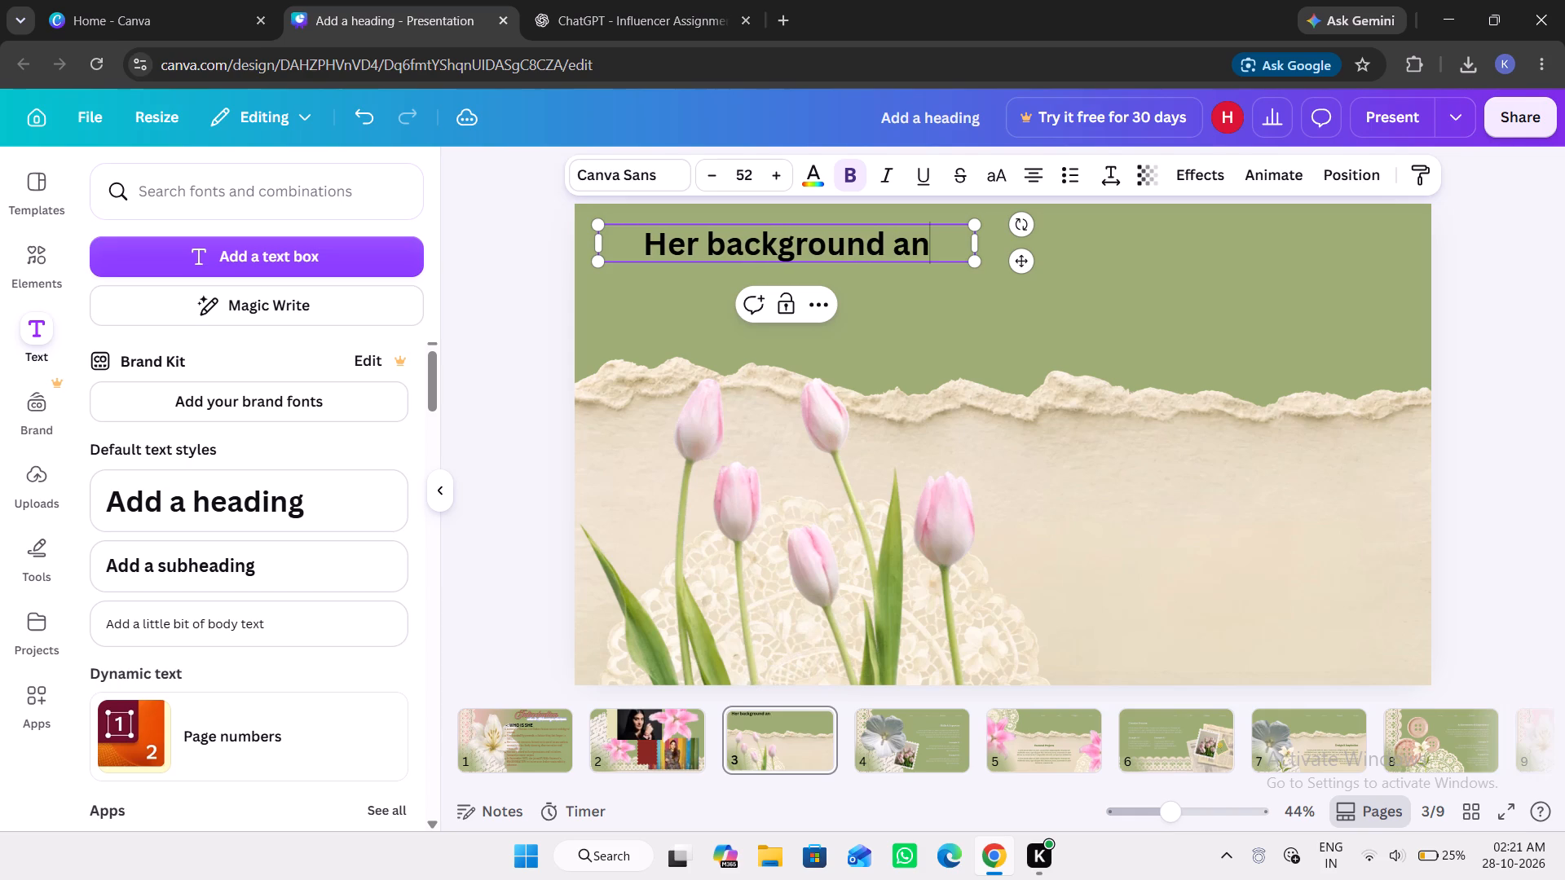
text(d)
key(space)
text(origin)
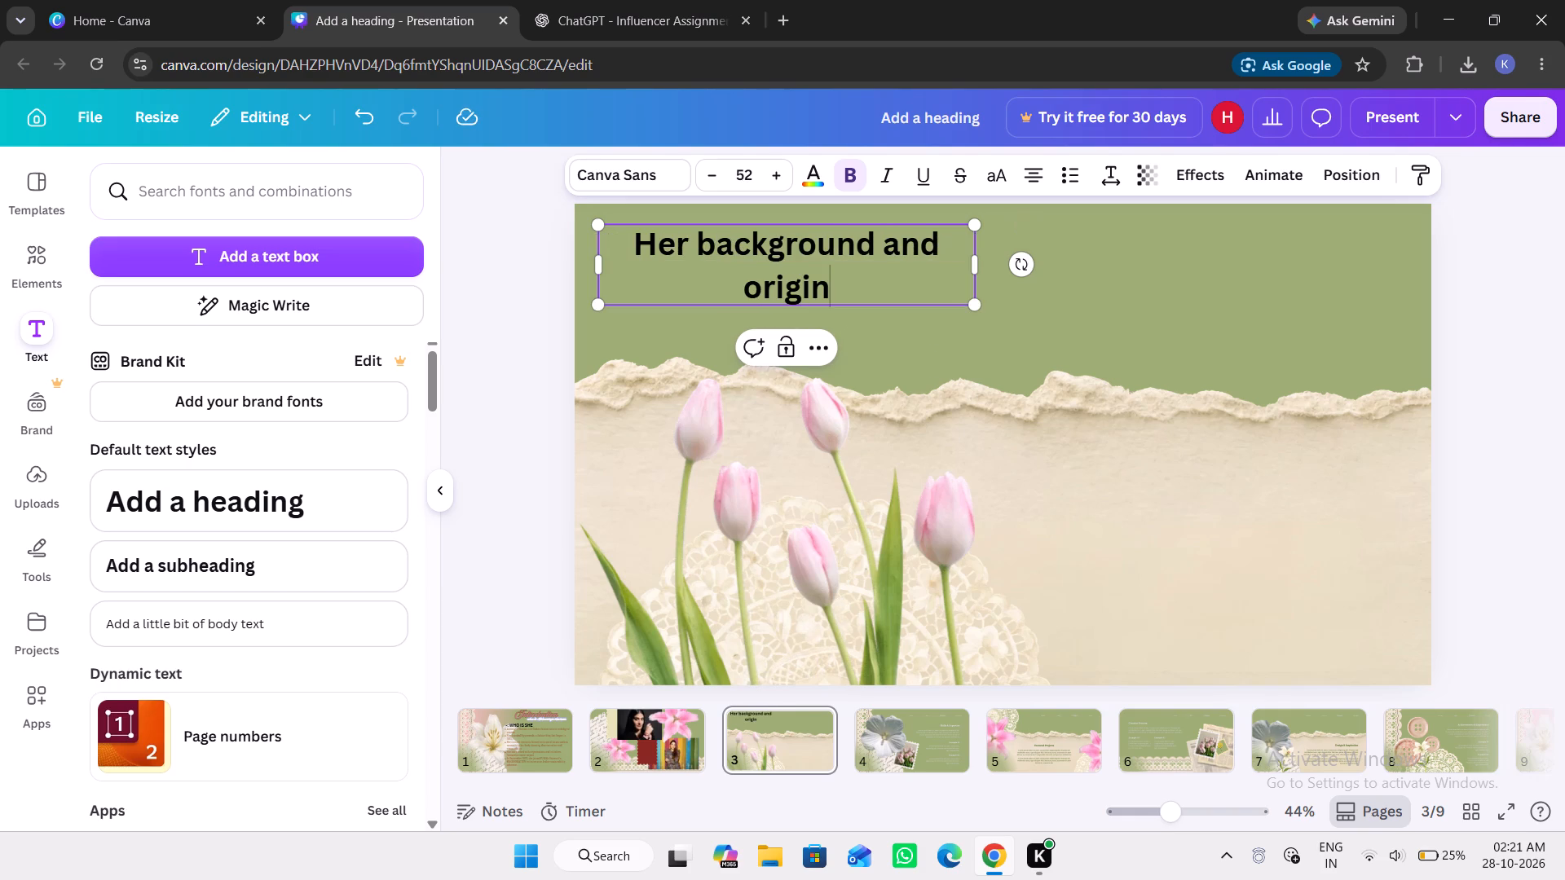
Reduce the "Her background and origin" subheading's font size to 45.
click(713, 168)
click(713, 178)
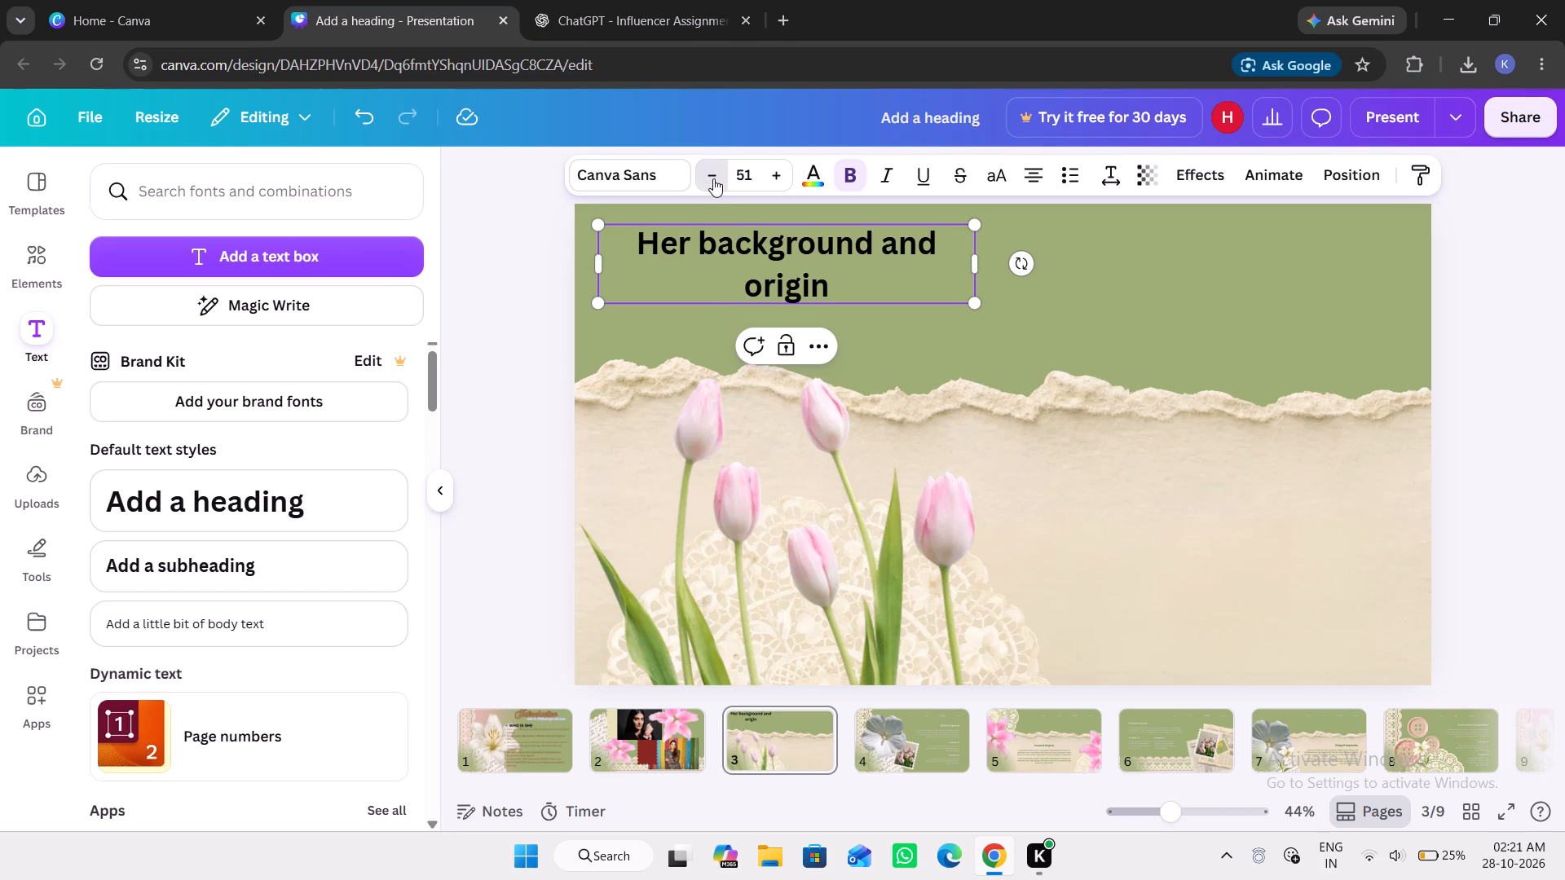
triple_click(713, 178)
double_click(713, 178)
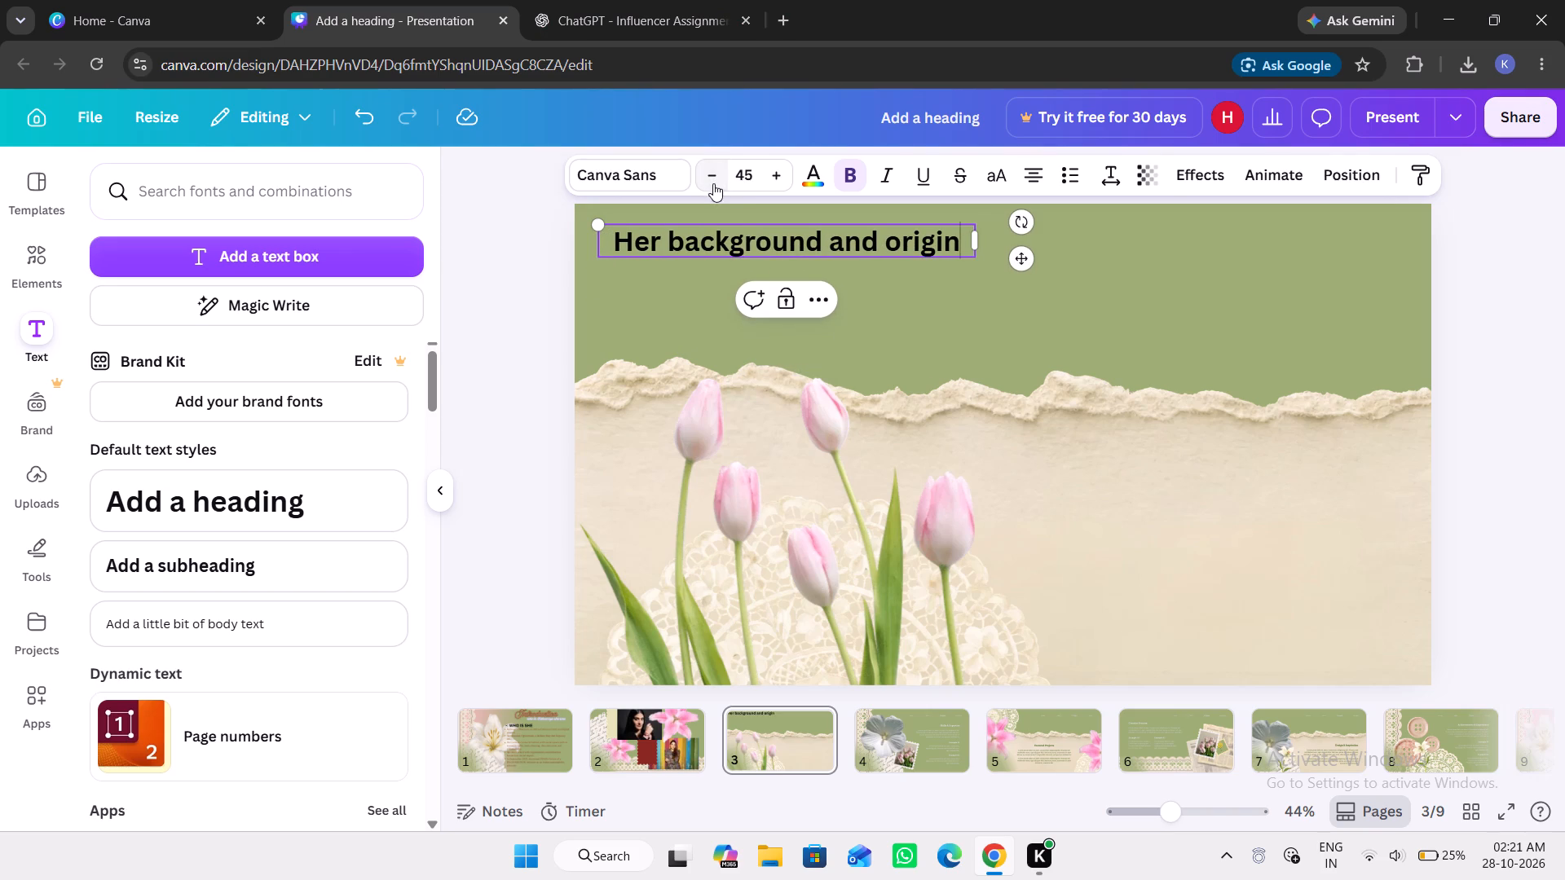
Apply the Cosmic text effect to the "Her background and origin" subheading on page 3.
click(1186, 173)
scroll(280, 359, down, 1)
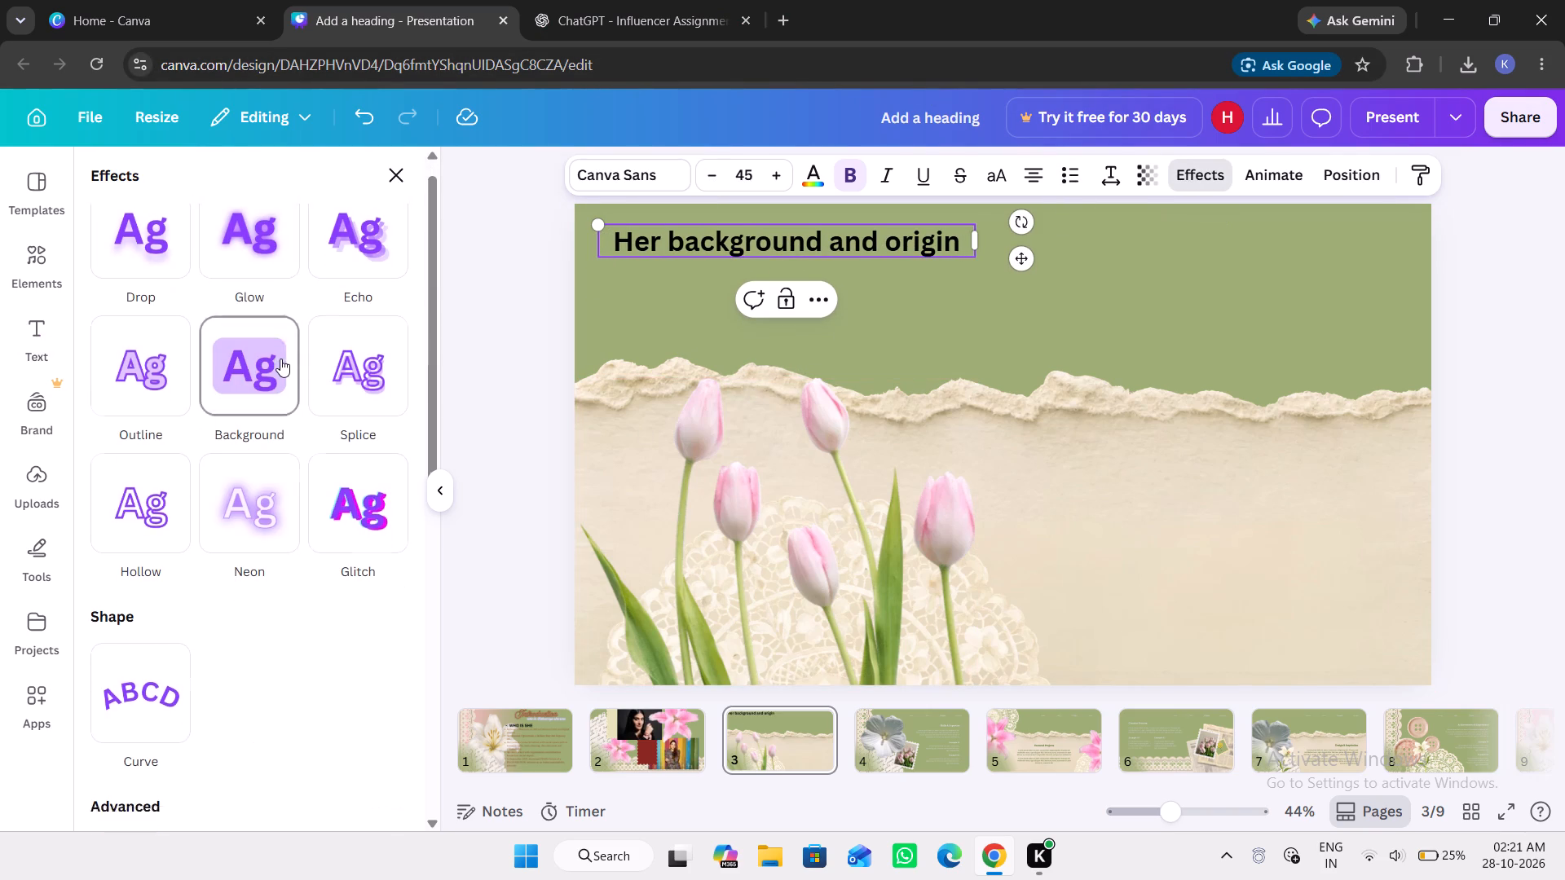
scroll(280, 359, down, 3)
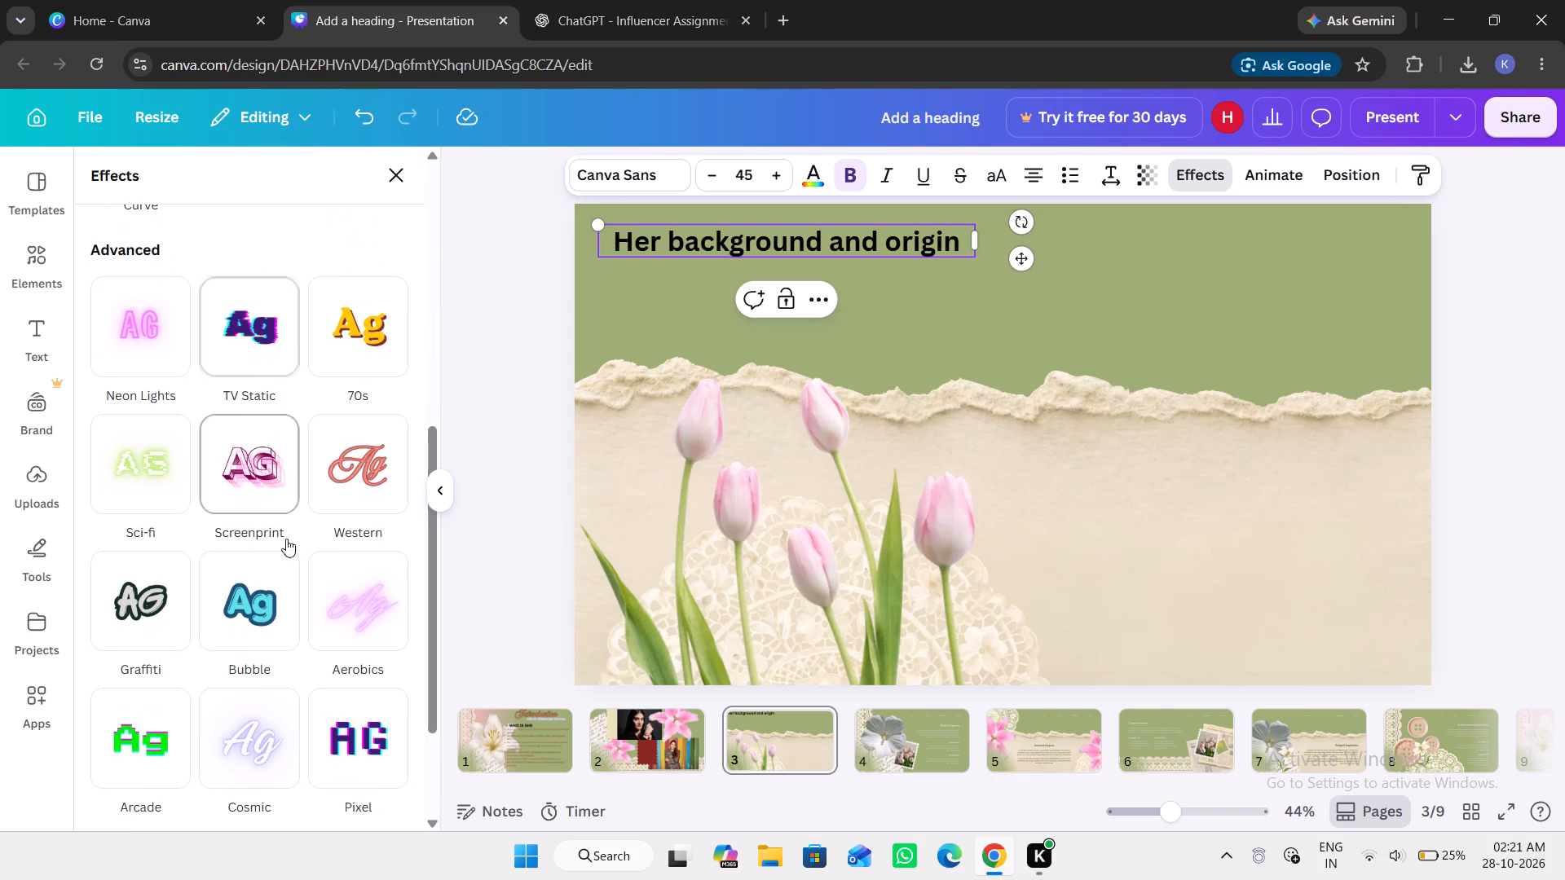
scroll(300, 724, down, 1)
click(240, 689)
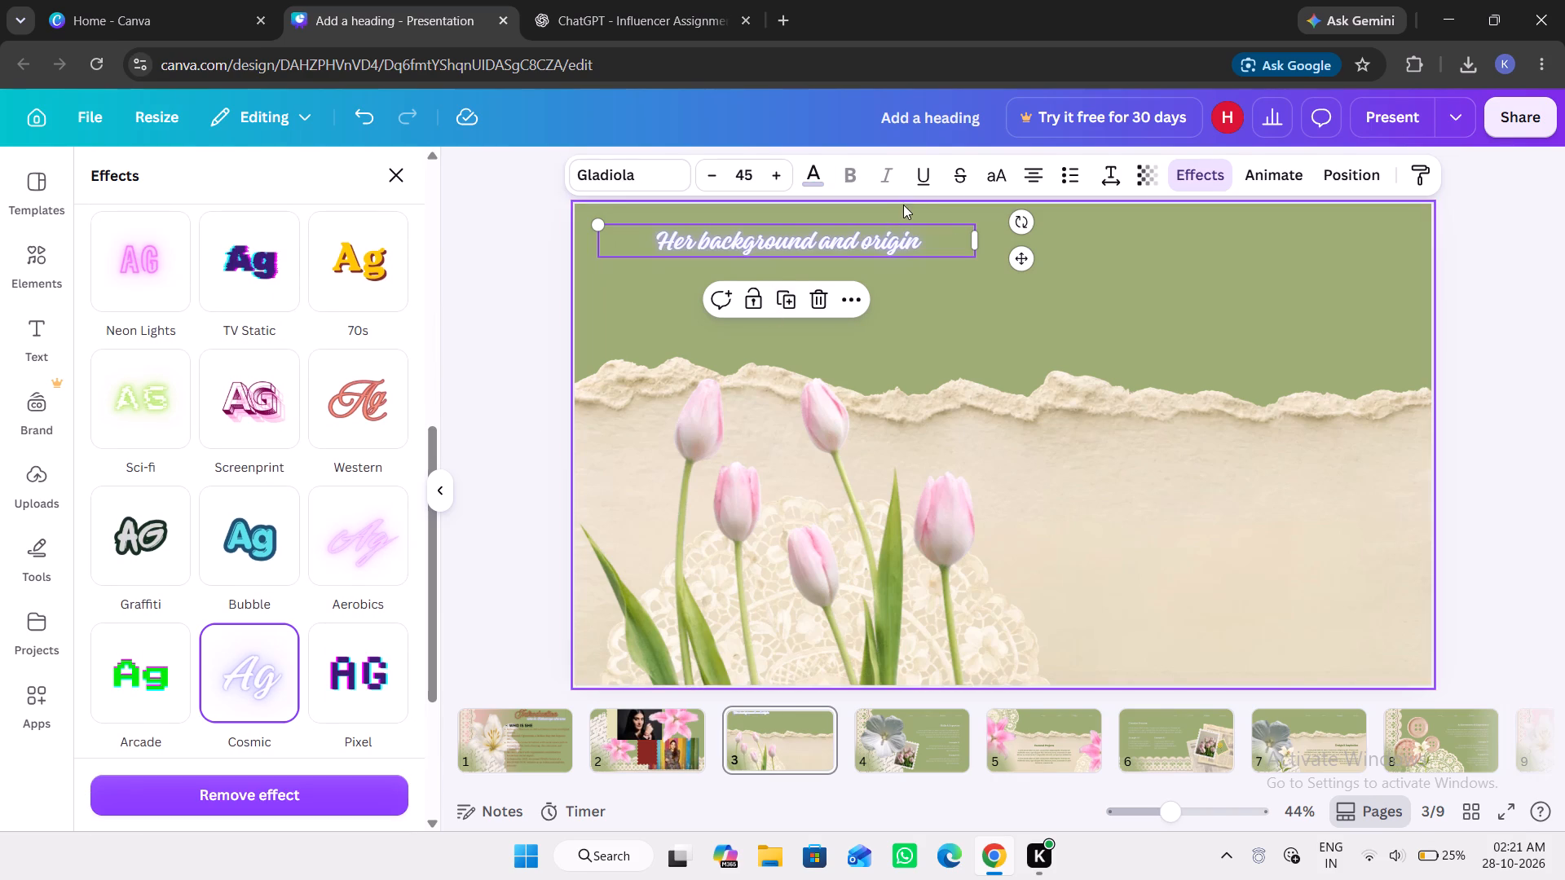
Try light pink, mauve and blue for the subheading's text colour, settling on the reddish brown from the dark portrait's photo colours.
click(818, 174)
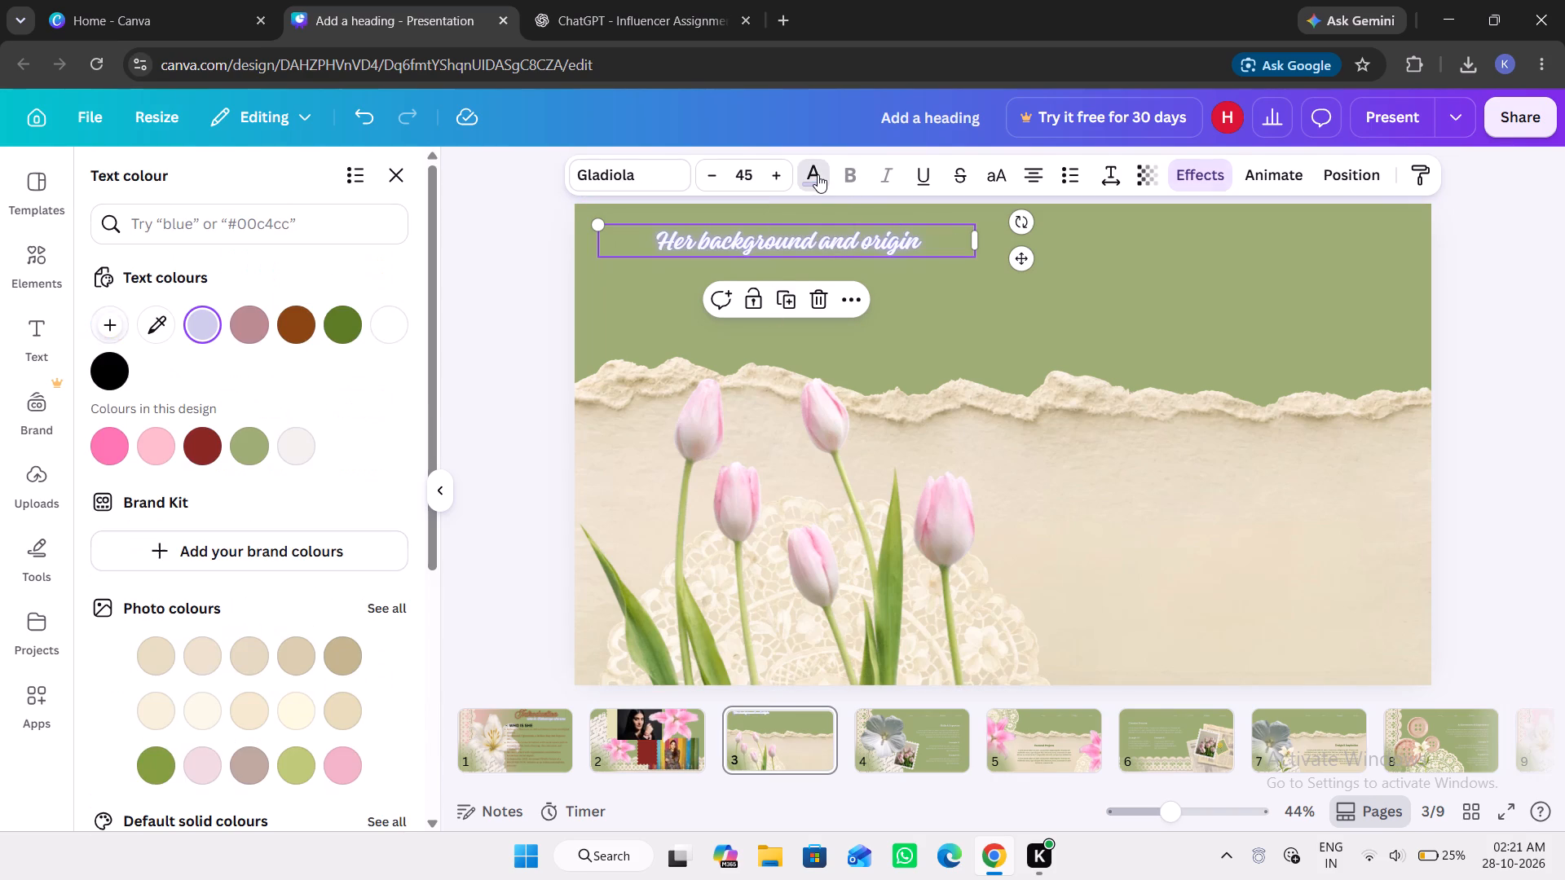
scroll(276, 643, down, 1)
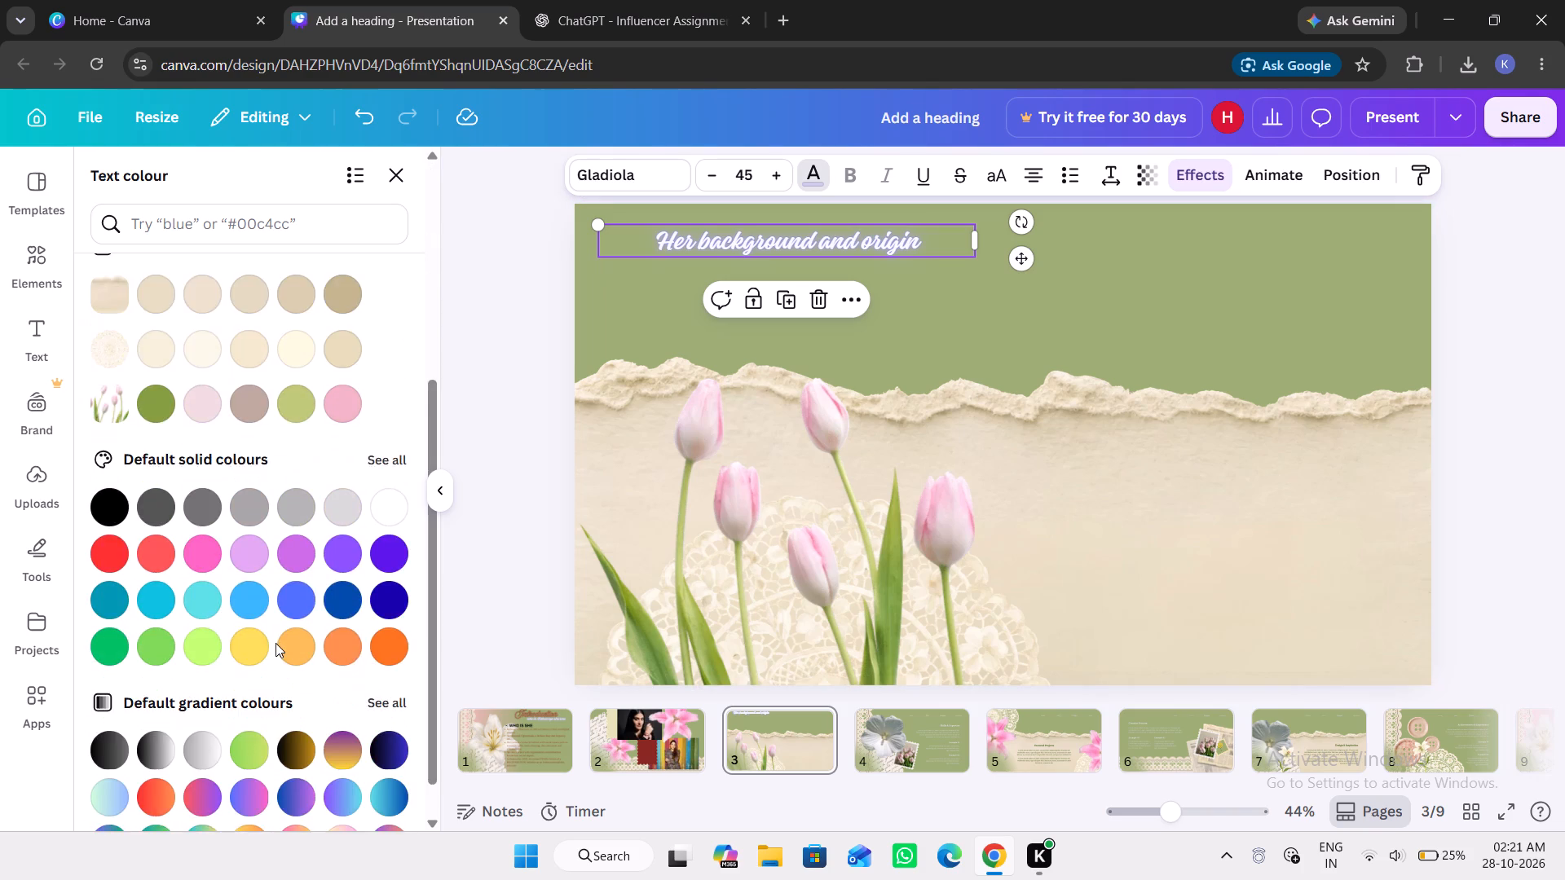
scroll(276, 643, down, 1)
click(193, 409)
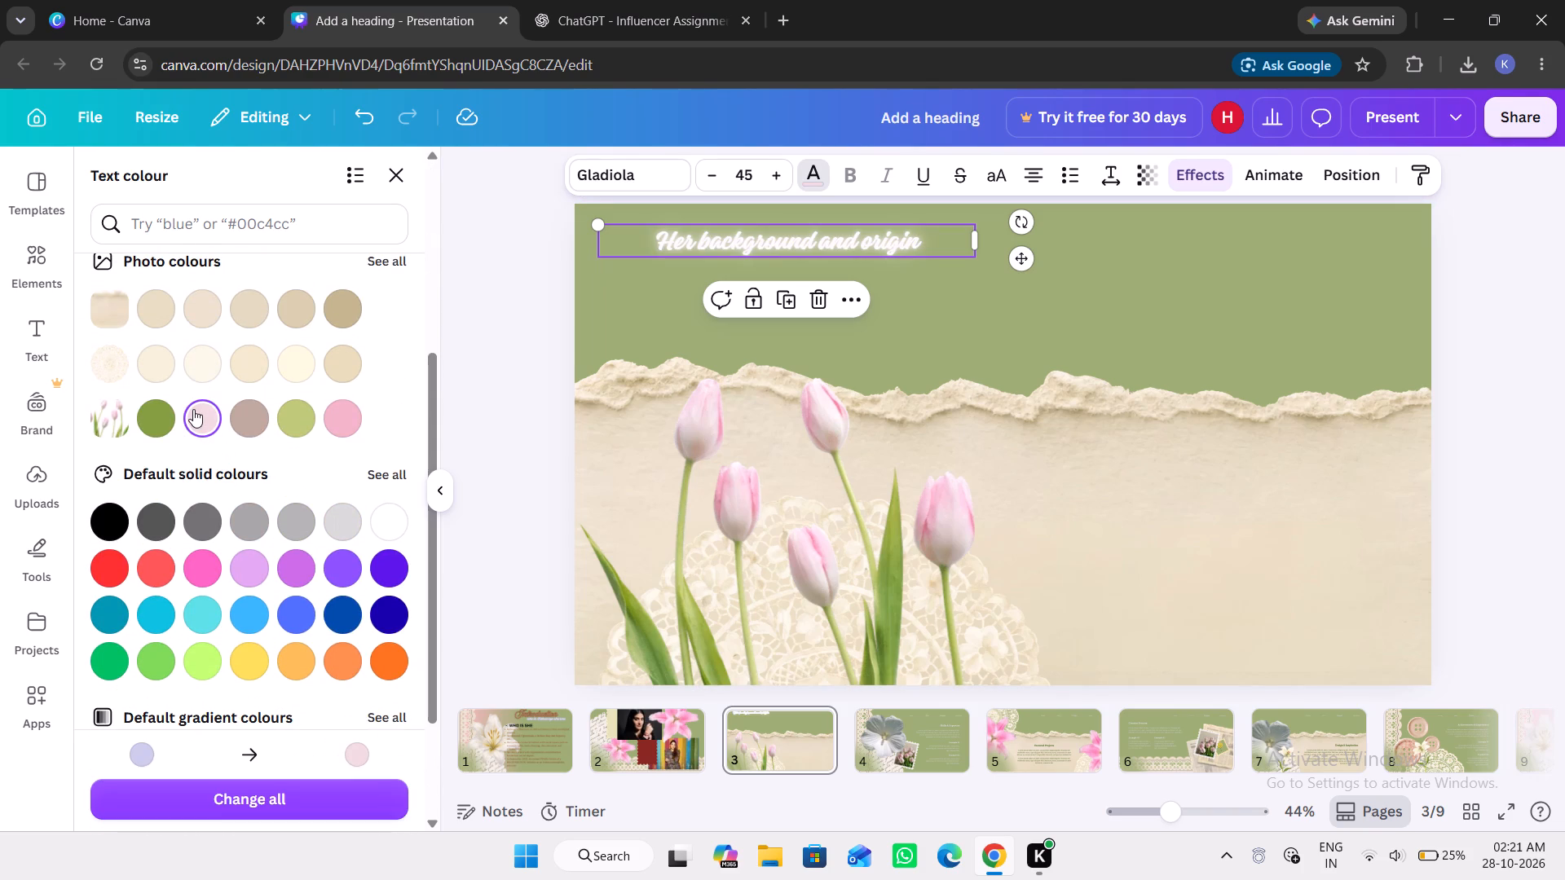
scroll(264, 394, up, 1)
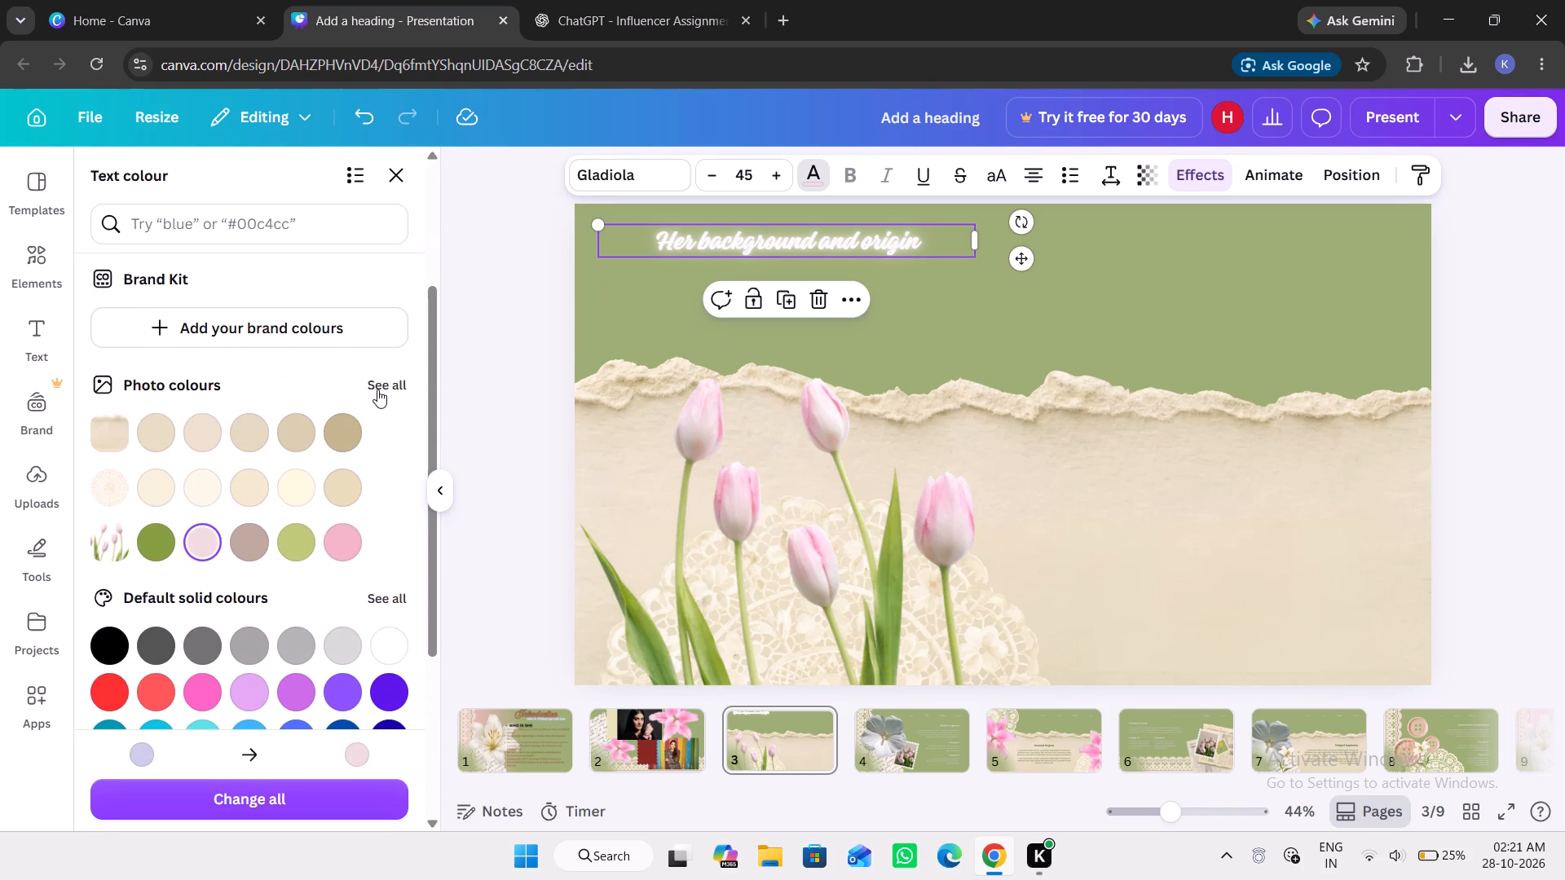
click(377, 389)
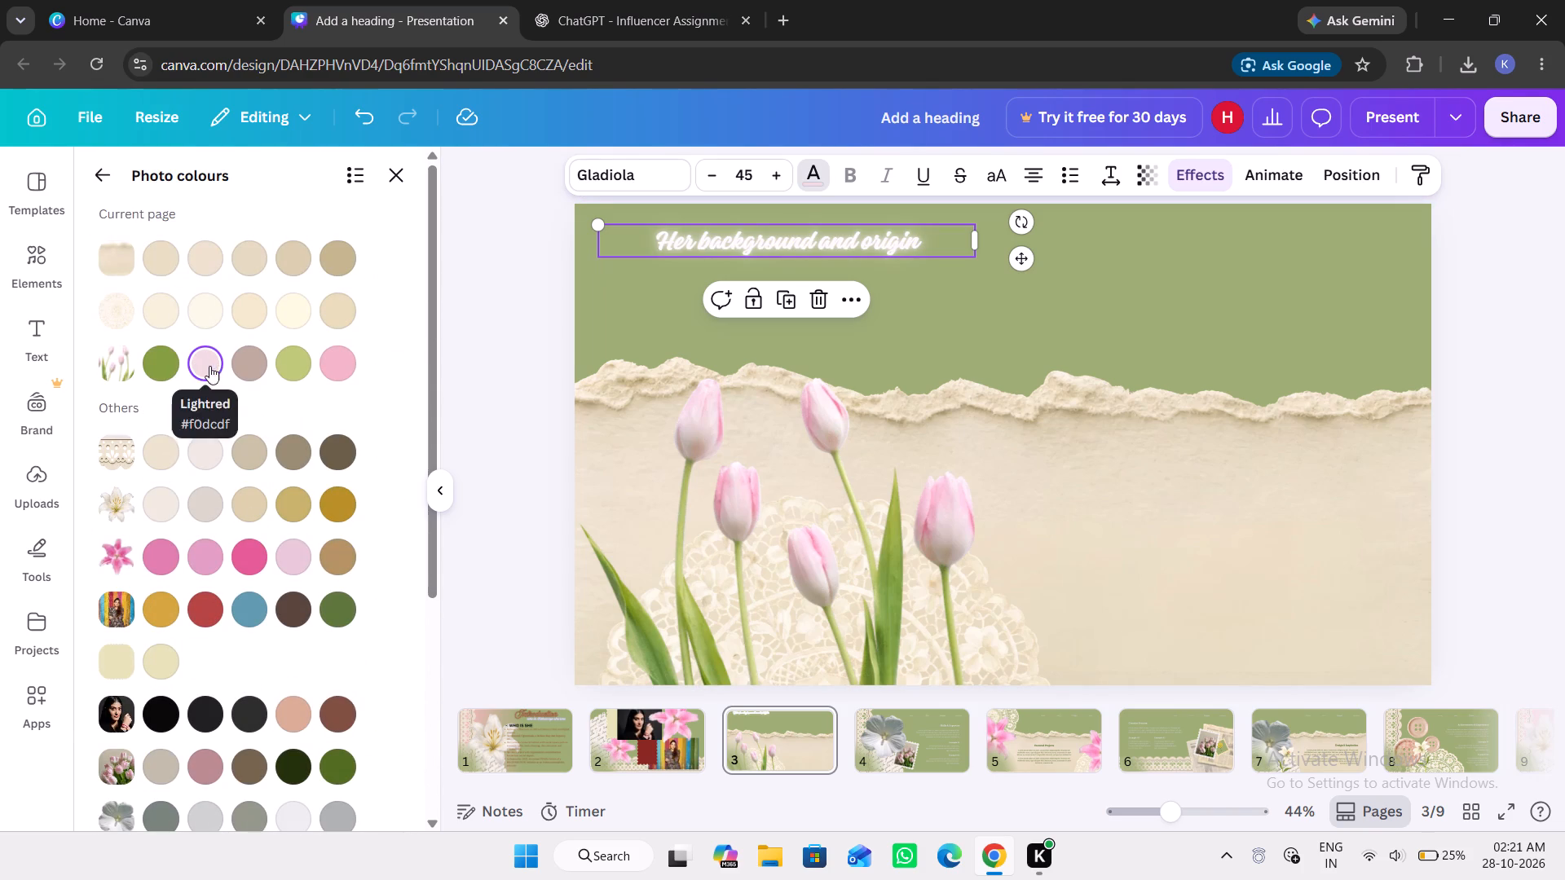
click(132, 372)
click(132, 372)
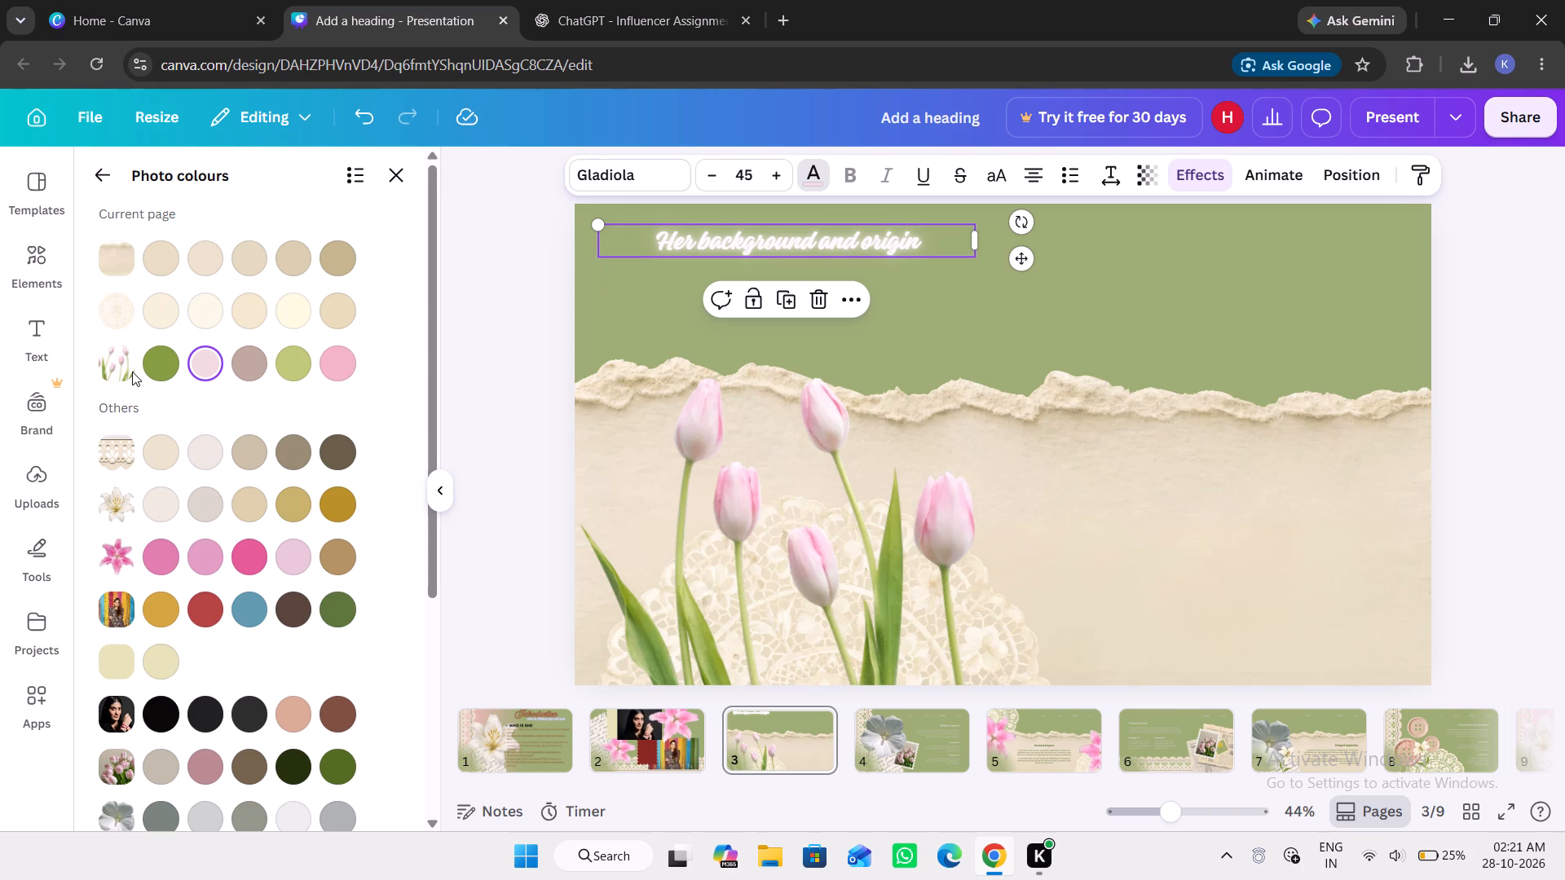
click(114, 372)
click(264, 367)
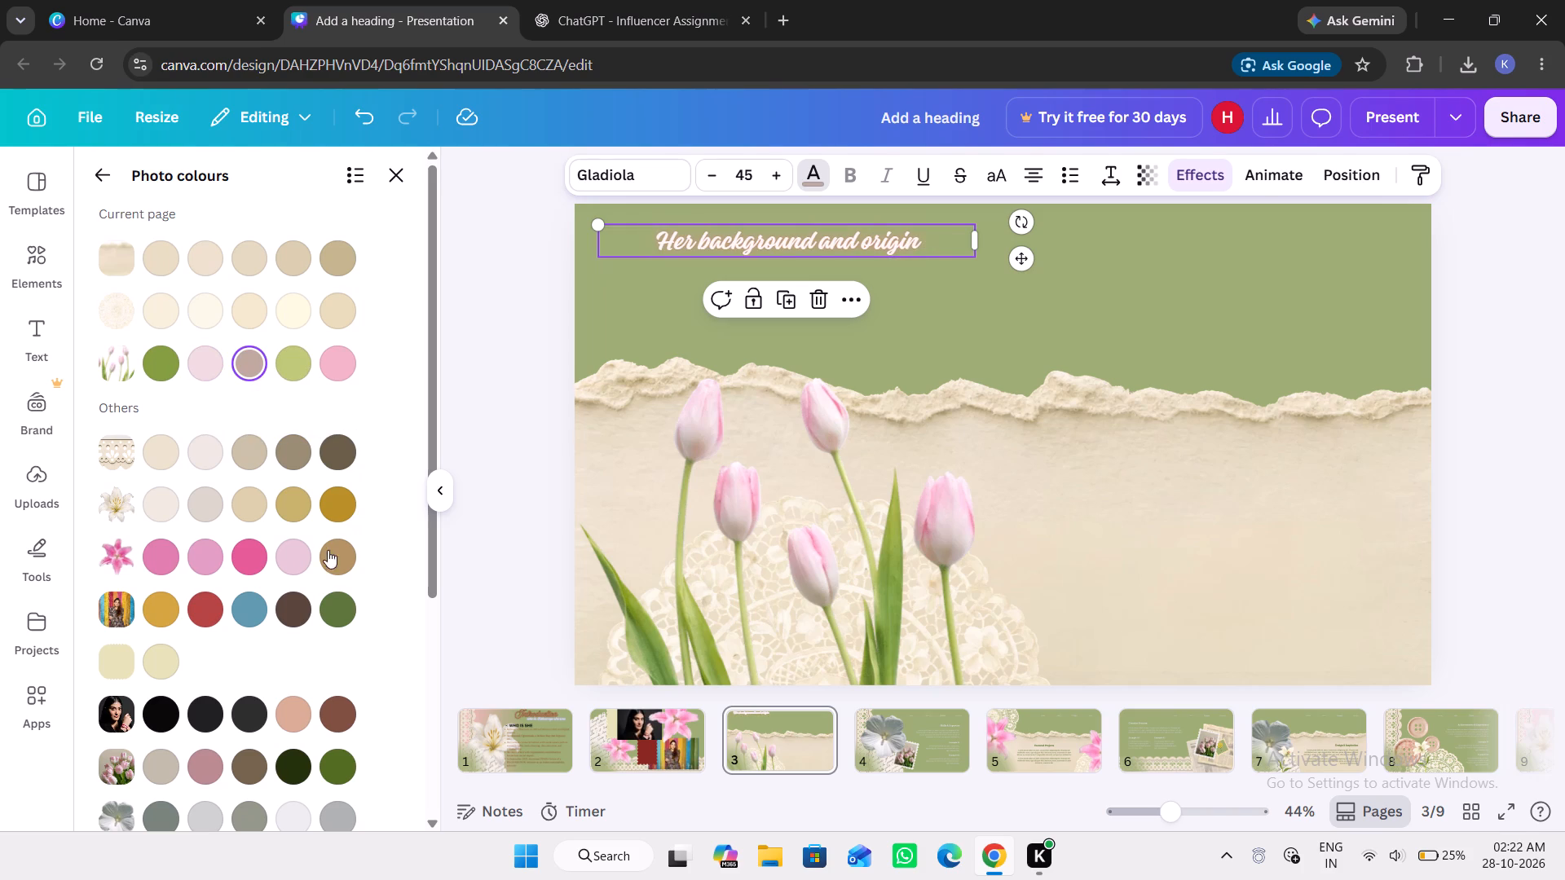
click(126, 550)
scroll(316, 633, down, 1)
click(249, 573)
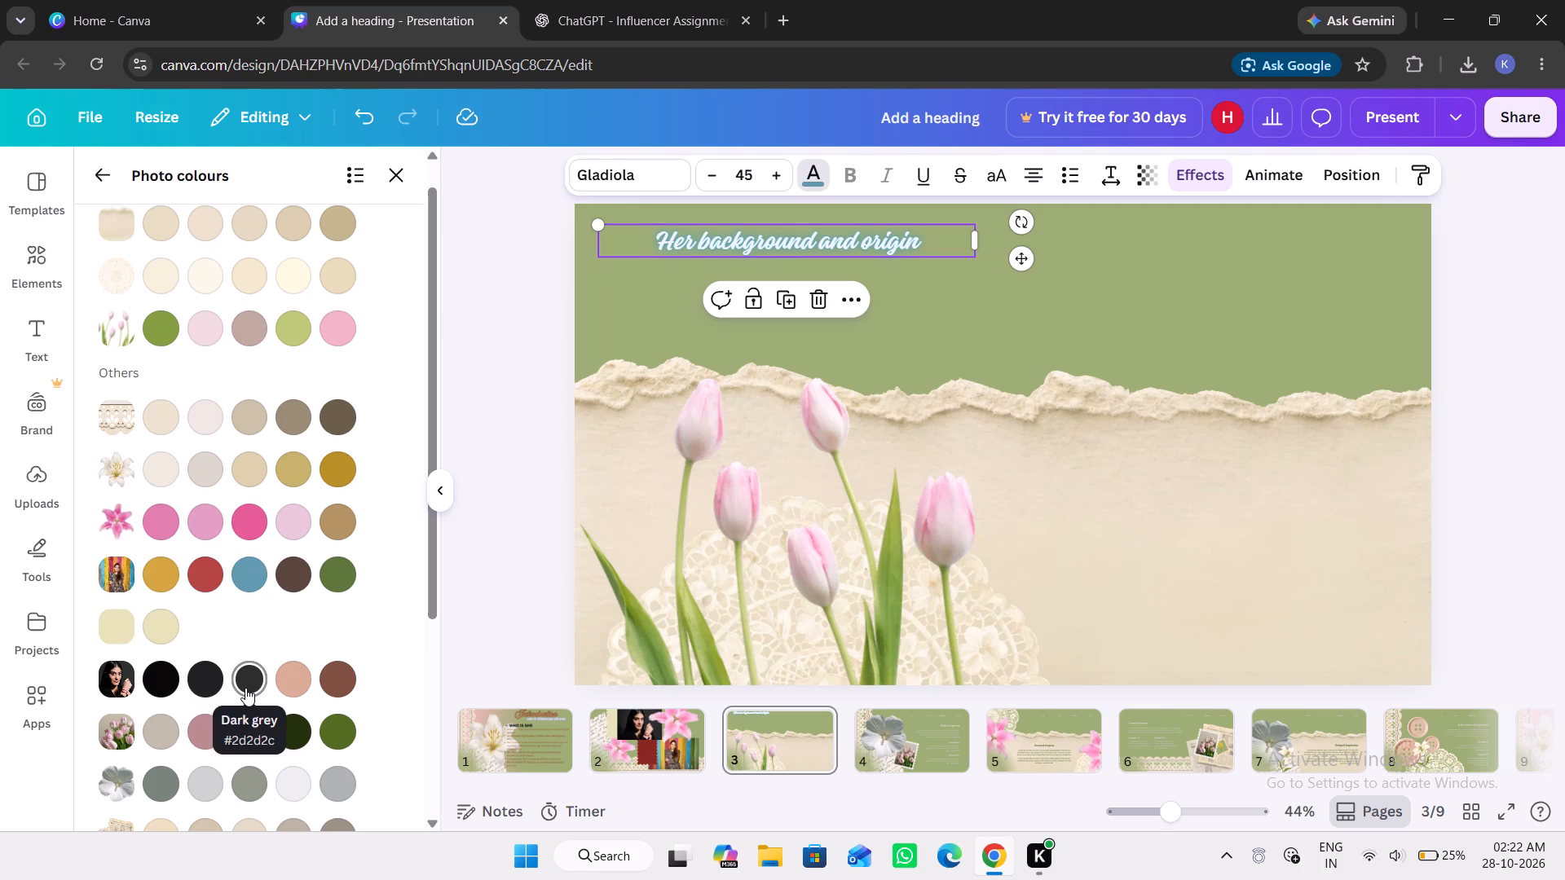
click(327, 686)
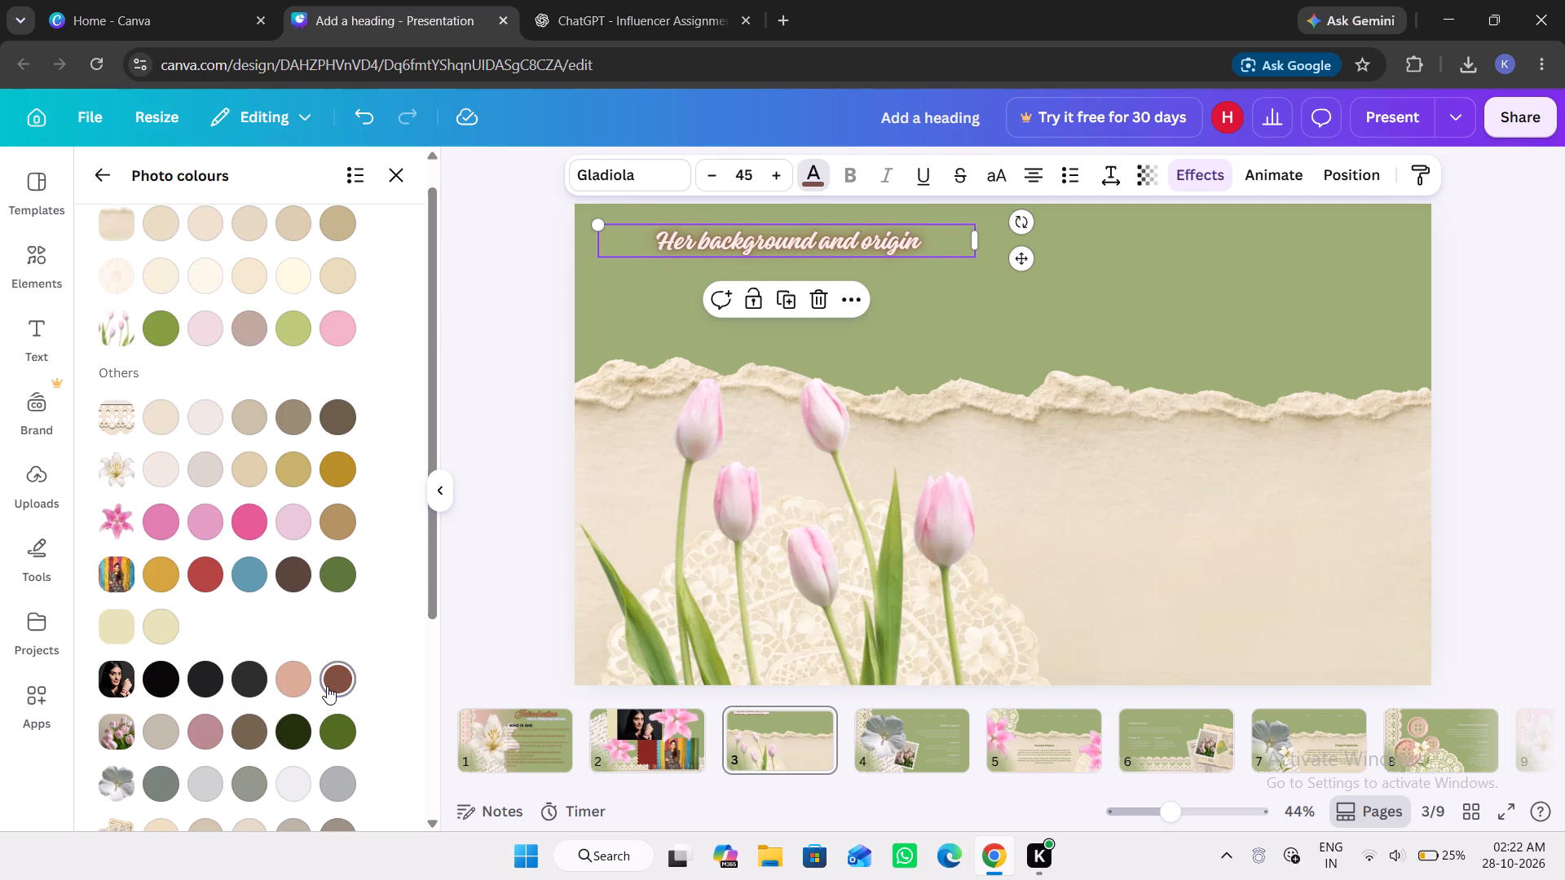
click(443, 345)
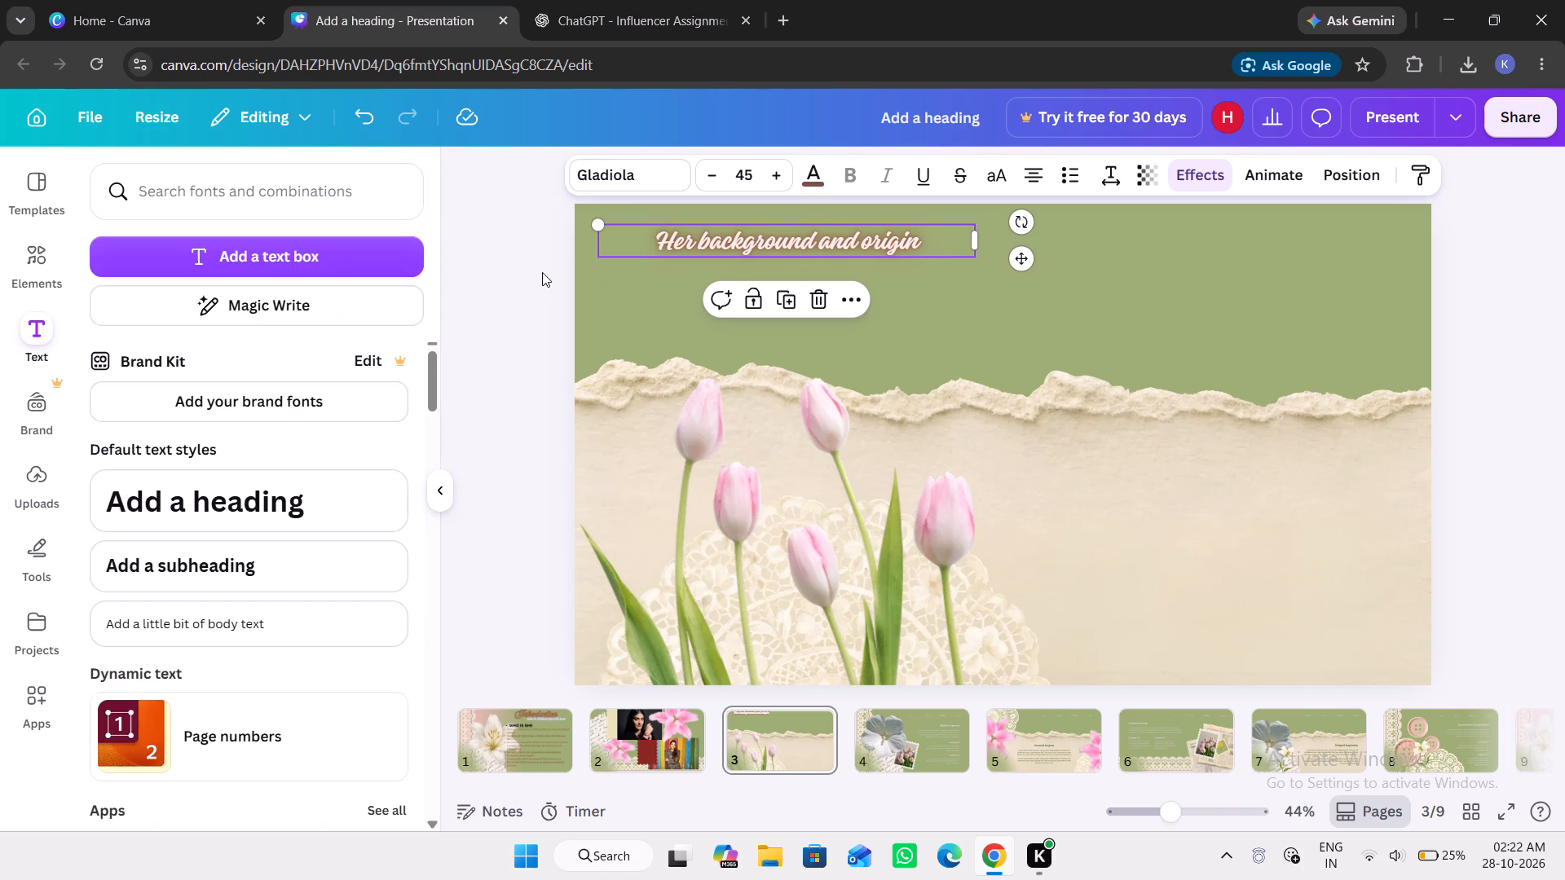
Add "-: " before the subheading text and "-" after it, making it "-: Her background and origin-".
click(634, 240)
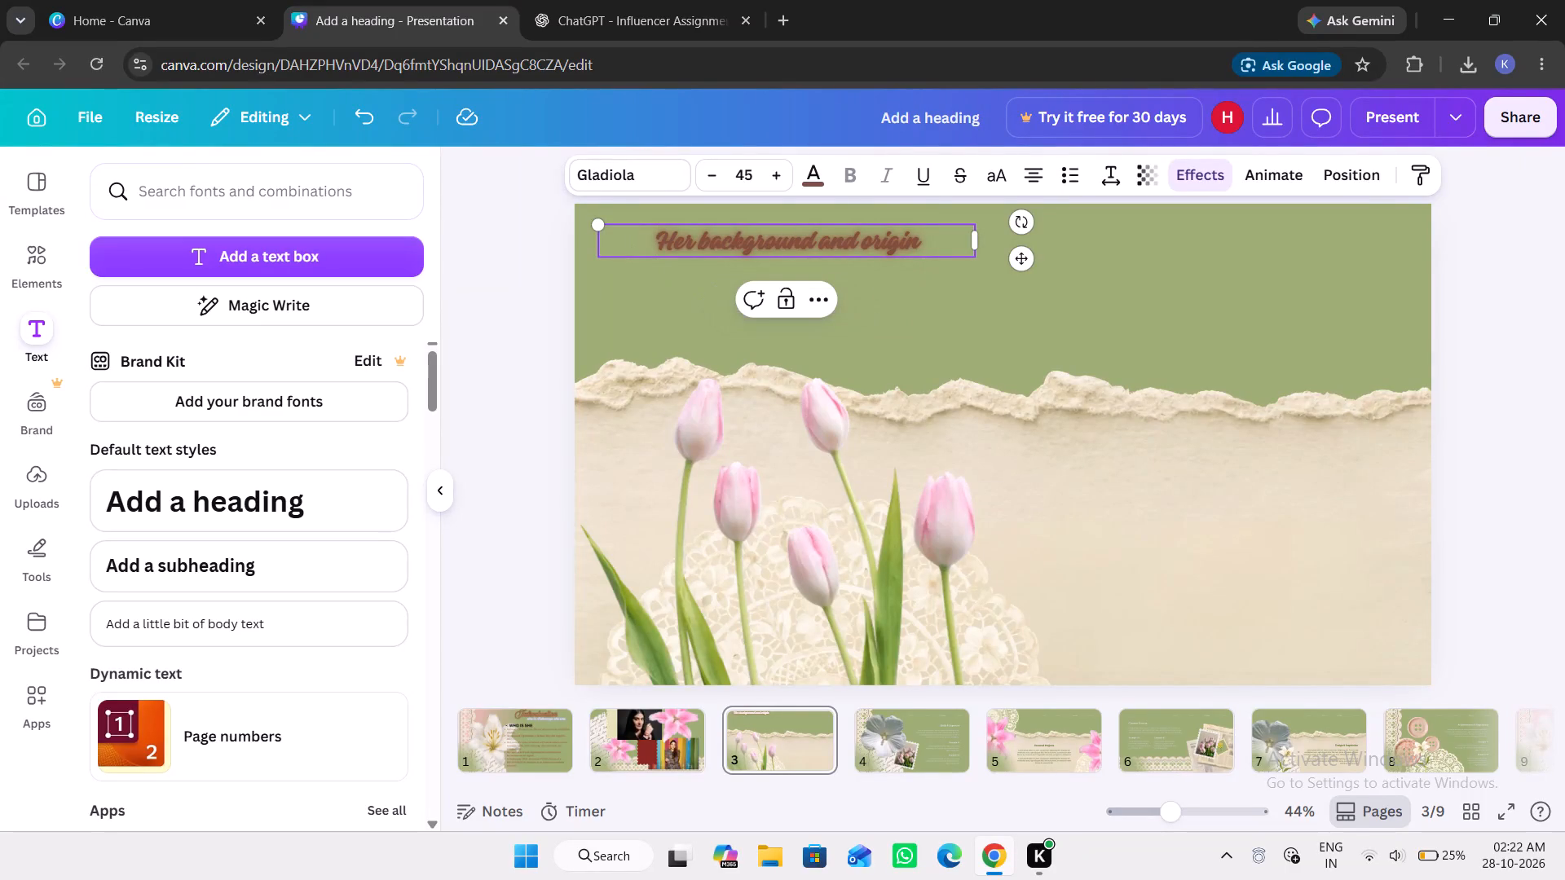
key(minus)
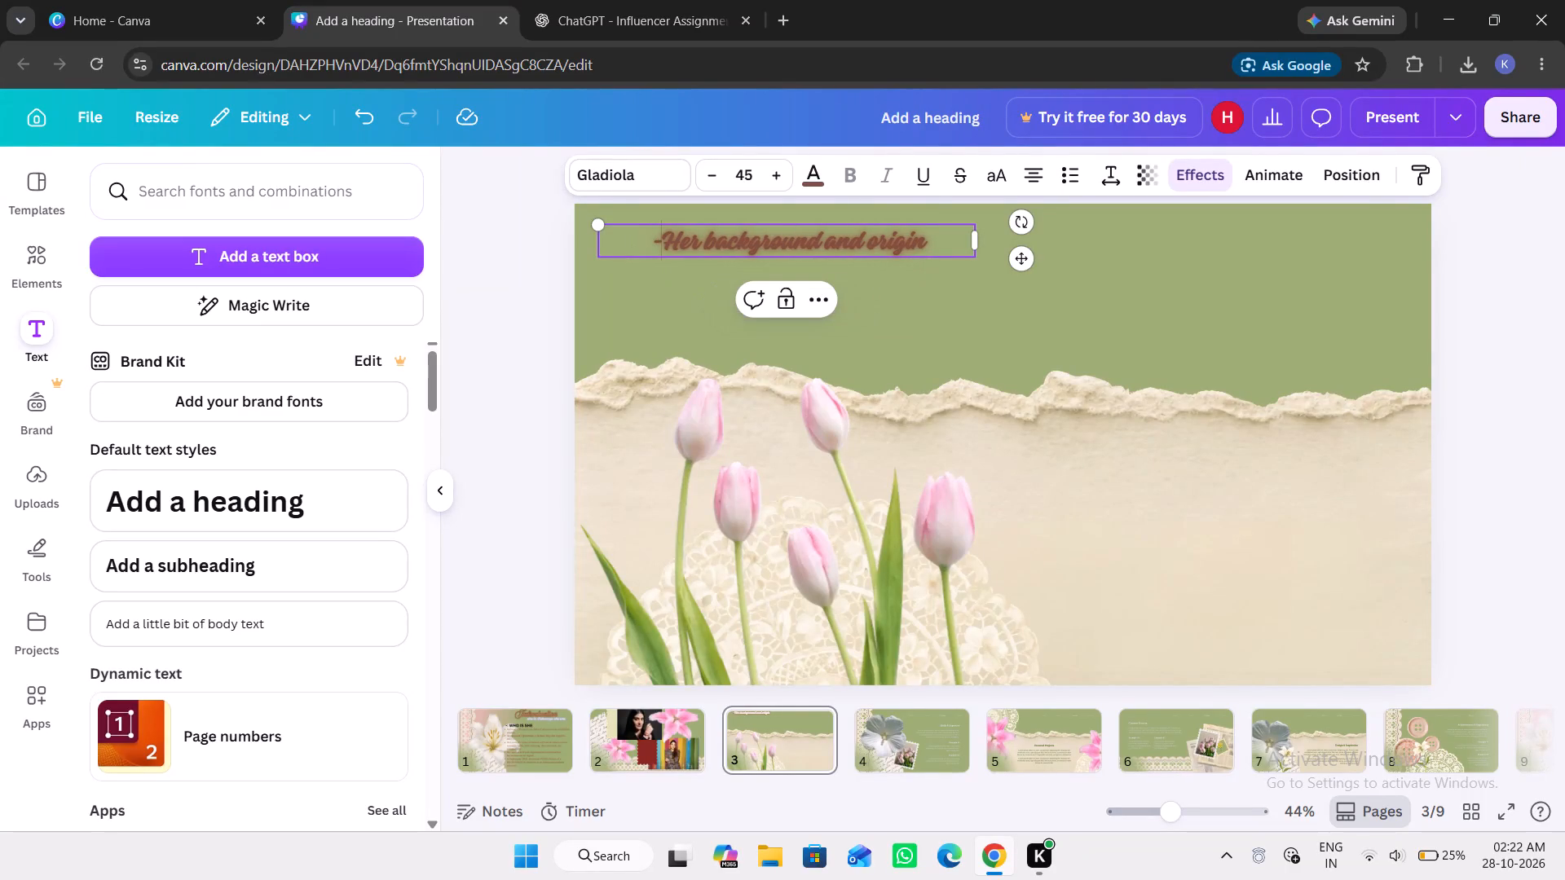
key(BackSpace)
key(space)
text(-)
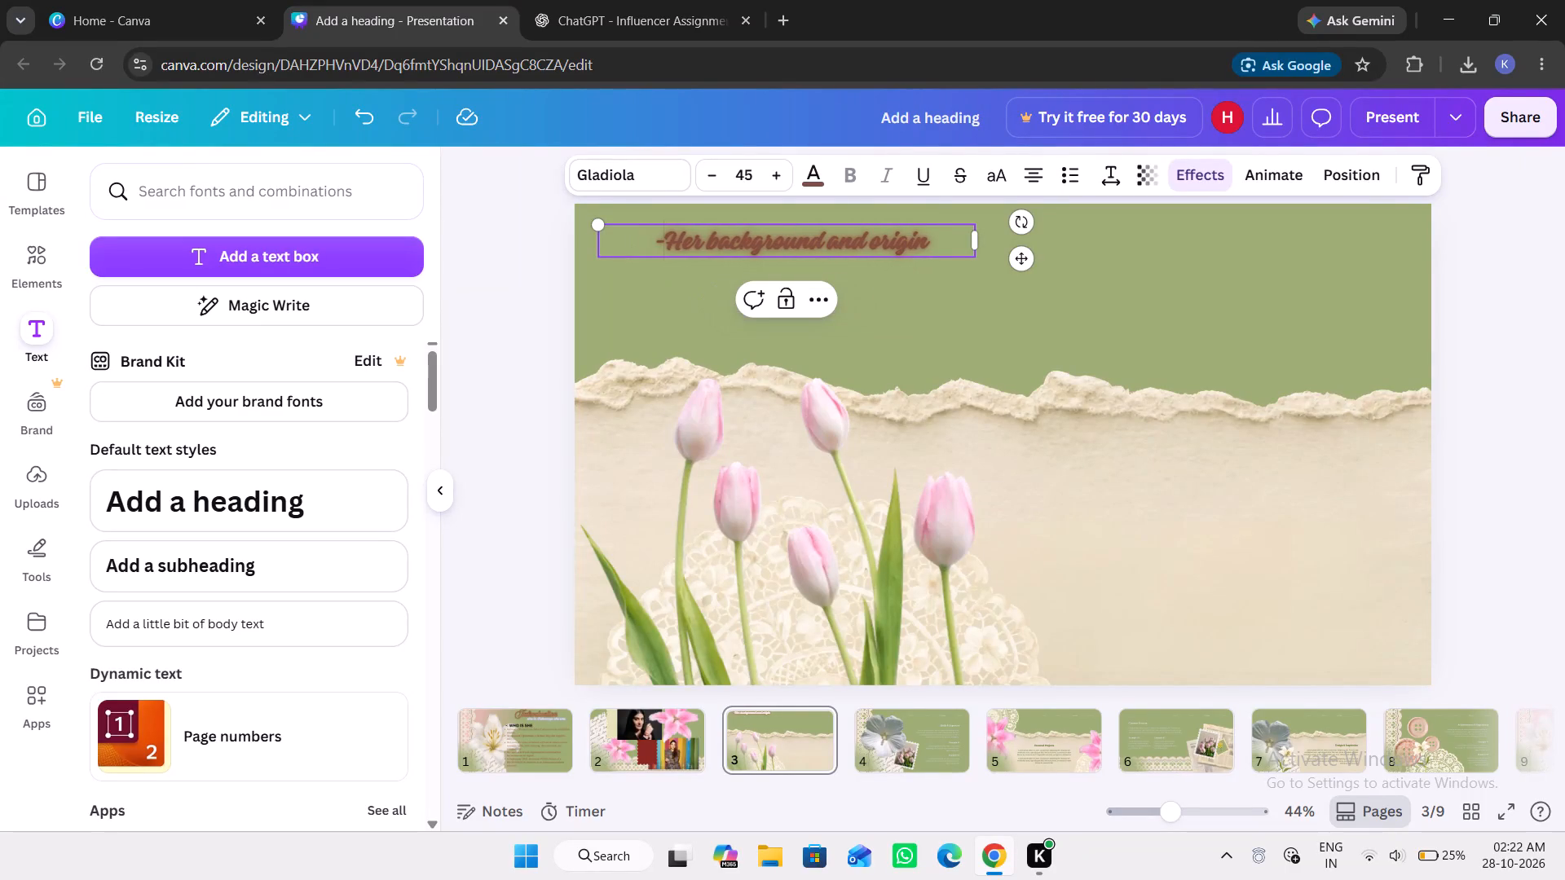
key(shift+colon)
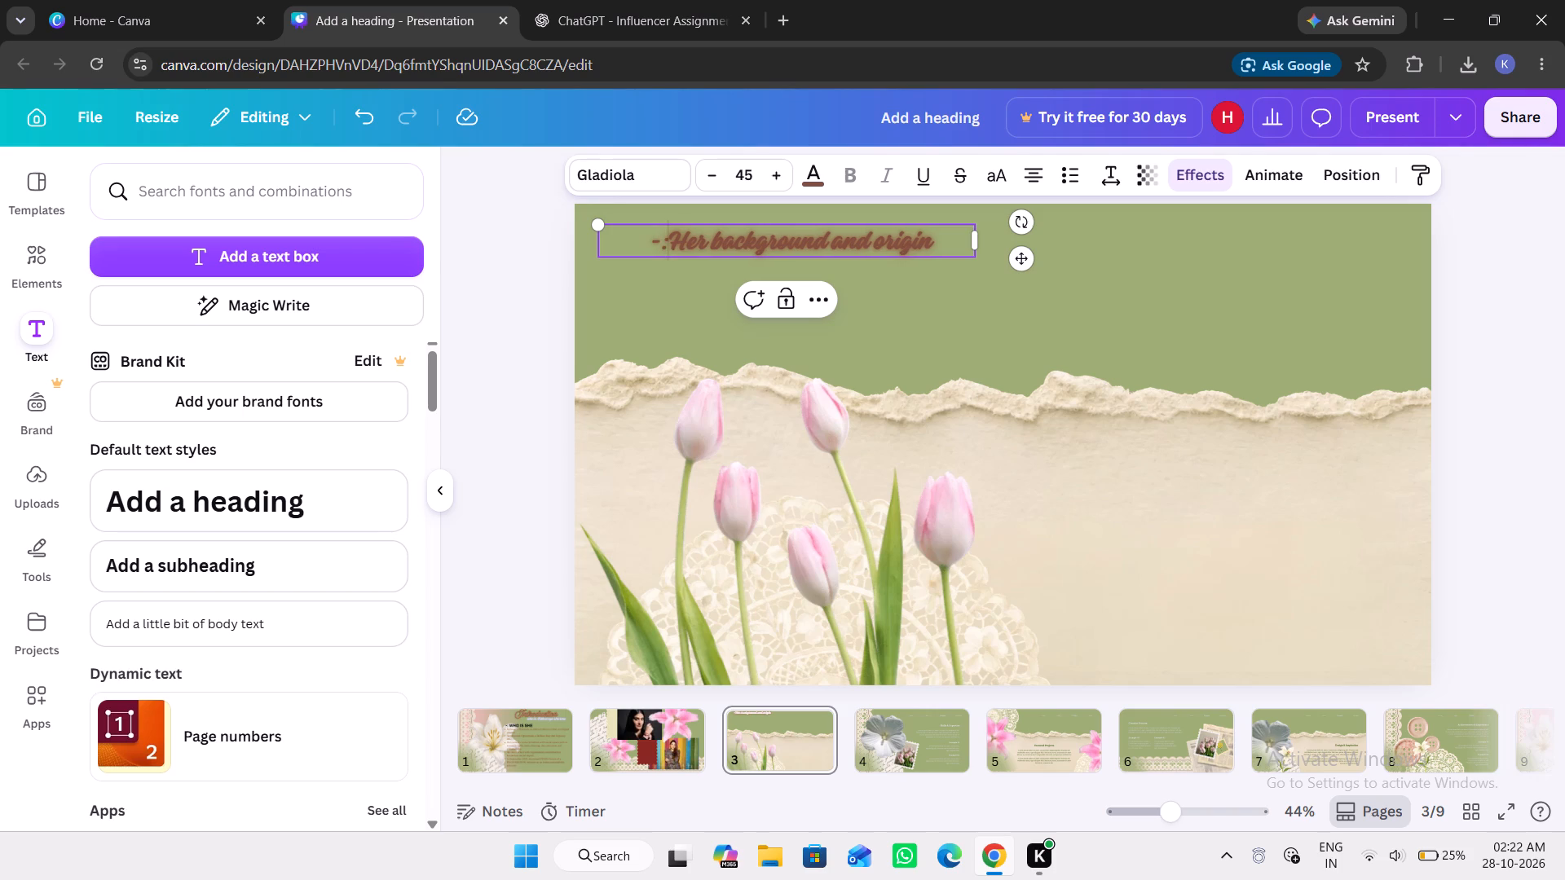
click(936, 245)
key(minus)
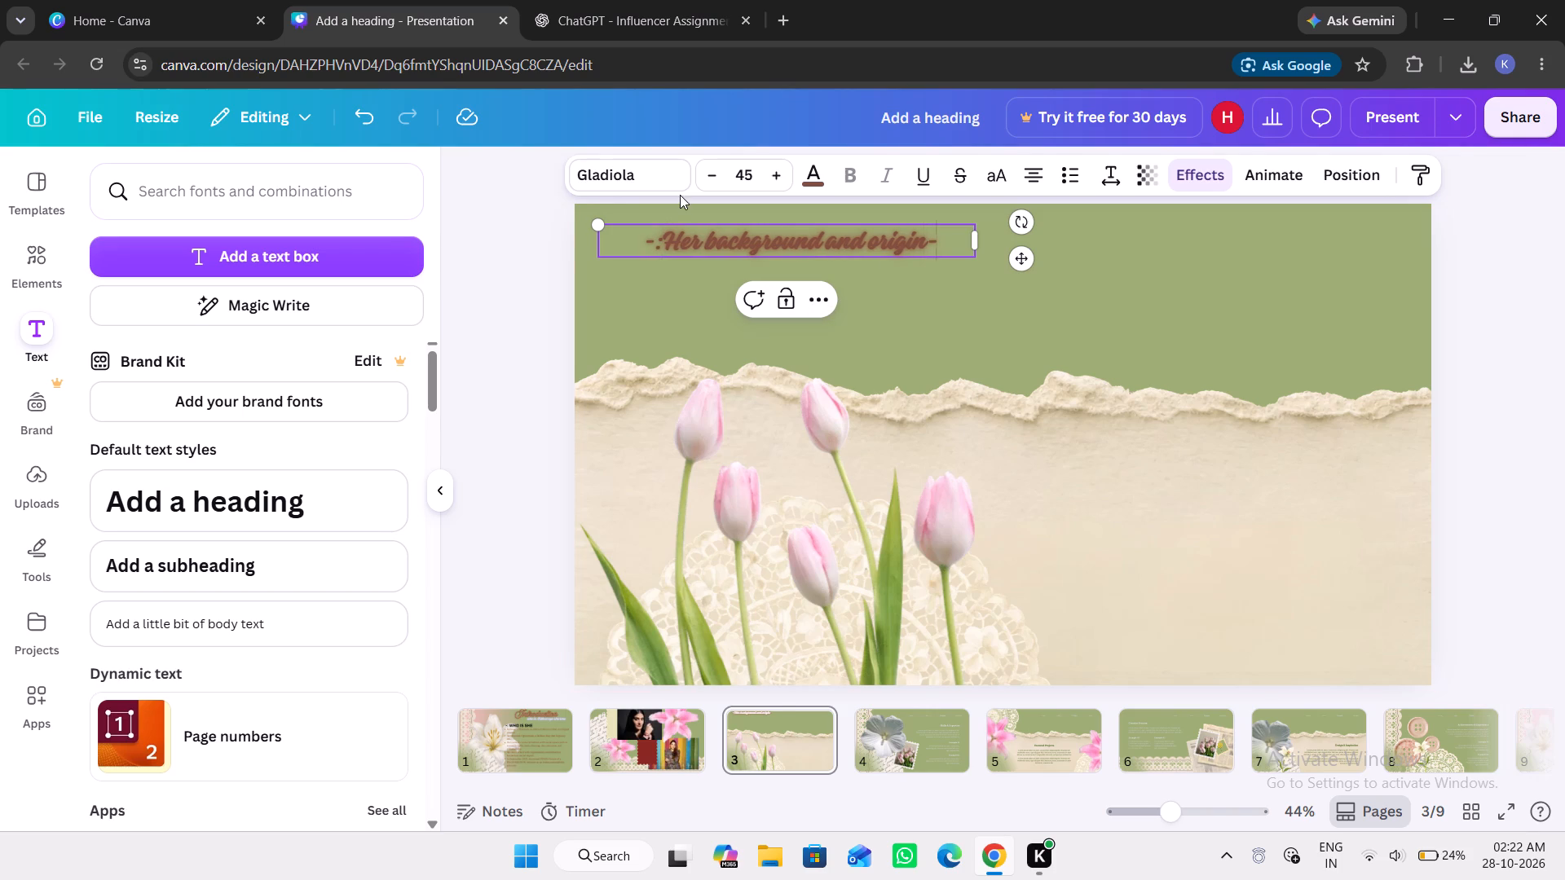
click(663, 246)
key(space)
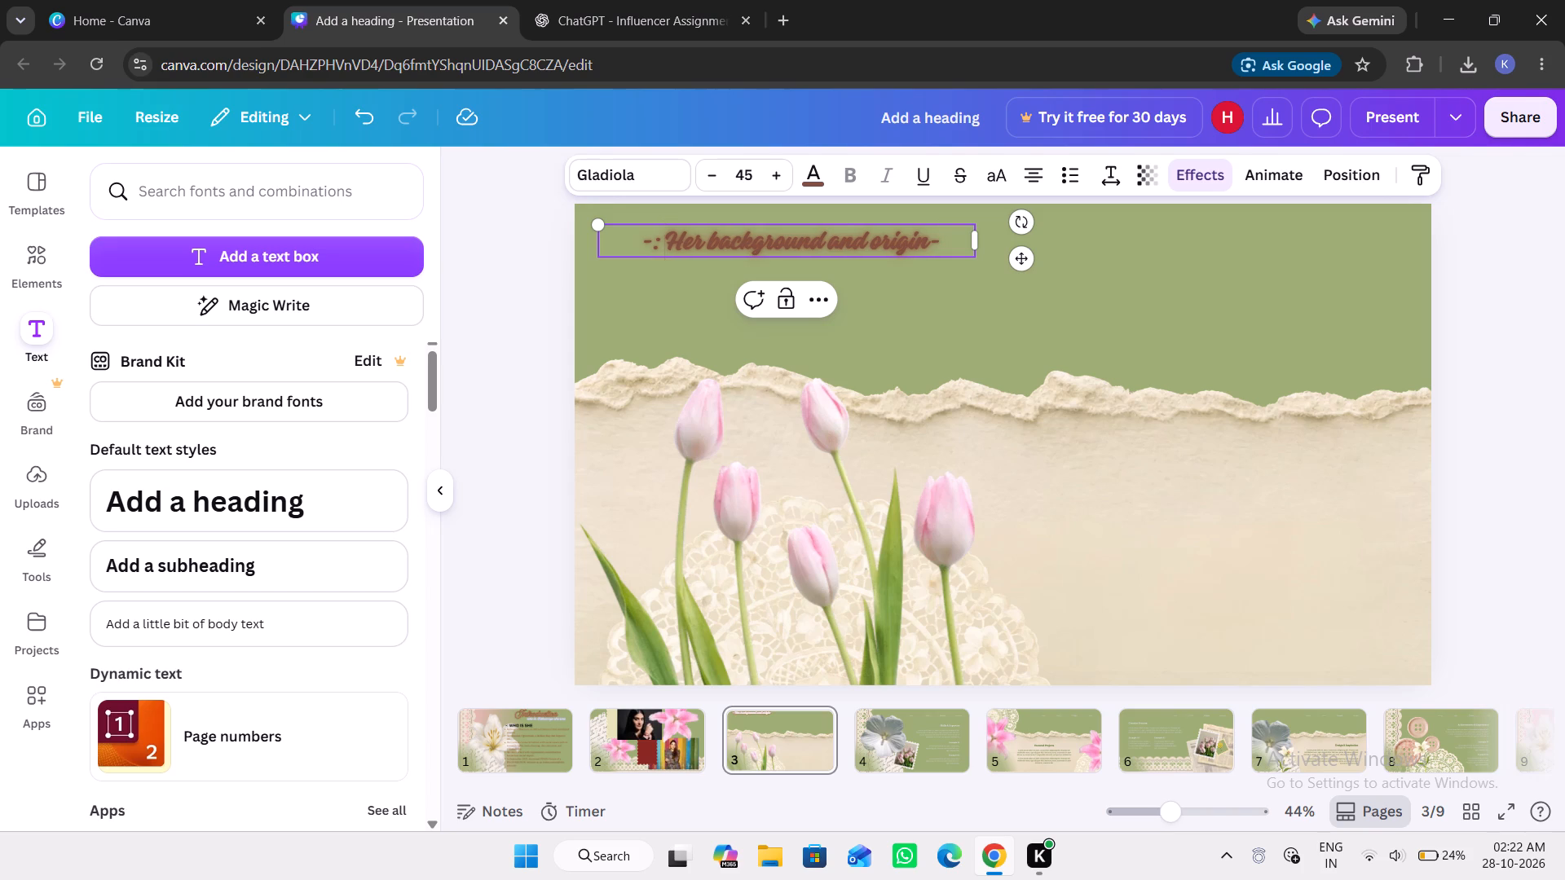
click(681, 347)
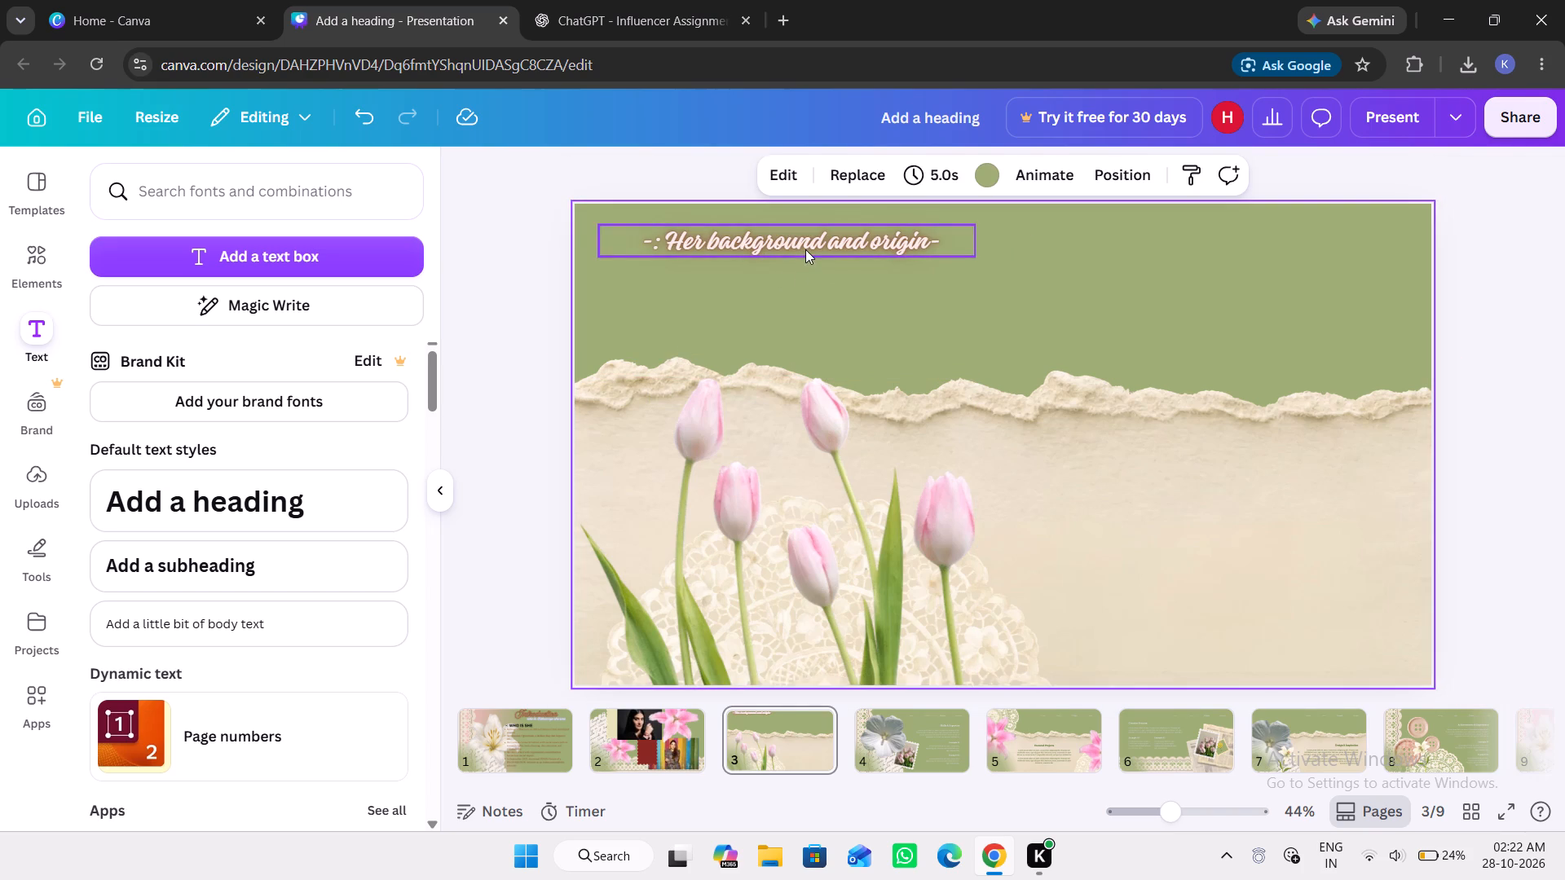
Move the "-: Her background and origin-" subheading closer to the upper-left corner of page 3.
drag(806, 249, 761, 242)
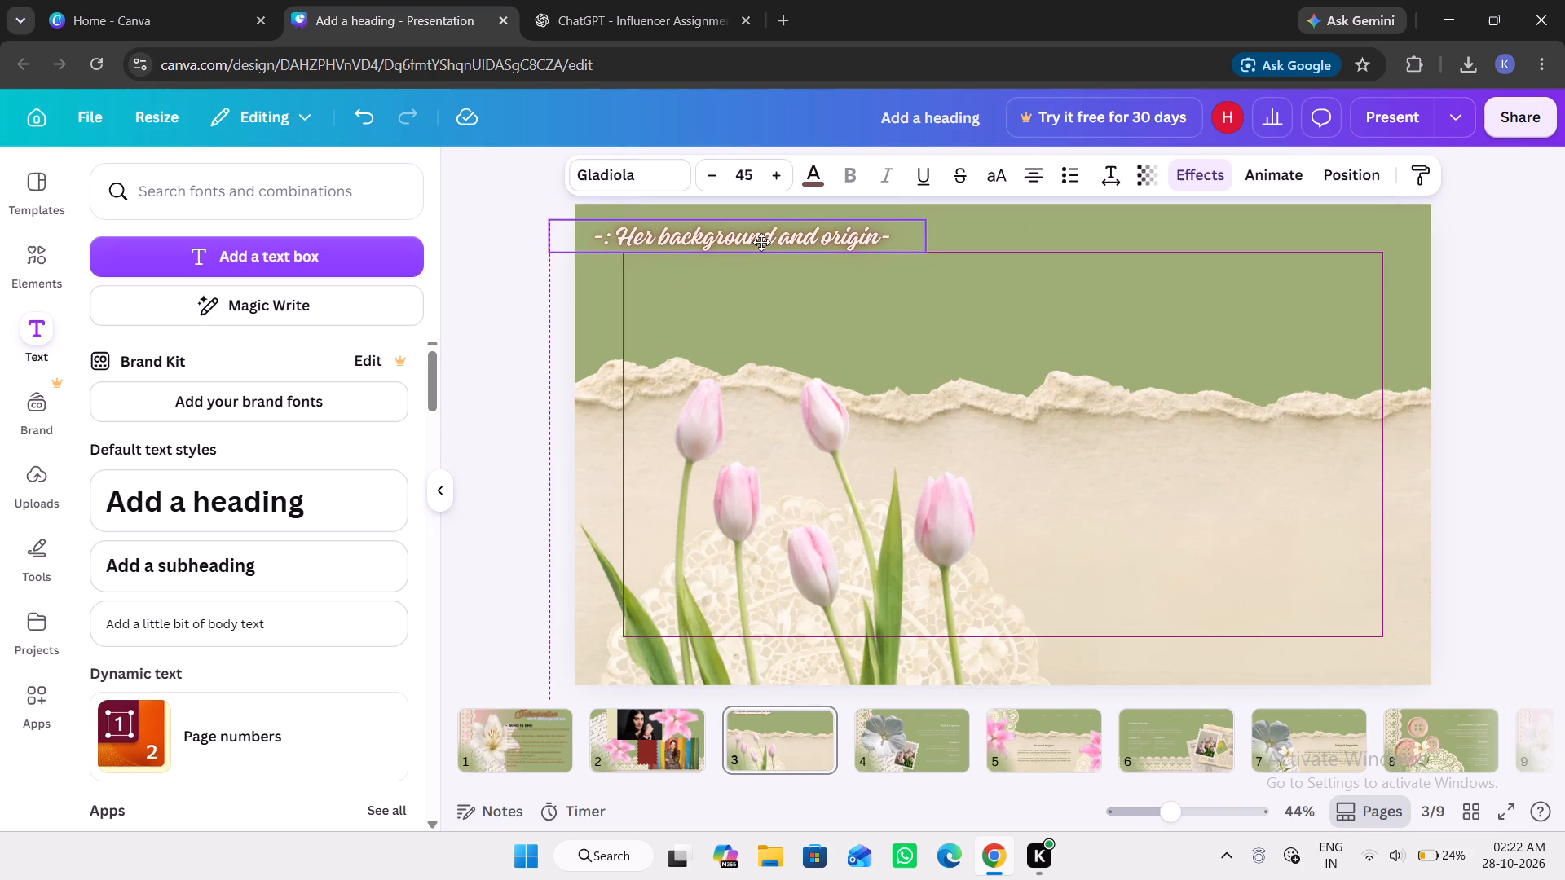
drag(761, 242, 744, 248)
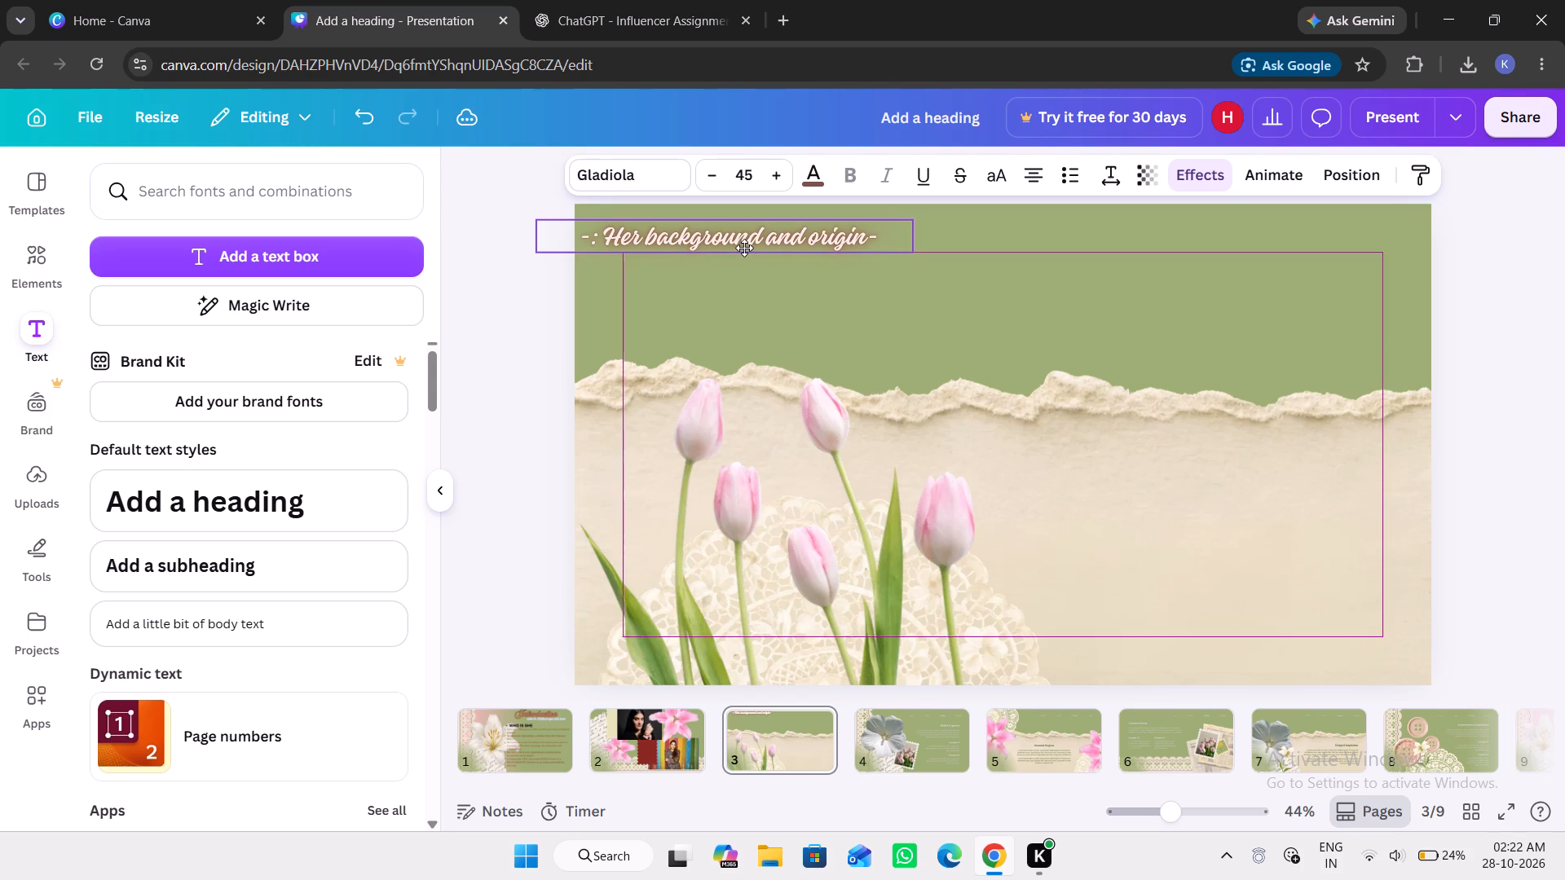
drag(744, 248, 743, 246)
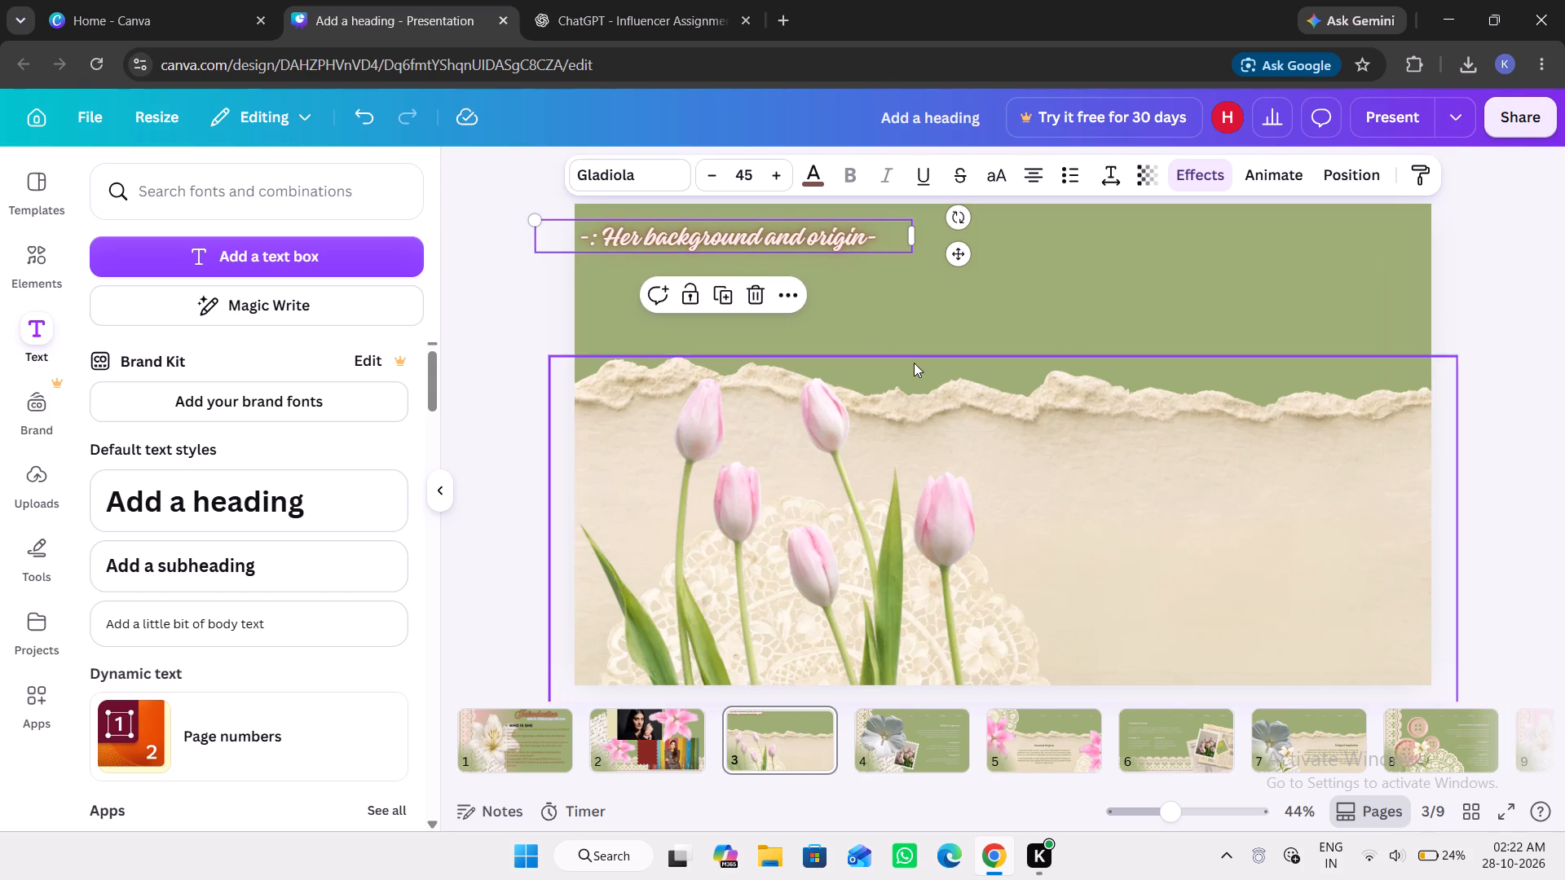
click(914, 363)
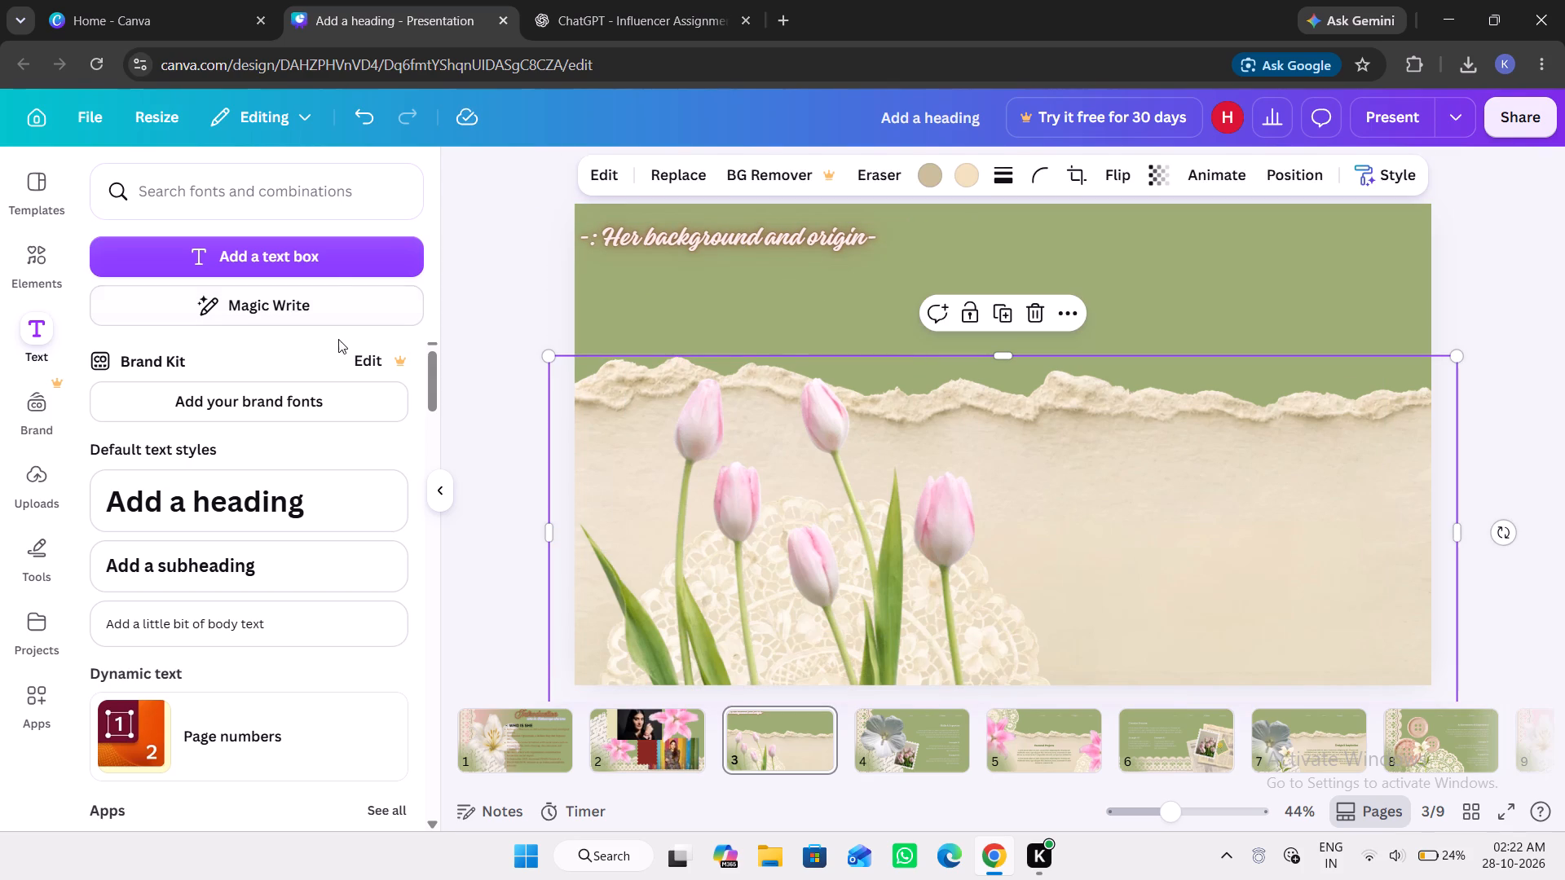
Add a paragraph text box to page 3, place it beneath the subheading and widen it to nearly the subheading's right end.
click(342, 250)
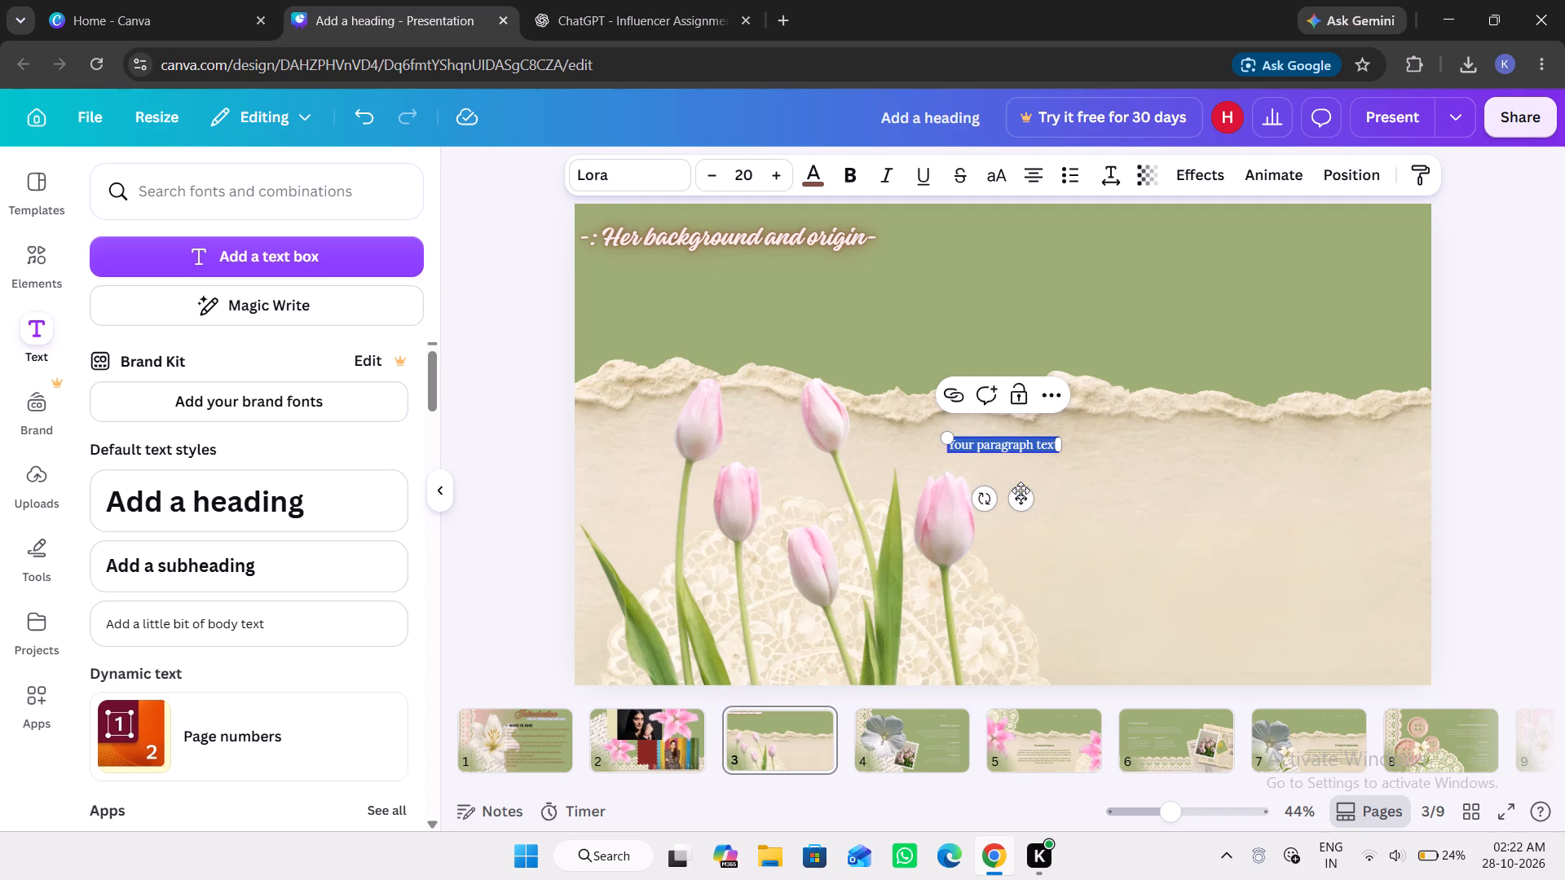
drag(1021, 491, 670, 328)
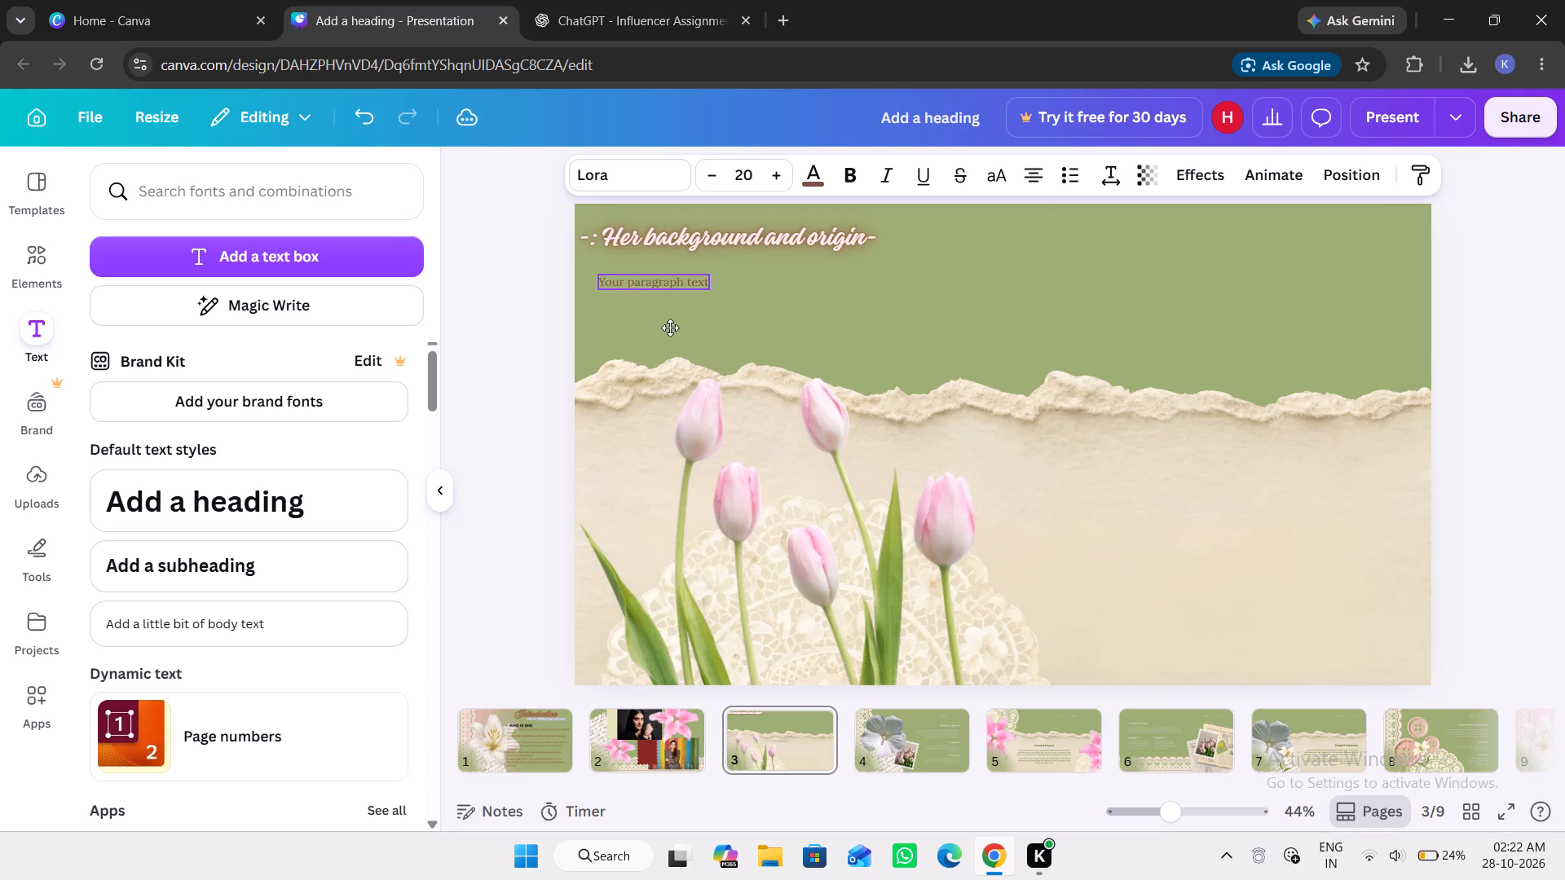
drag(670, 328, 671, 328)
drag(711, 283, 803, 271)
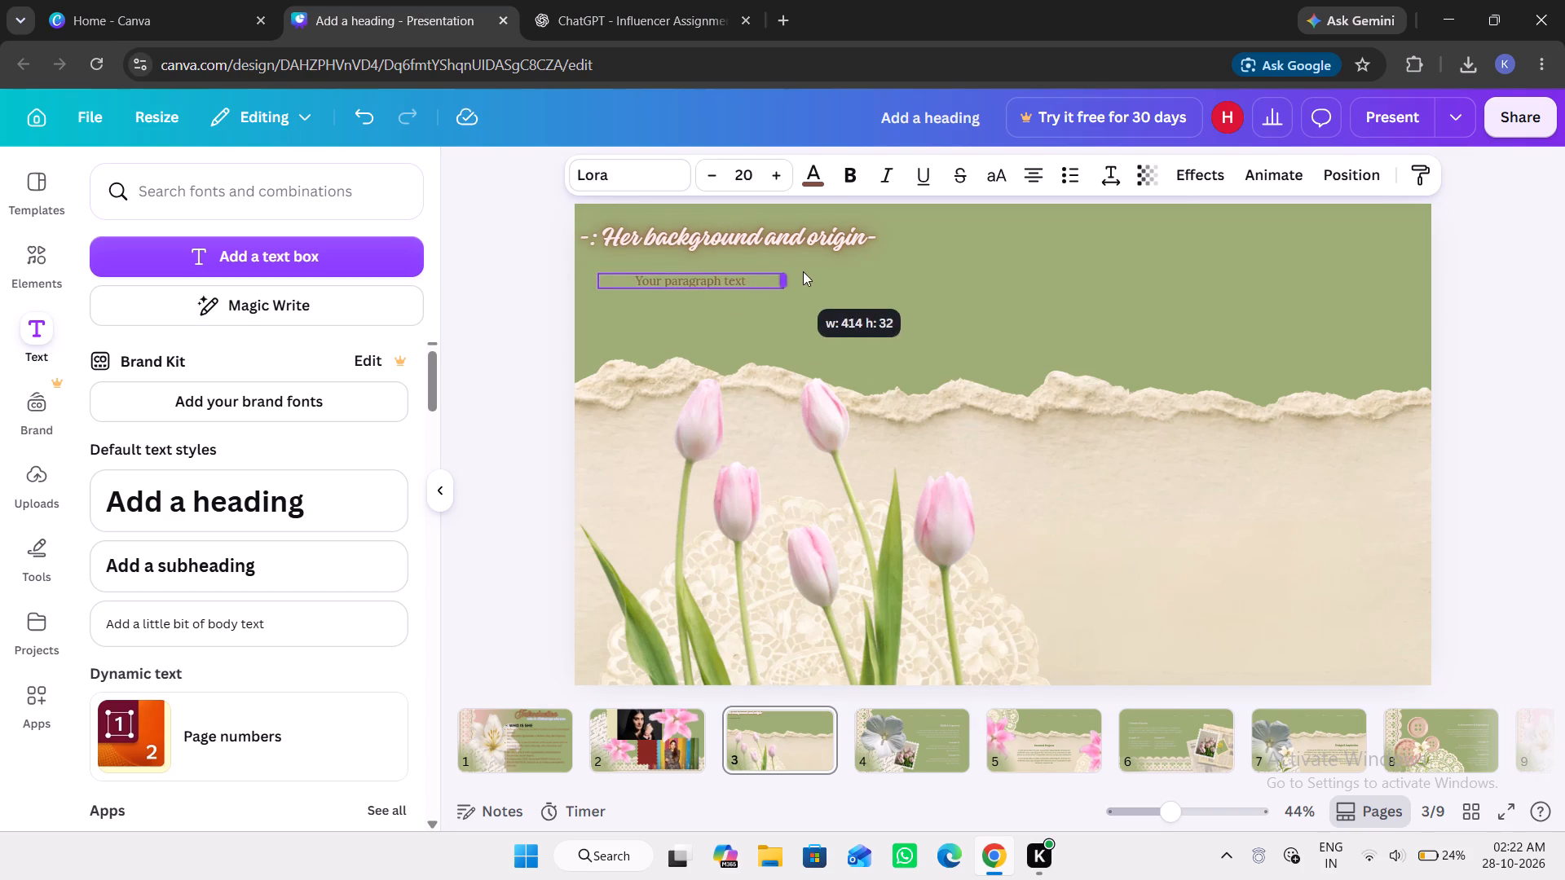
drag(803, 271, 867, 256)
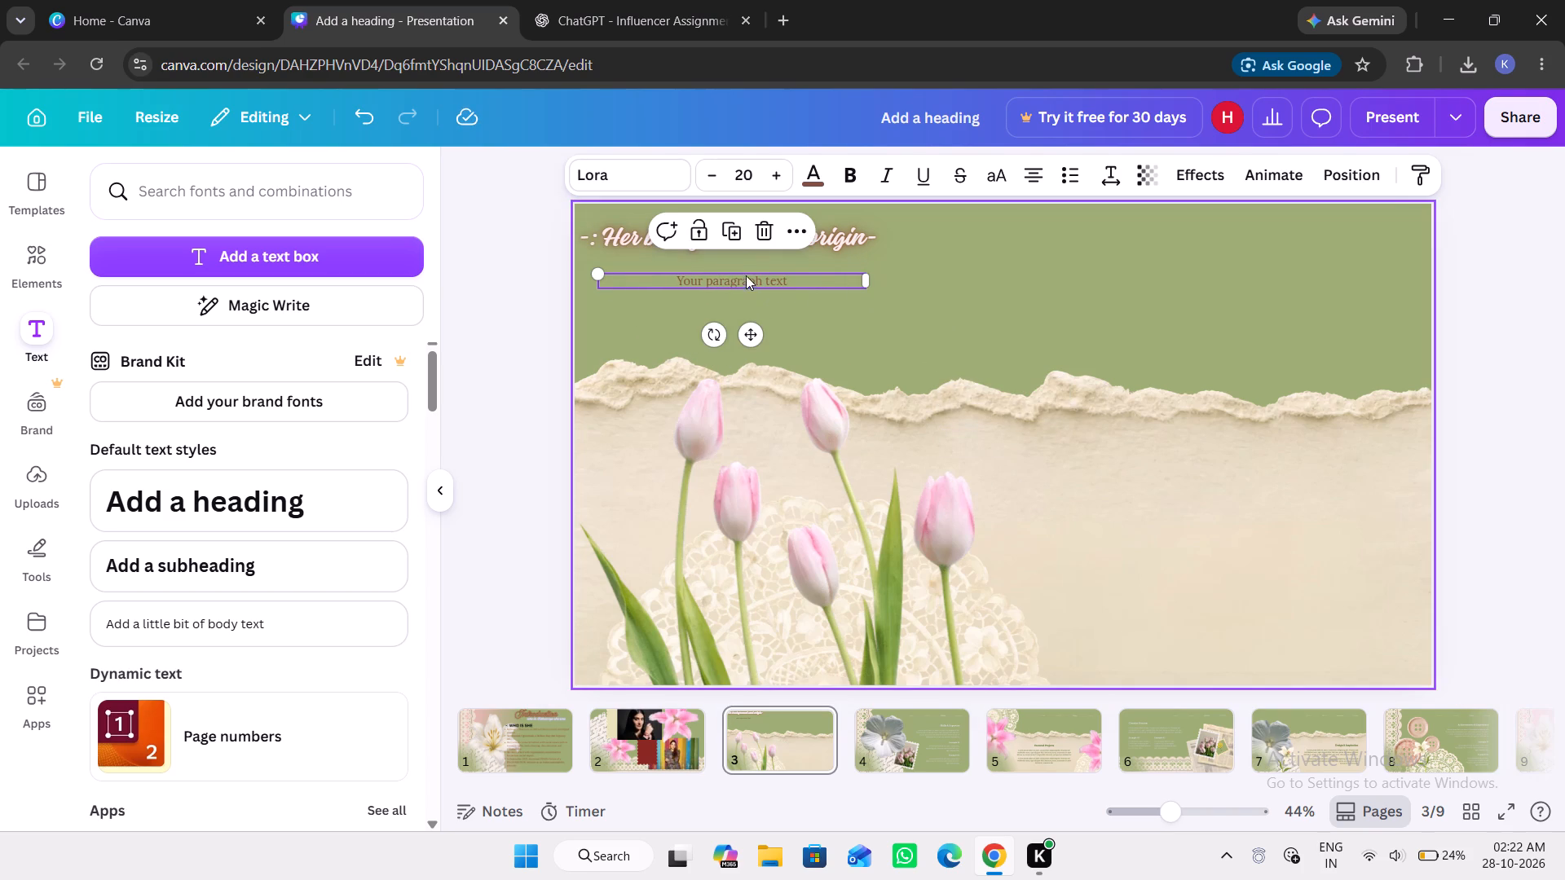
Reposition the paragraph text box slightly lower beneath the subheading and scale it up to font size 20.6.
click(705, 265)
click(703, 269)
click(705, 275)
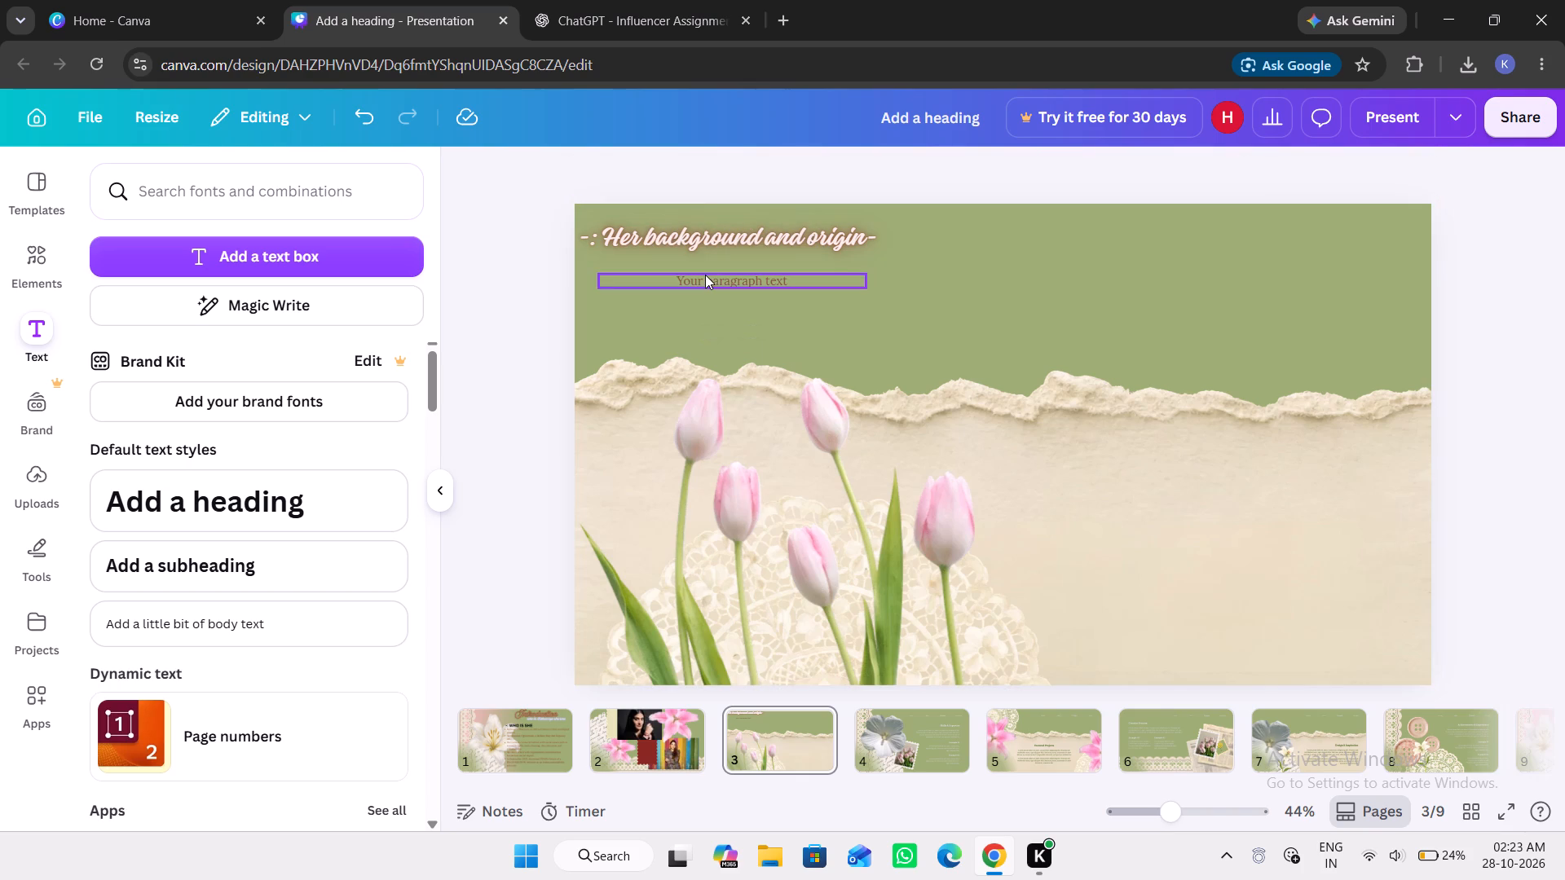
drag(708, 274, 615, 285)
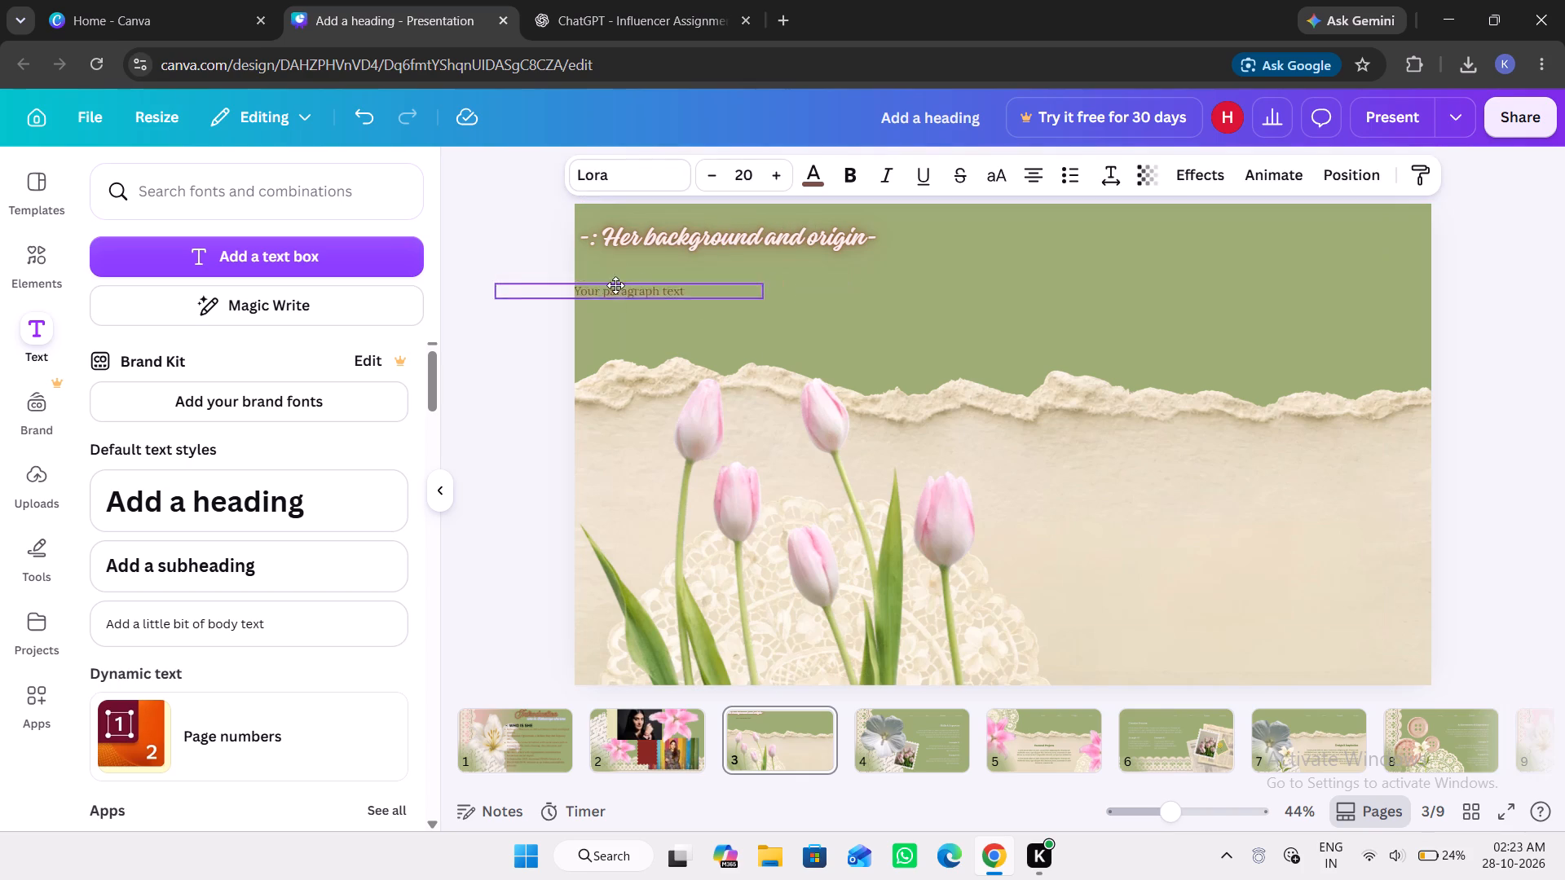
drag(615, 285, 706, 266)
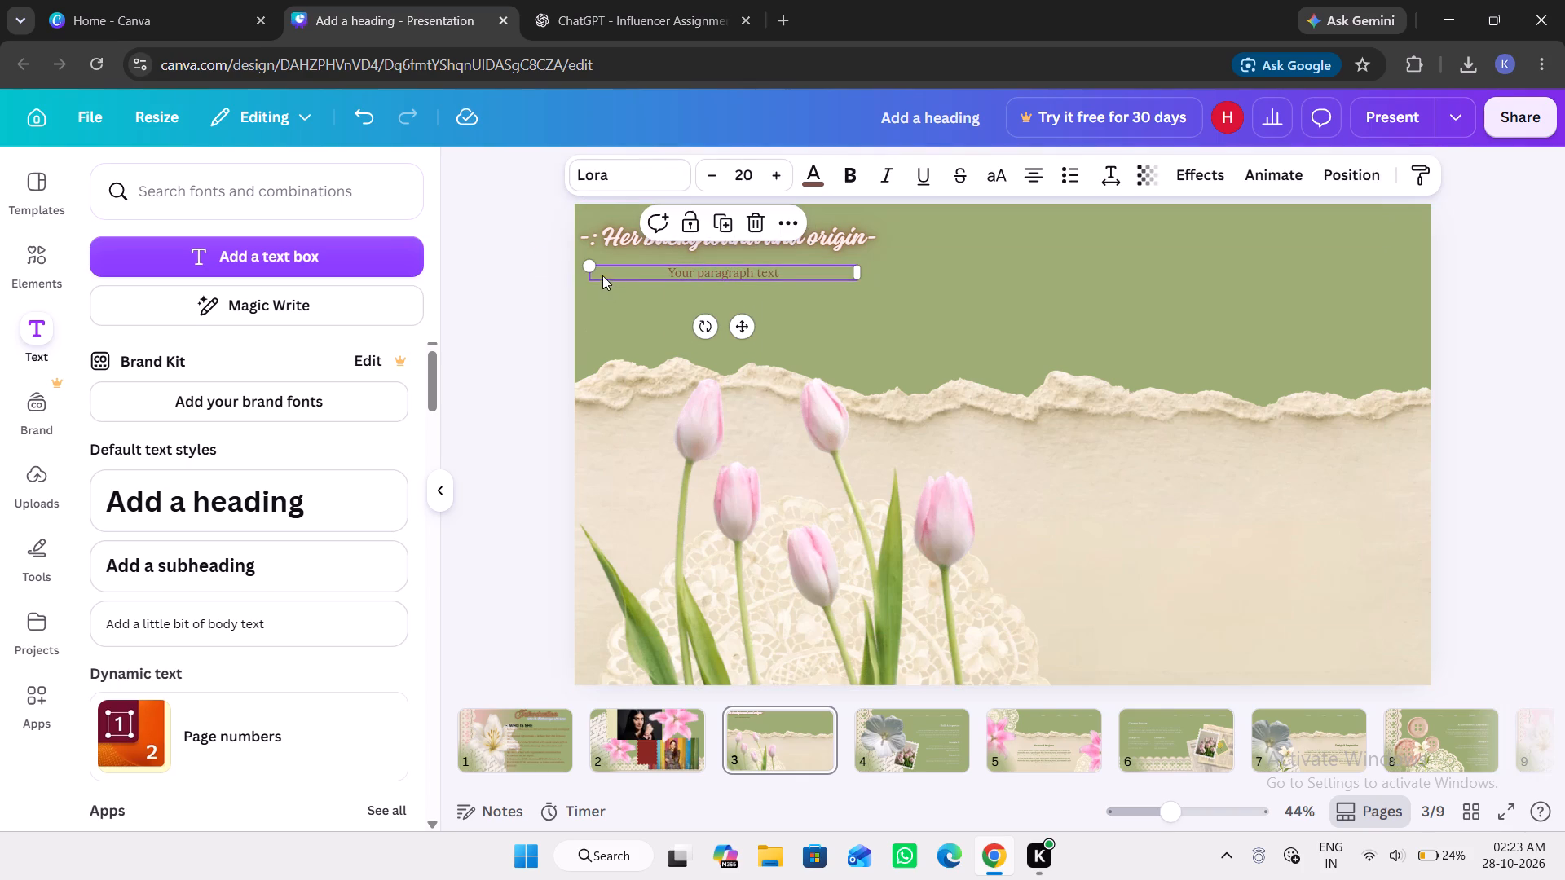
drag(588, 267, 580, 257)
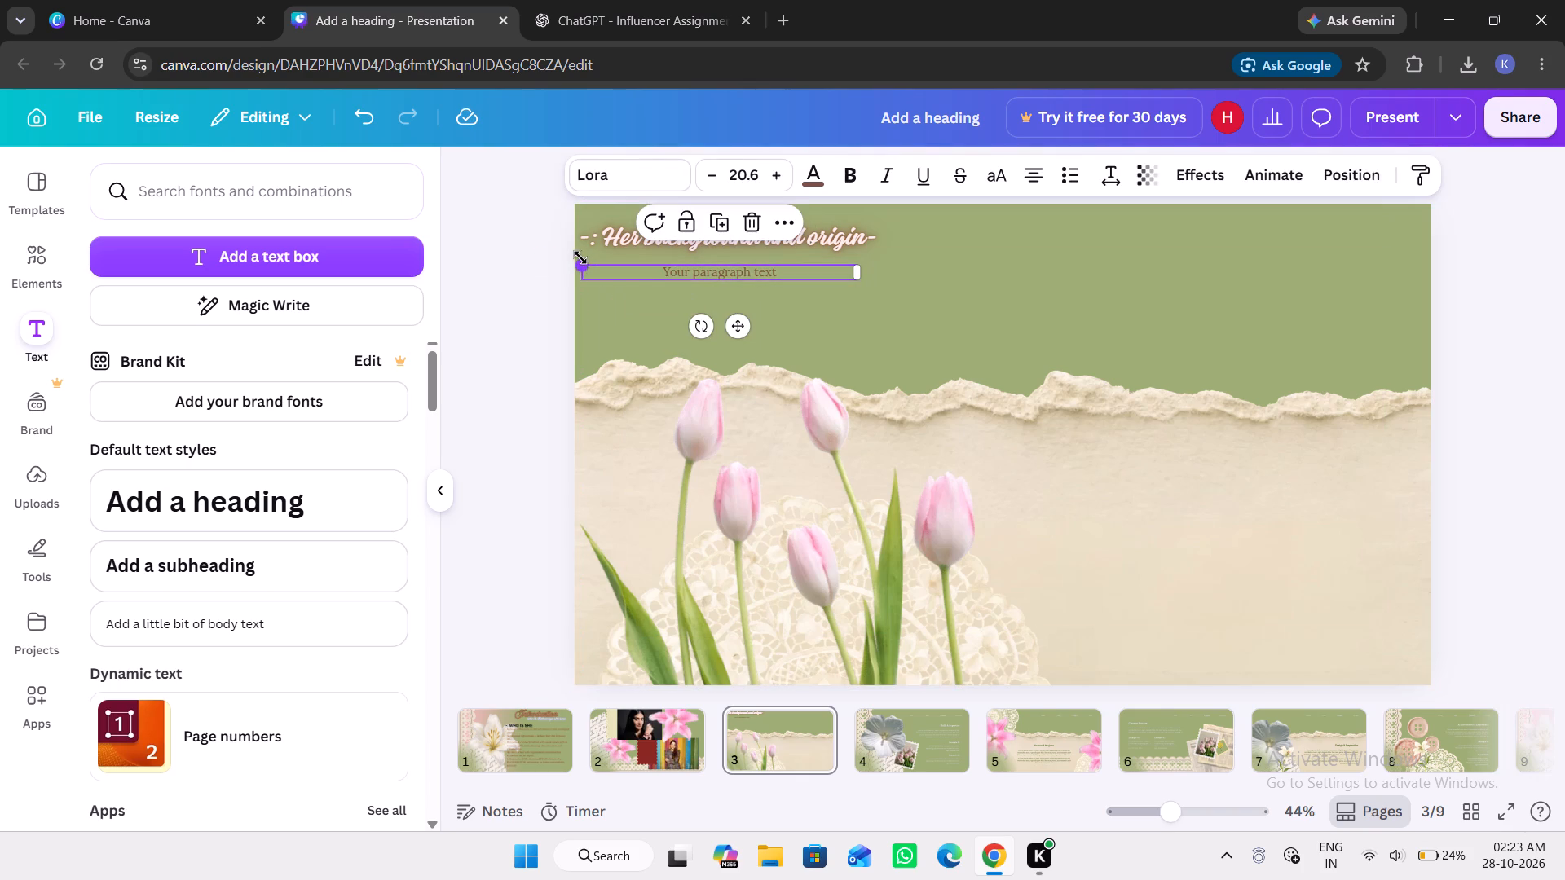
drag(676, 265, 690, 288)
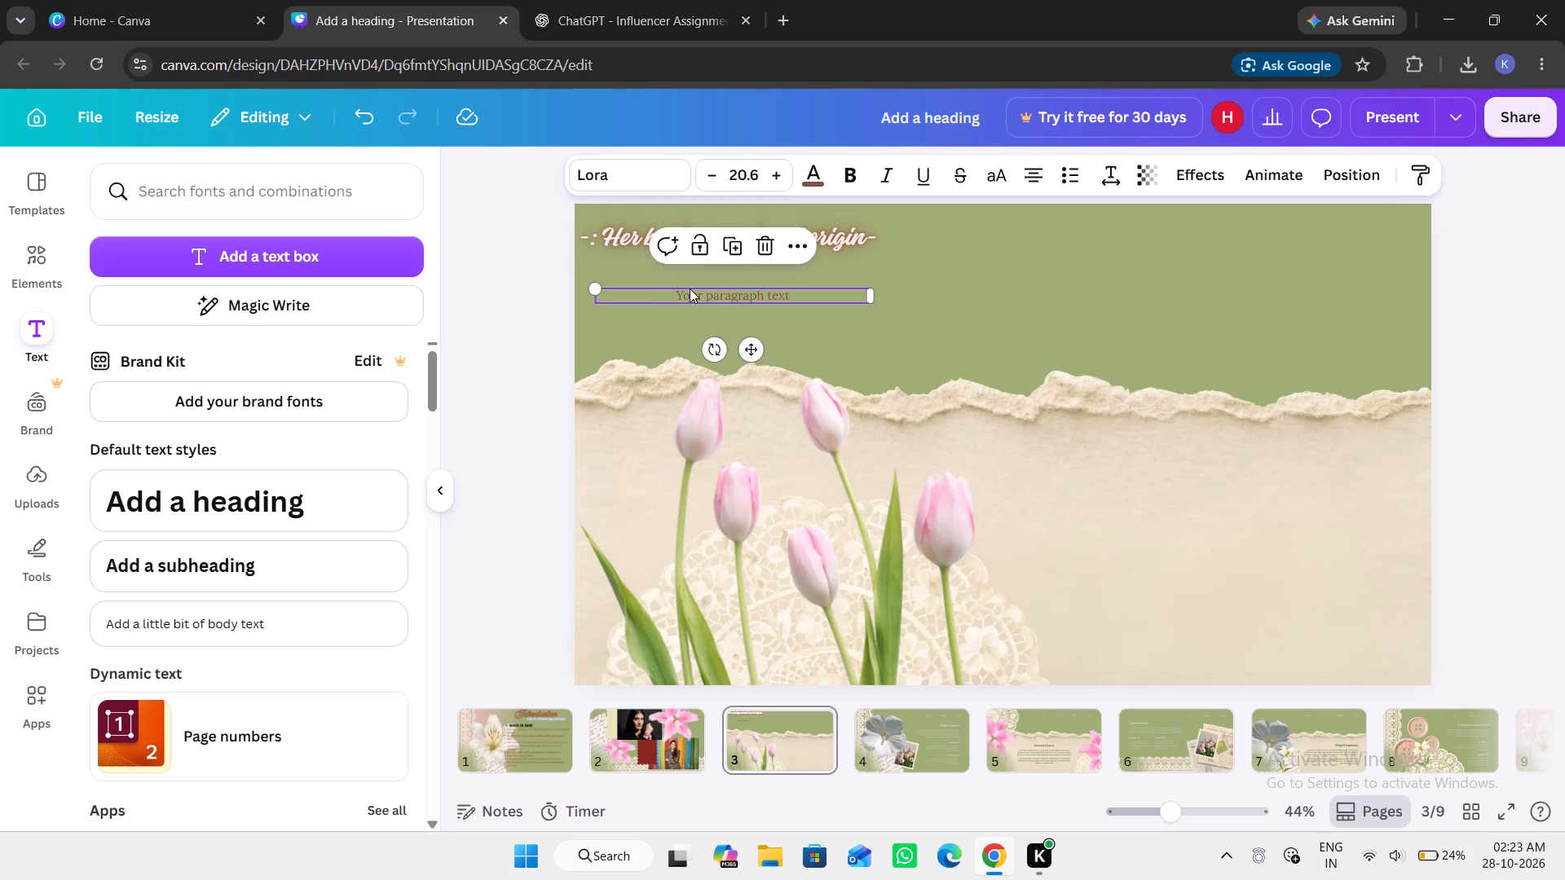
drag(590, 288, 570, 257)
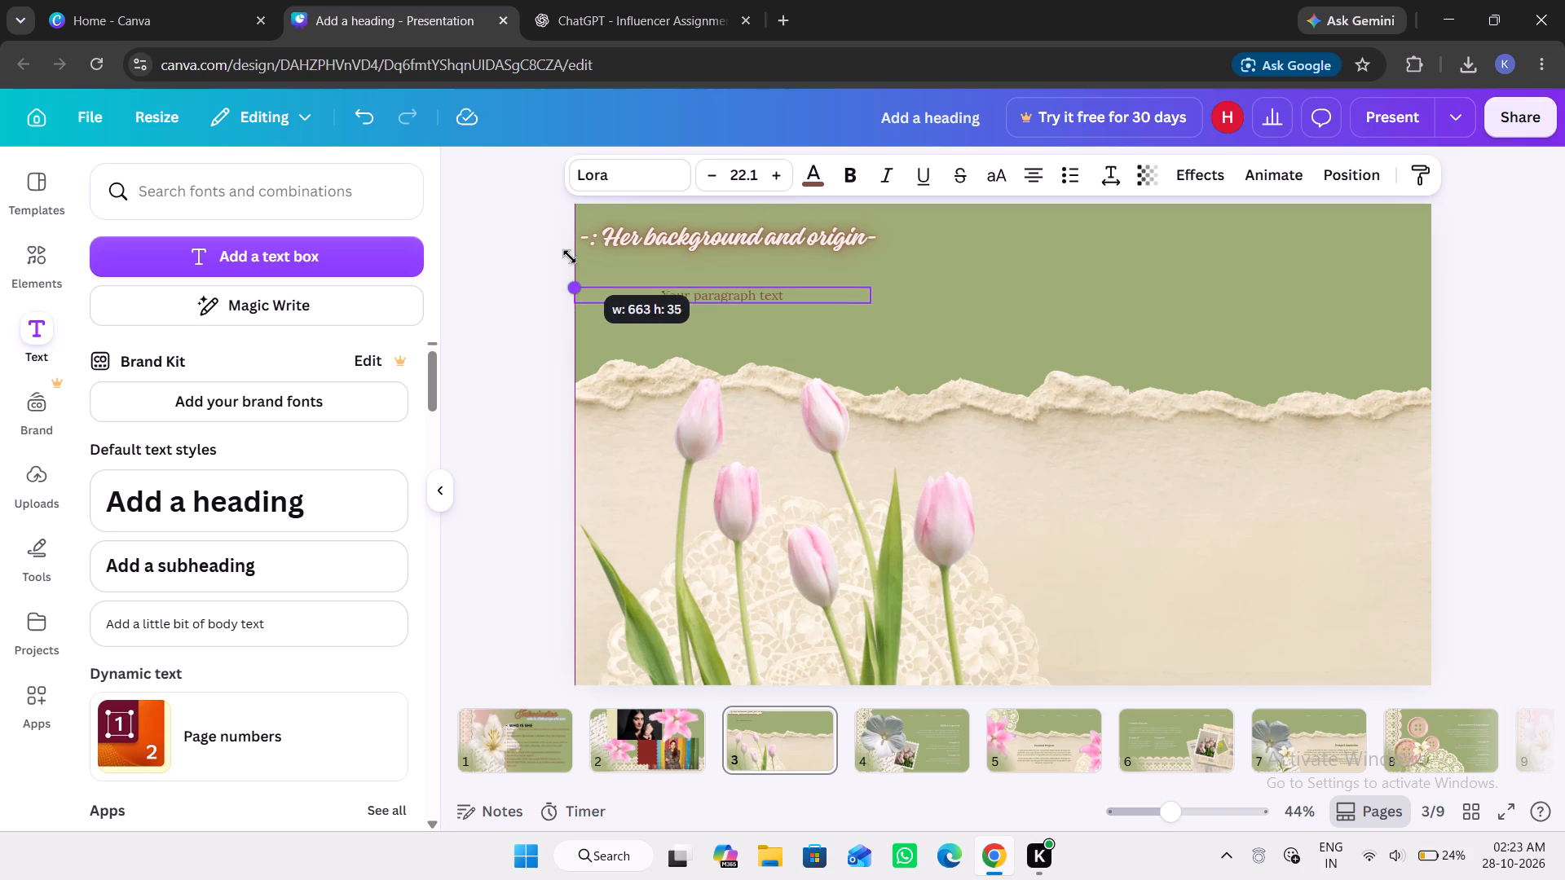
drag(570, 257, 609, 253)
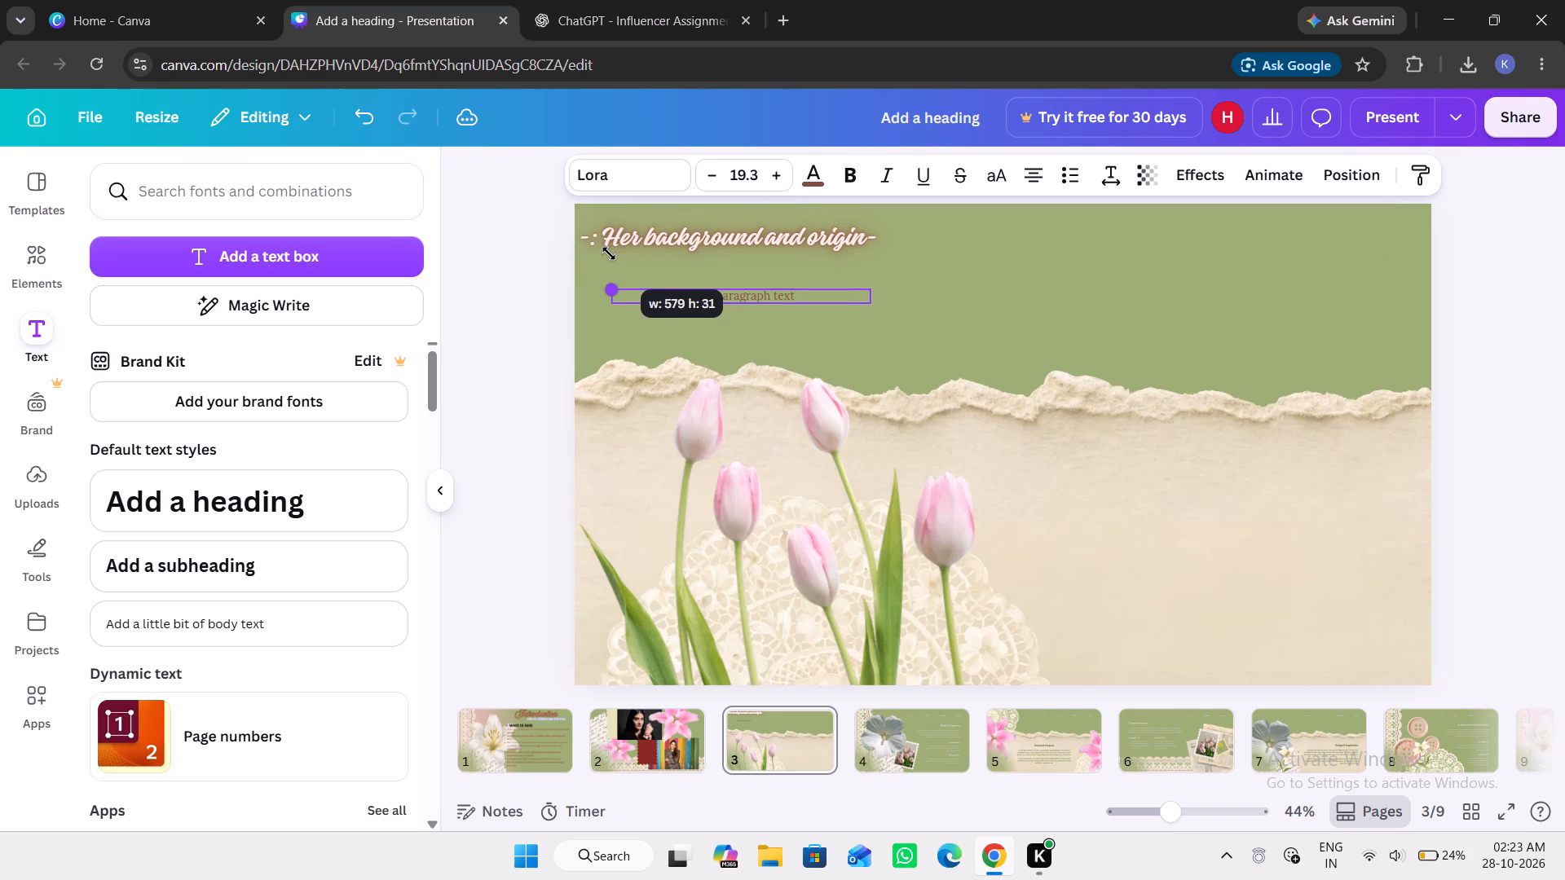
drag(609, 253, 605, 253)
triple_click(782, 179)
triple_click(782, 179)
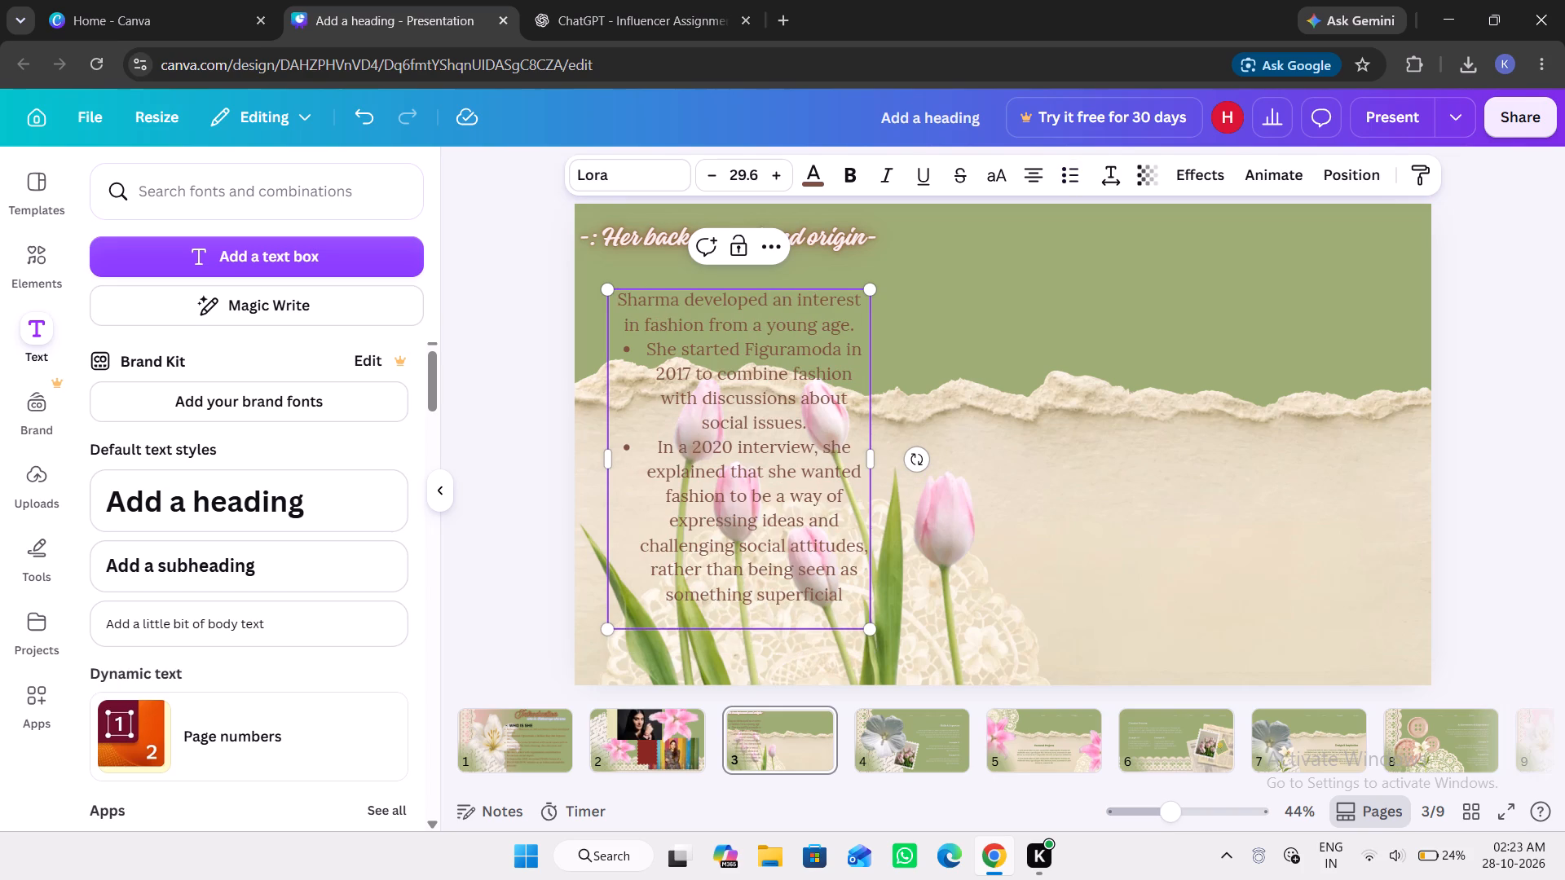
click(1061, 175)
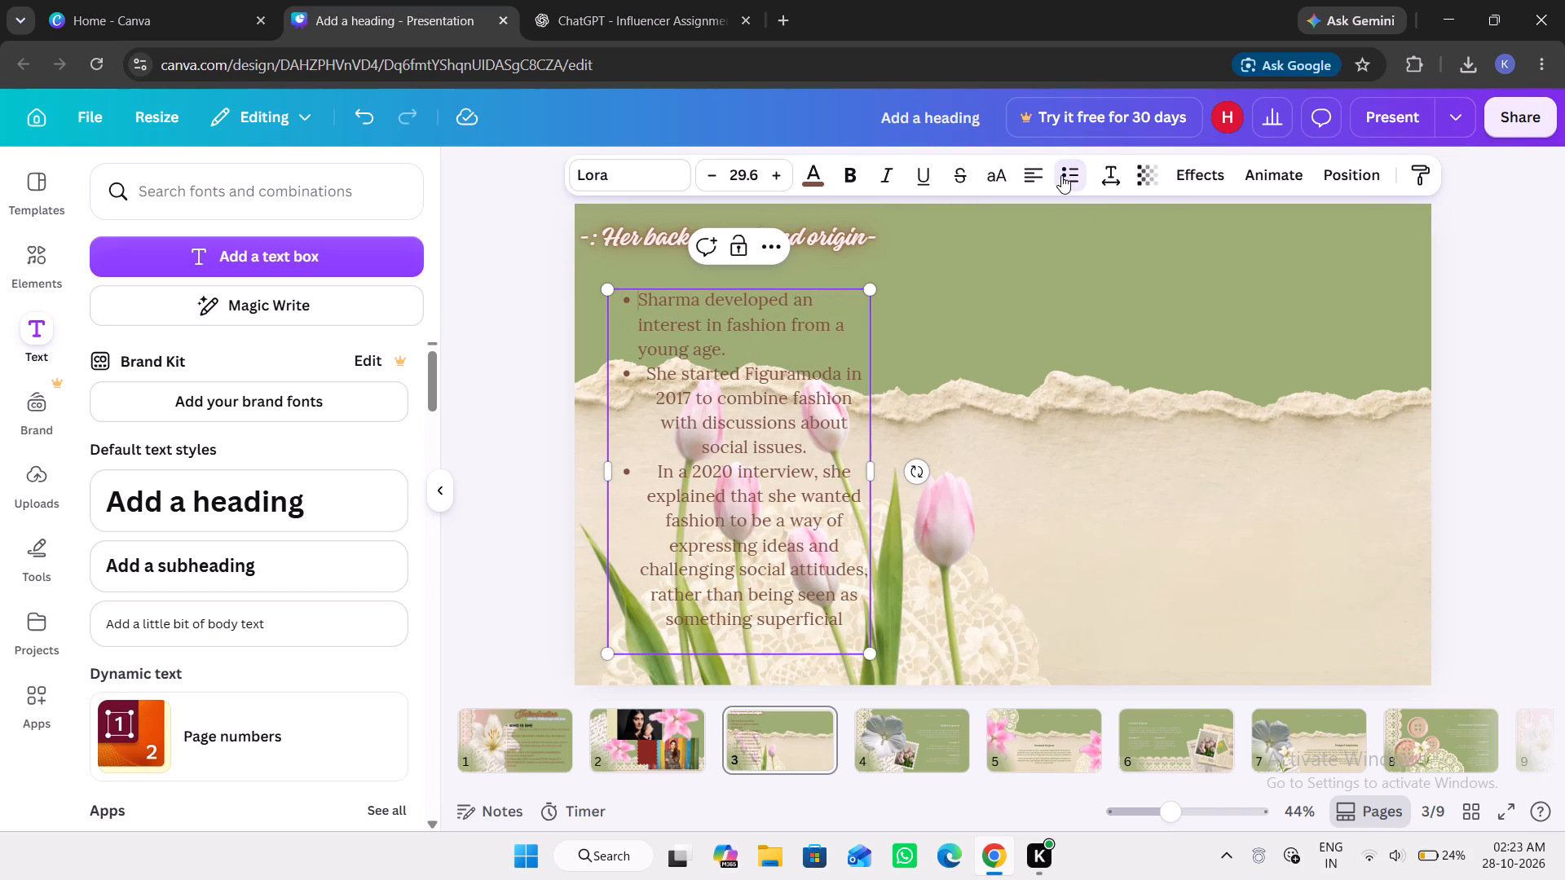
click(634, 376)
key(BackSpace)
key(BackSpace)
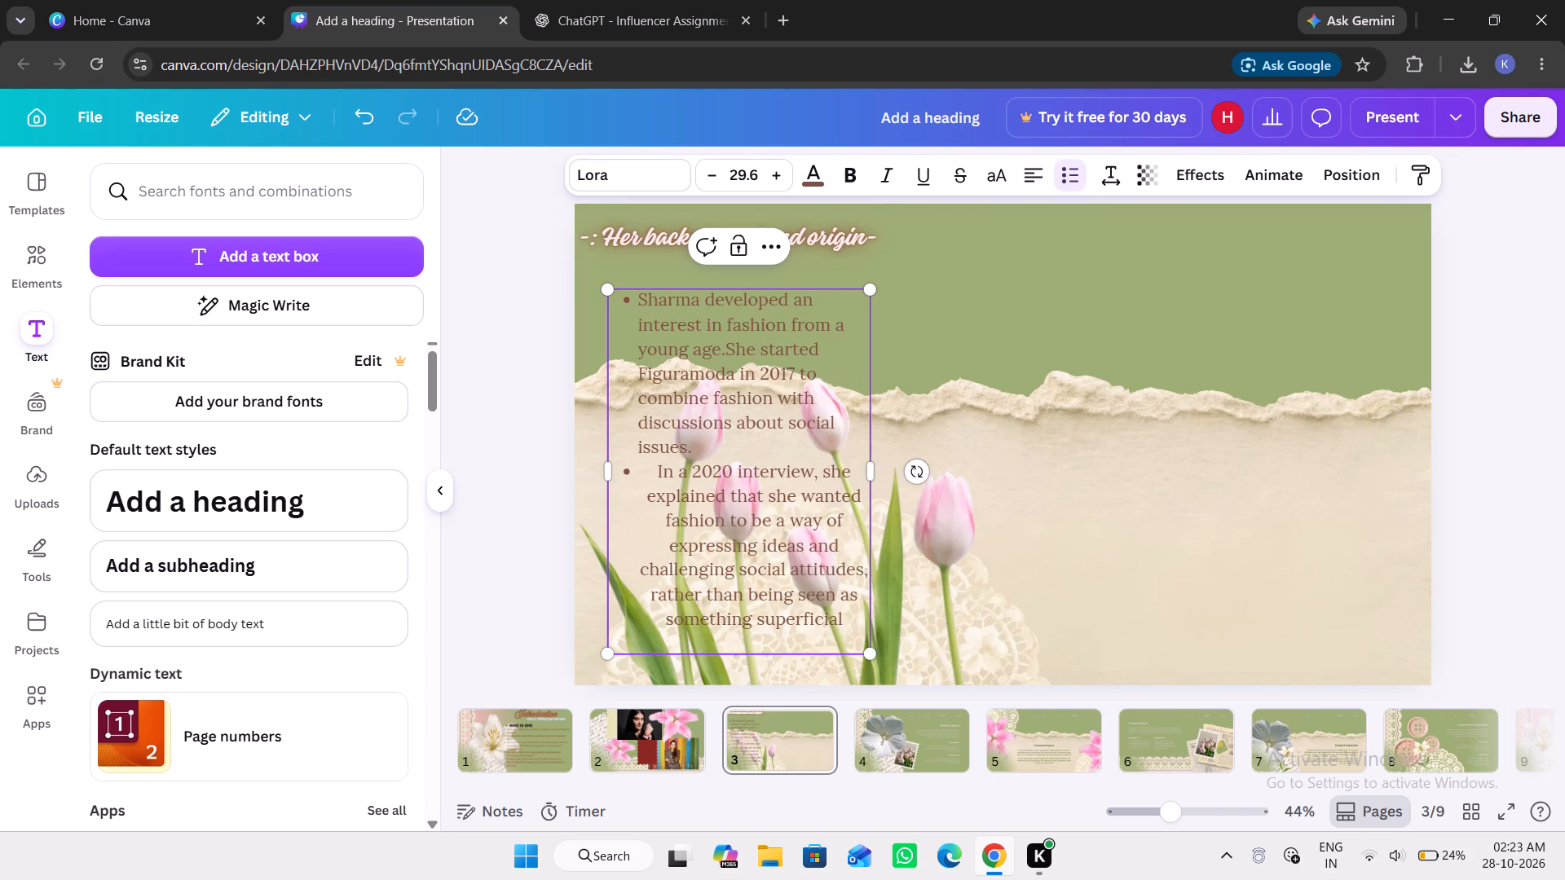
key(Return)
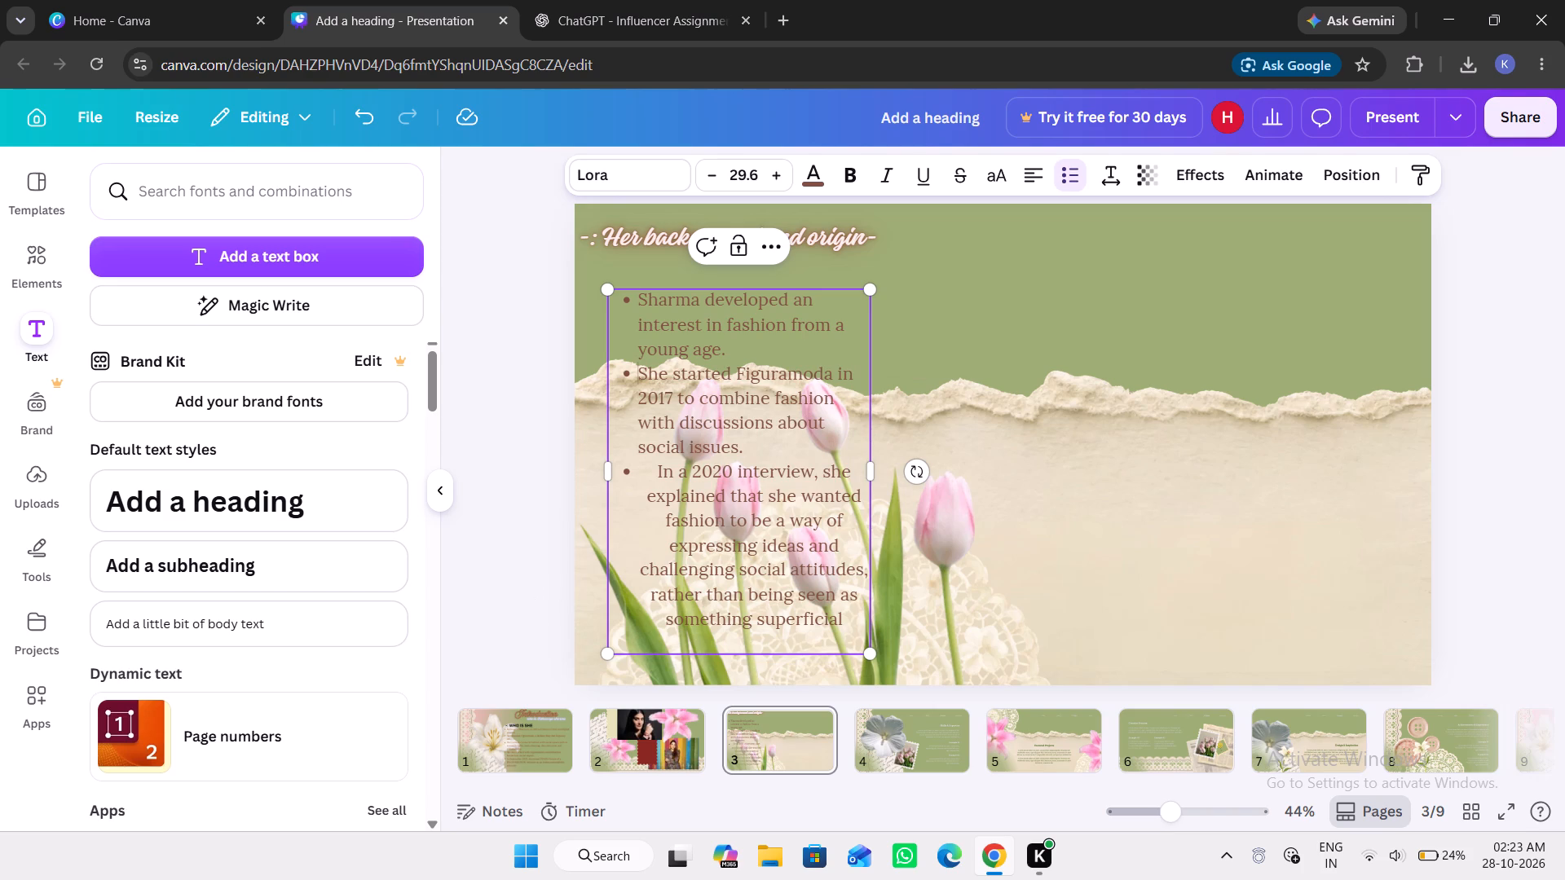
Reformat the third point, about the 2020 interview, as a separate left-aligned bullet.
click(655, 472)
key(BackSpace)
key(BackSpace)
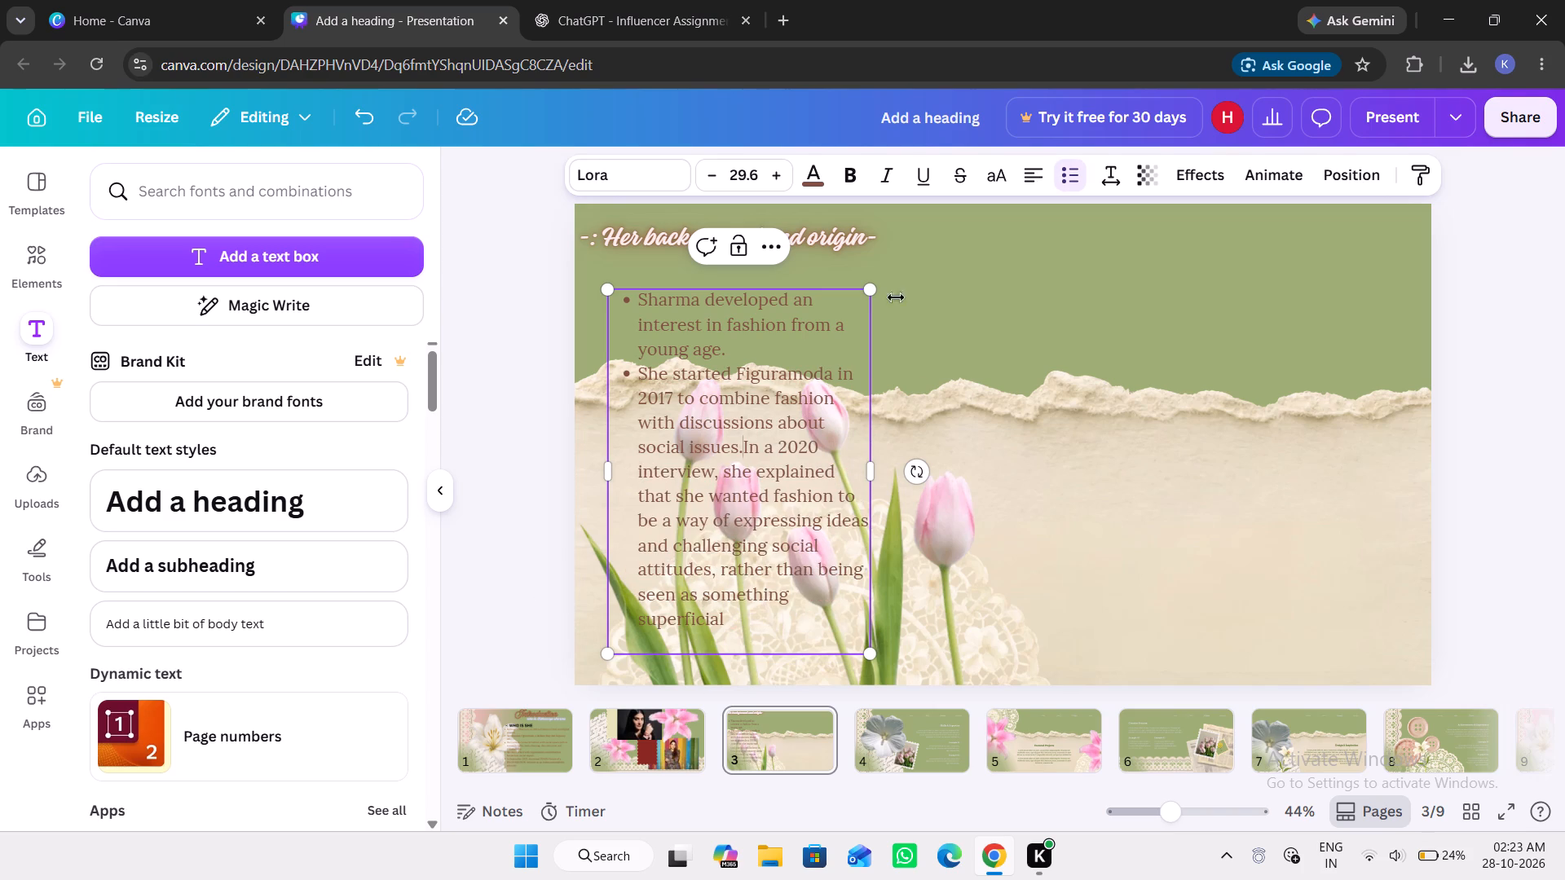
click(1067, 169)
key(Return)
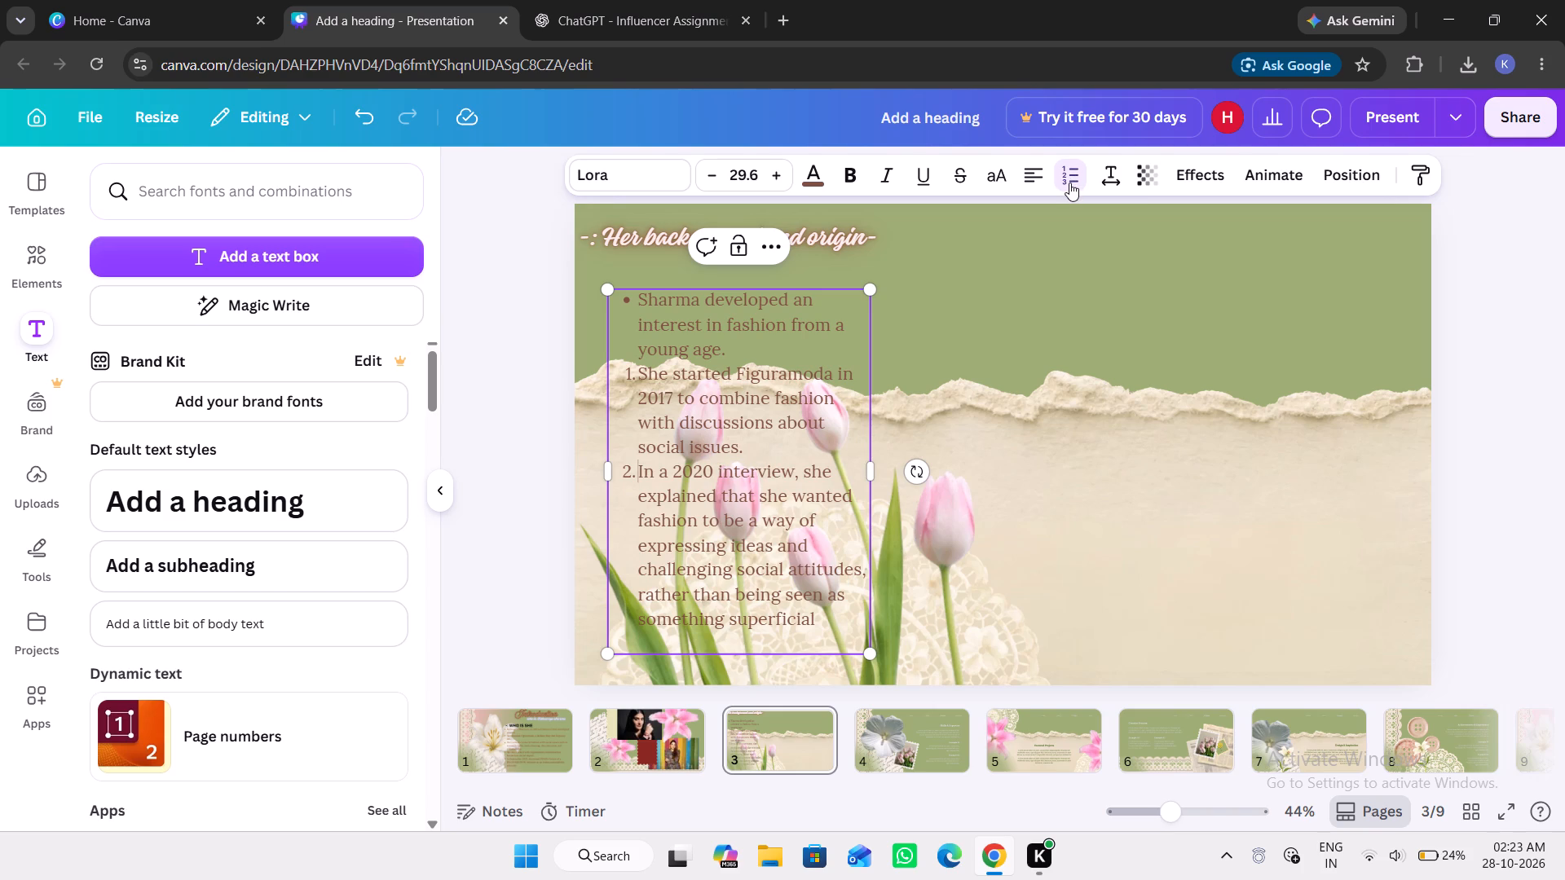
key(BackSpace)
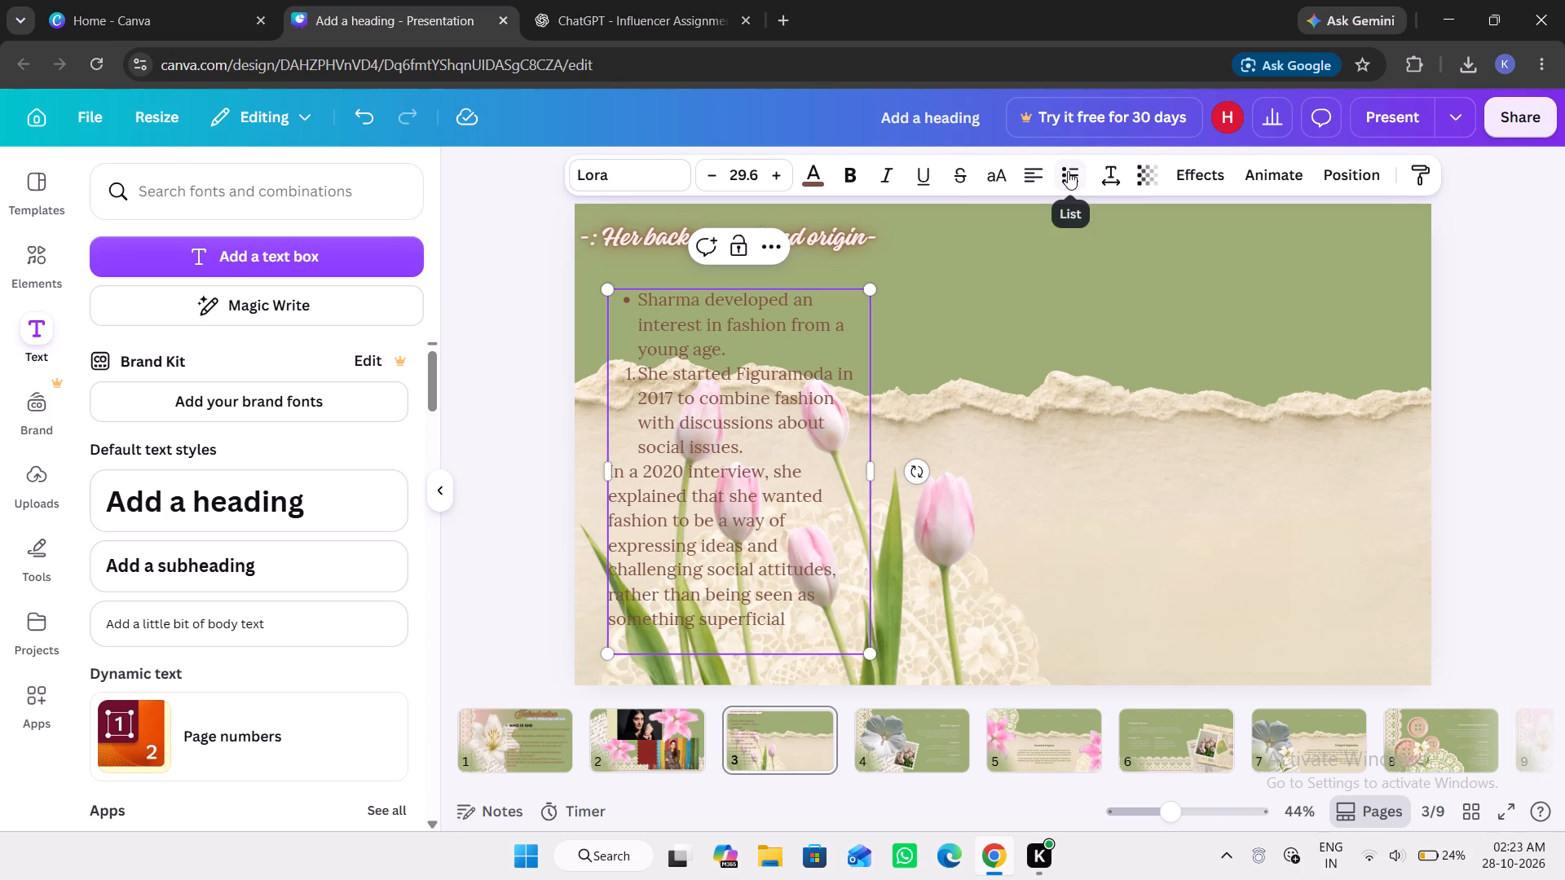
click(1068, 171)
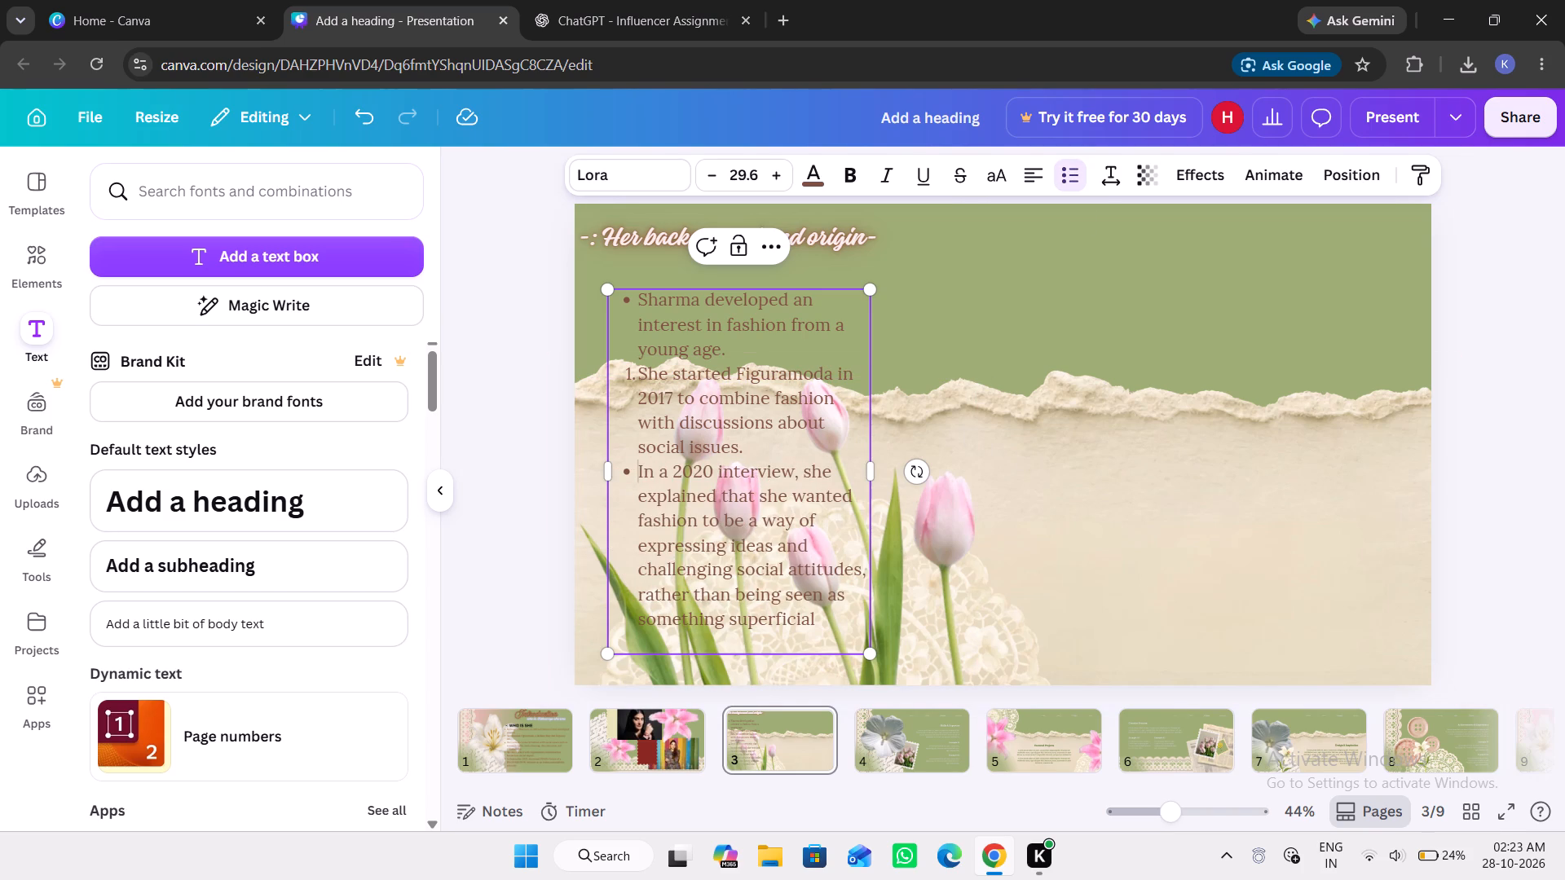
Recolour the paragraph text with the black-to-gold default gradient and apply the colour change to all matching items on the page.
click(820, 178)
scroll(276, 515, down, 1)
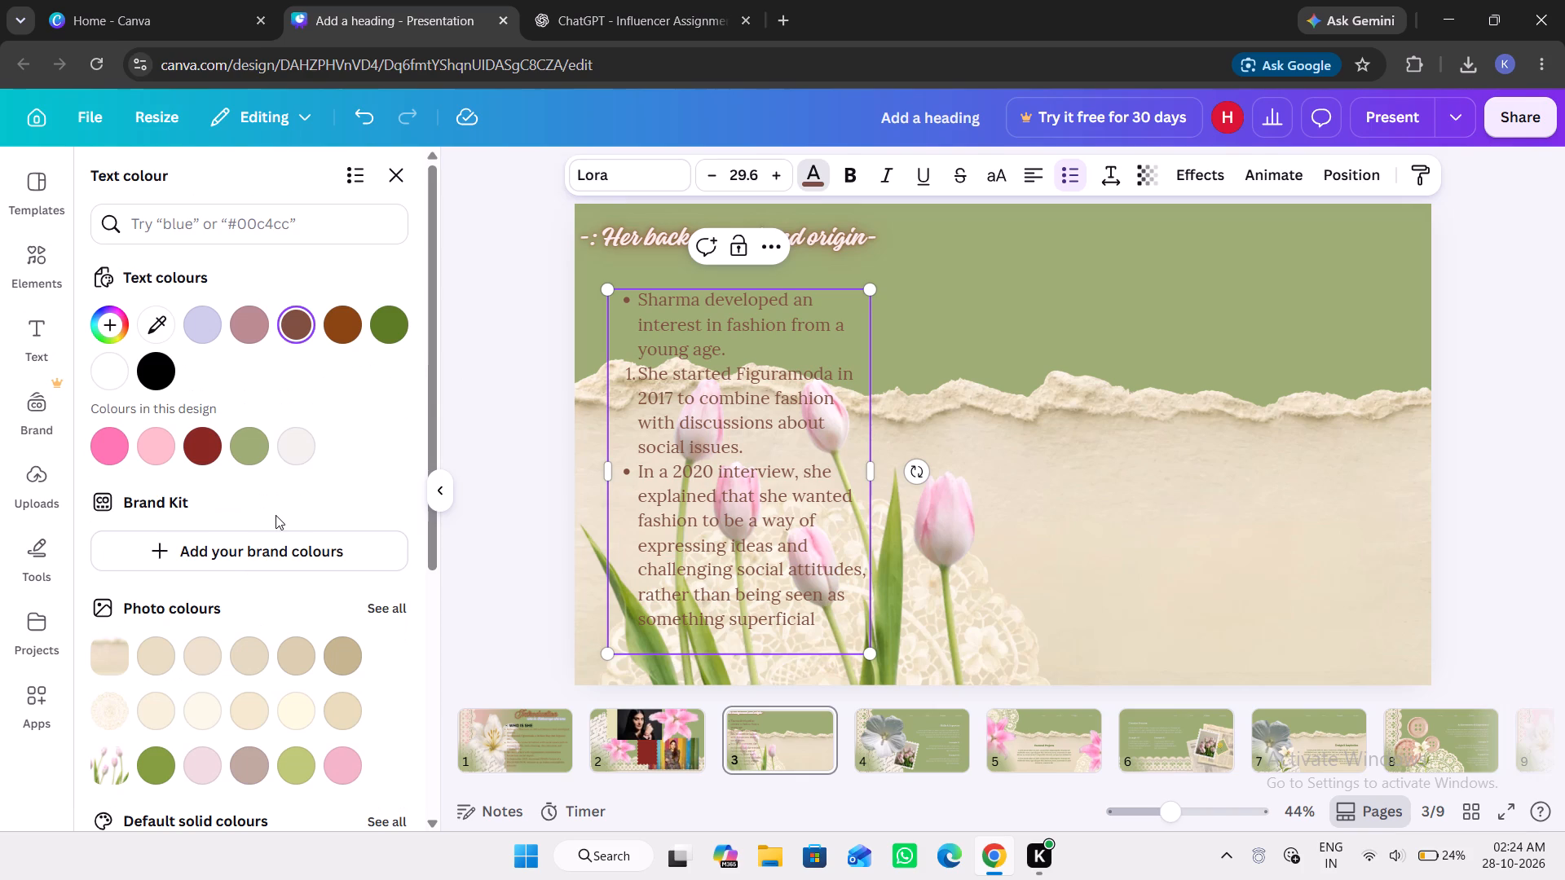
scroll(276, 515, down, 1)
scroll(200, 719, down, 3)
scroll(201, 594, down, 2)
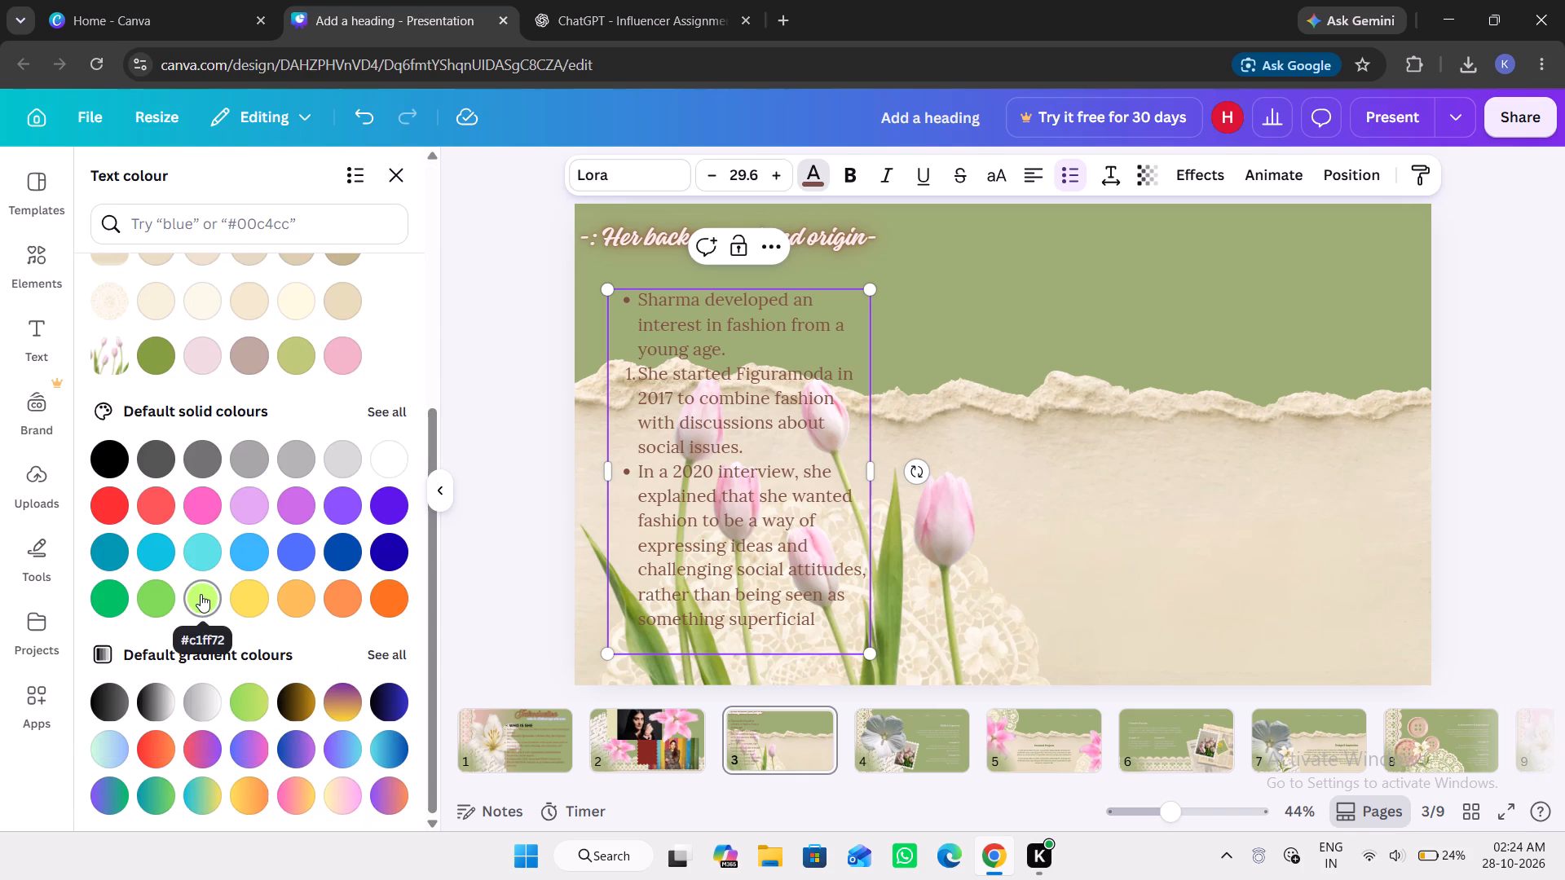
click(296, 697)
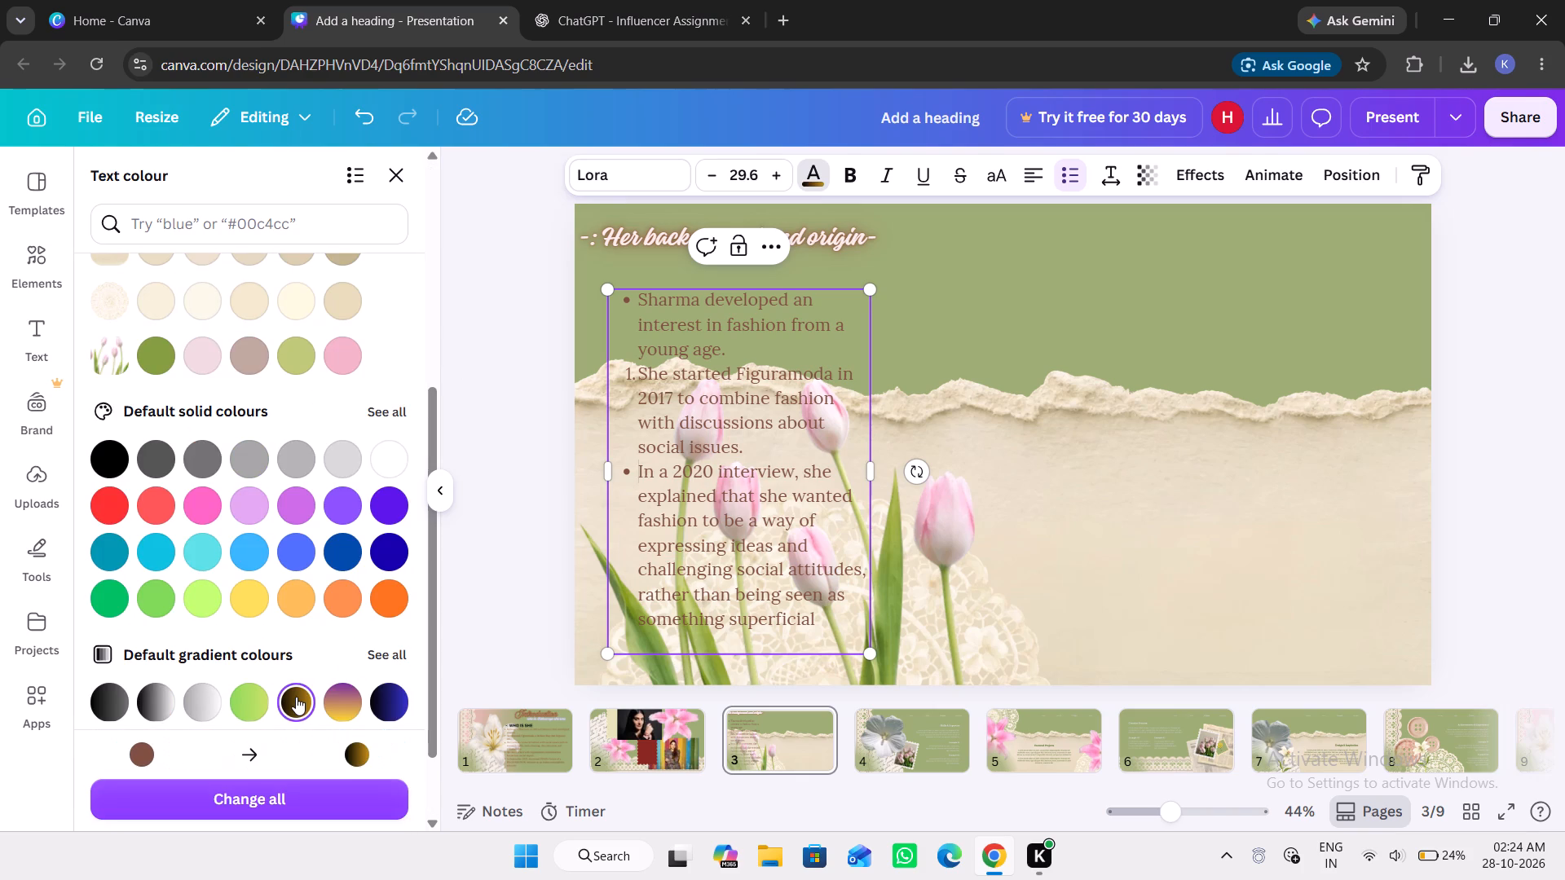
click(291, 700)
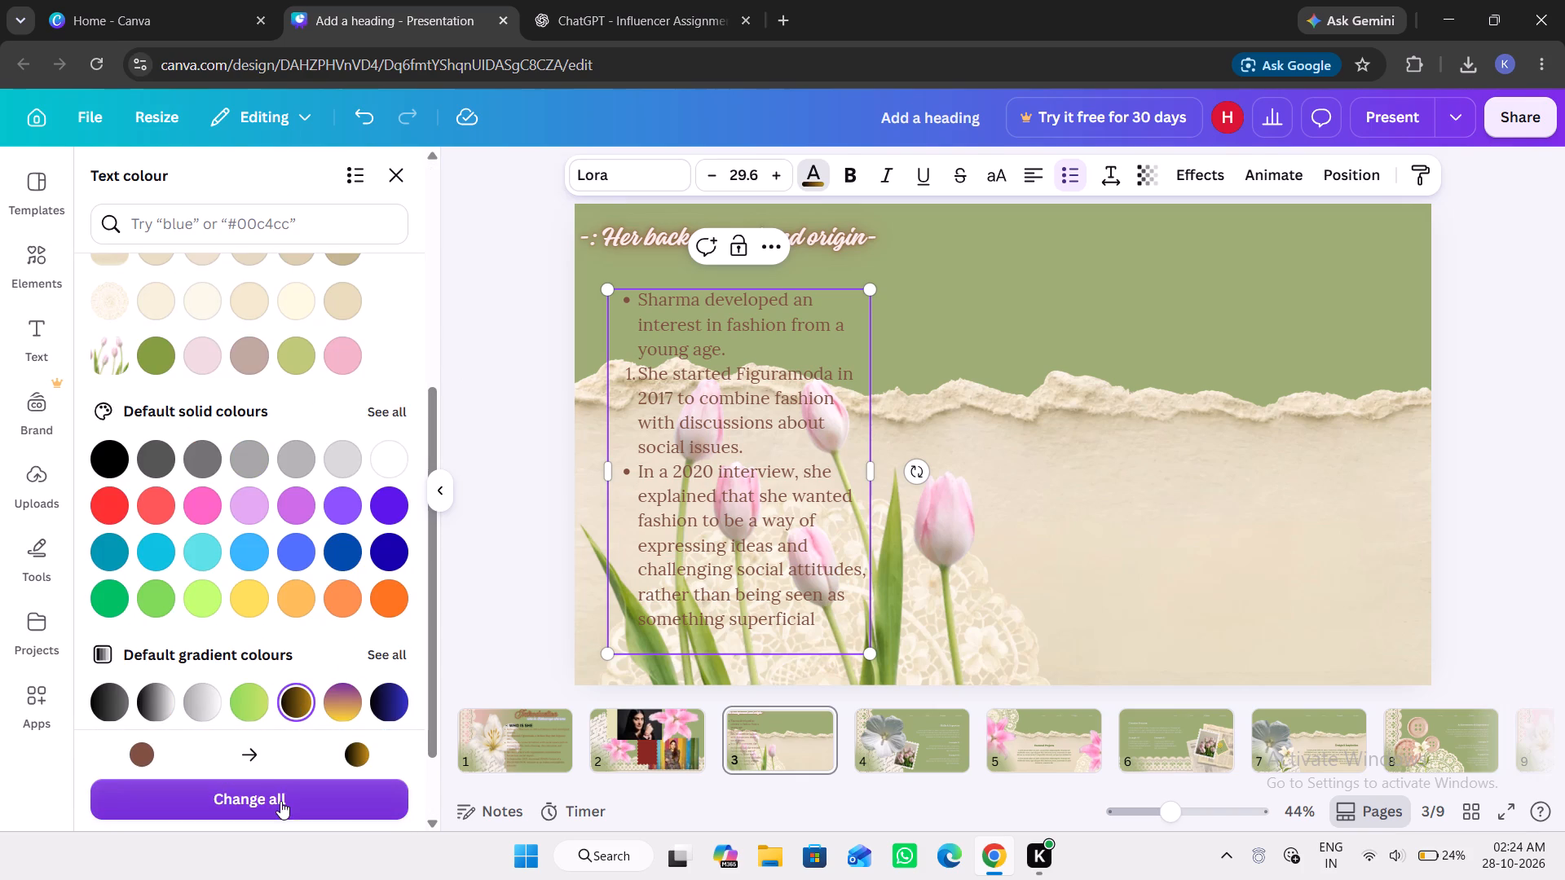
double_click(285, 785)
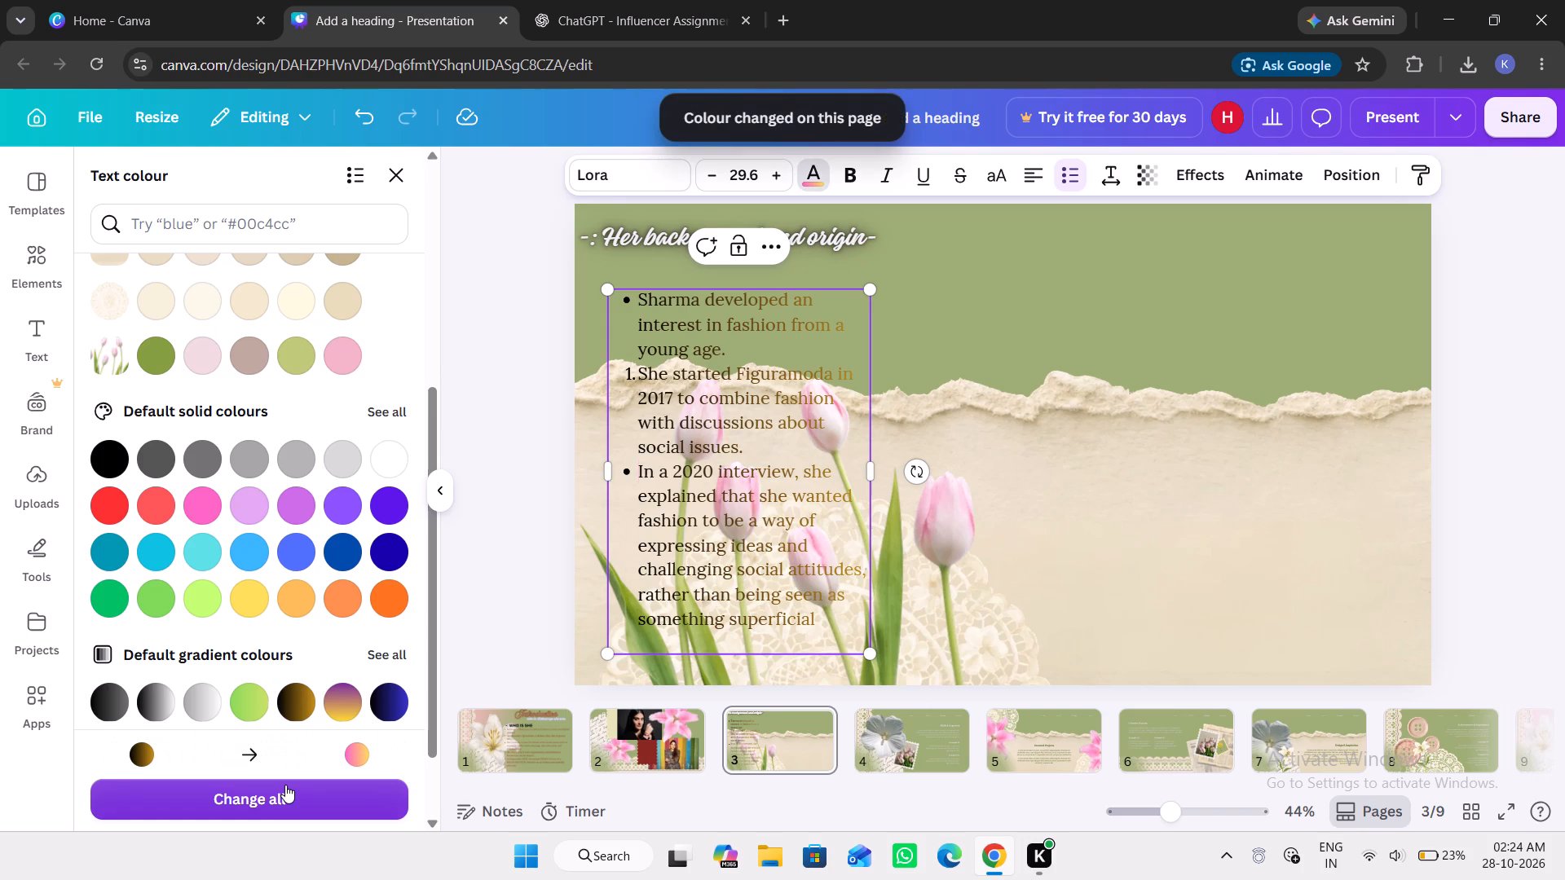
Change the "She started Figuramoda" item from a numbered entry to a bullet point.
click(633, 371)
key(BackSpace)
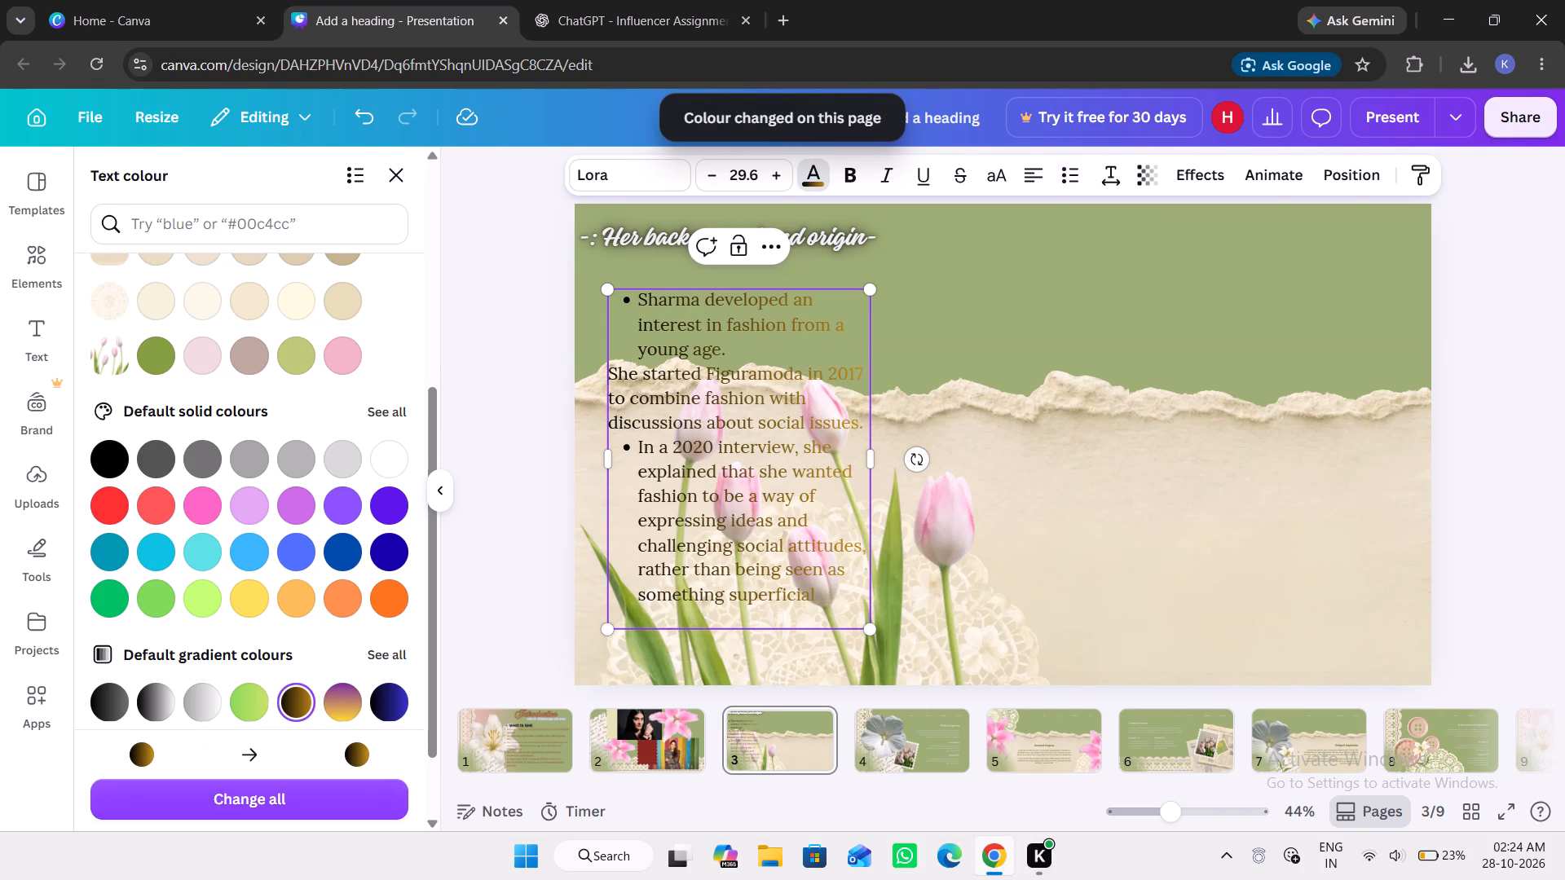
click(1060, 177)
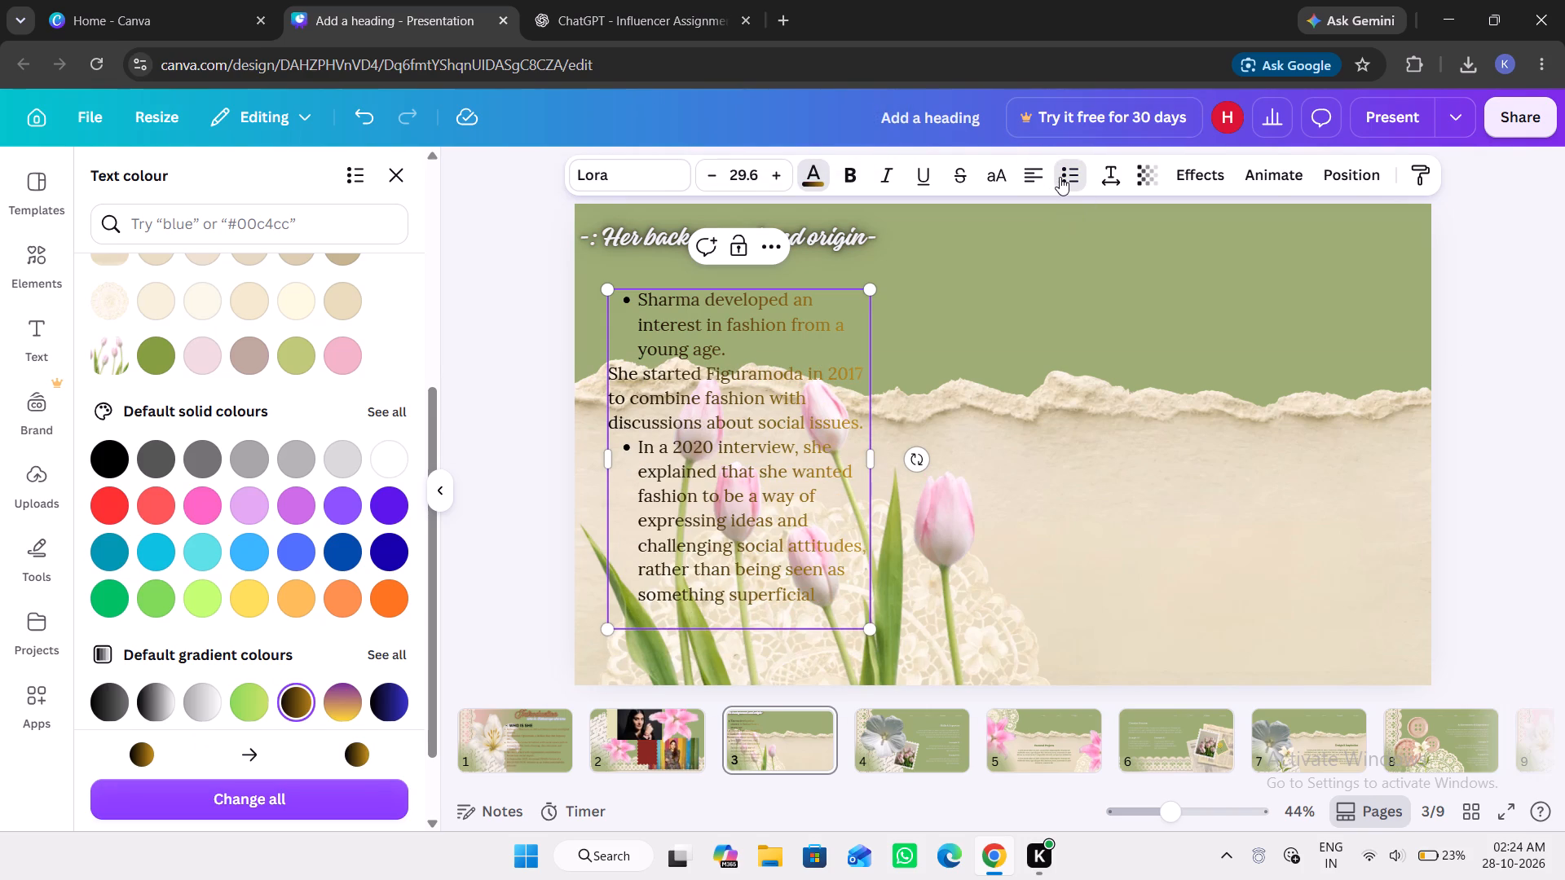
click(550, 416)
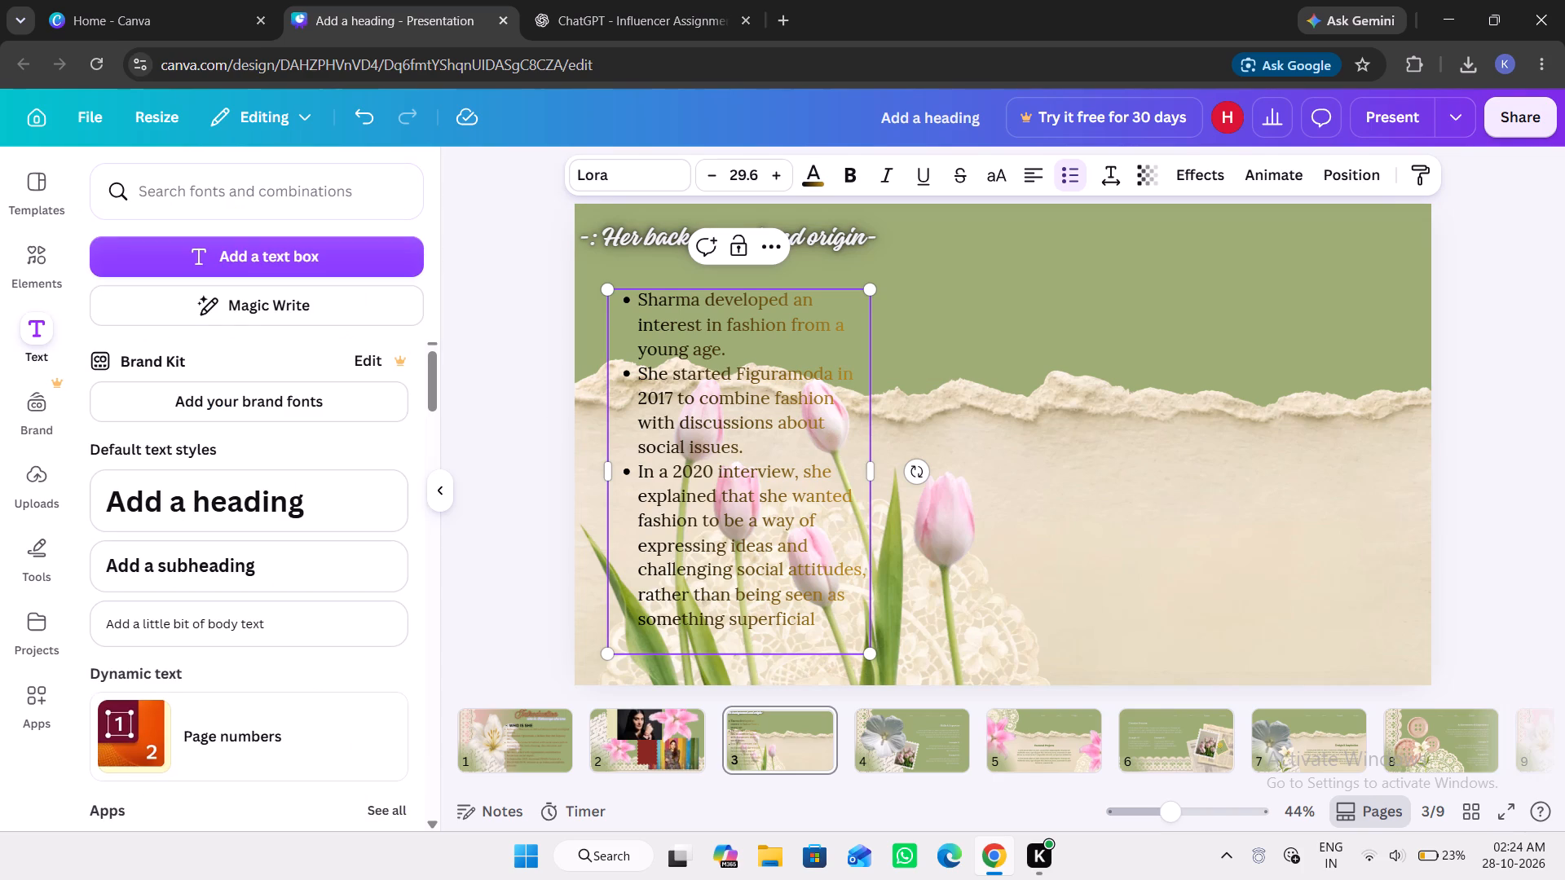
Widen the bulleted text box and scale it up to a font size of about 35, extending it up to just below the heading.
drag(875, 477, 929, 462)
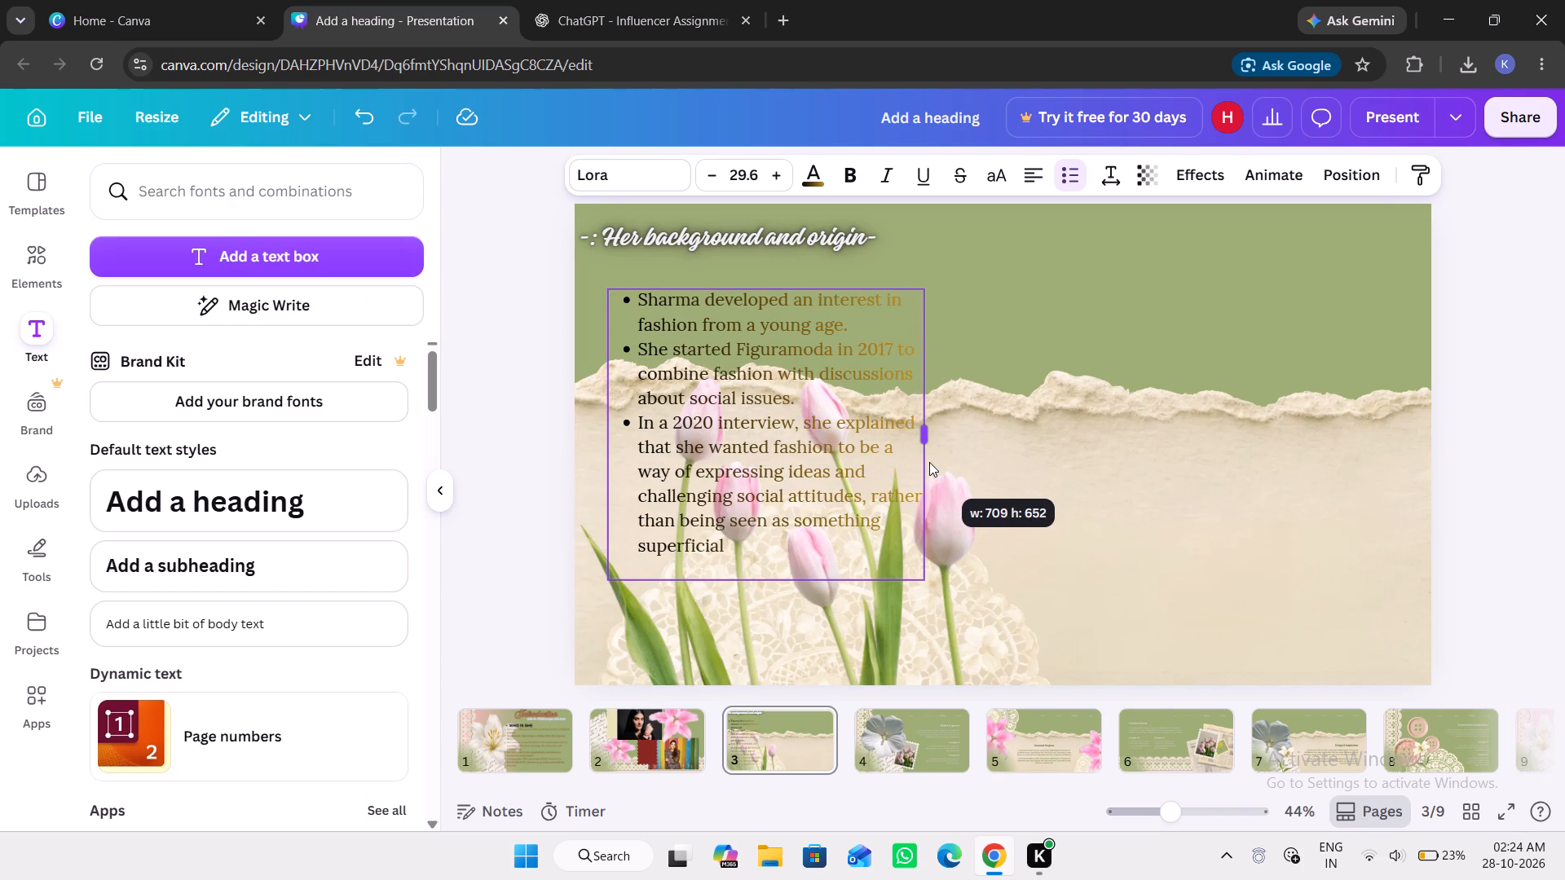
drag(929, 462, 944, 470)
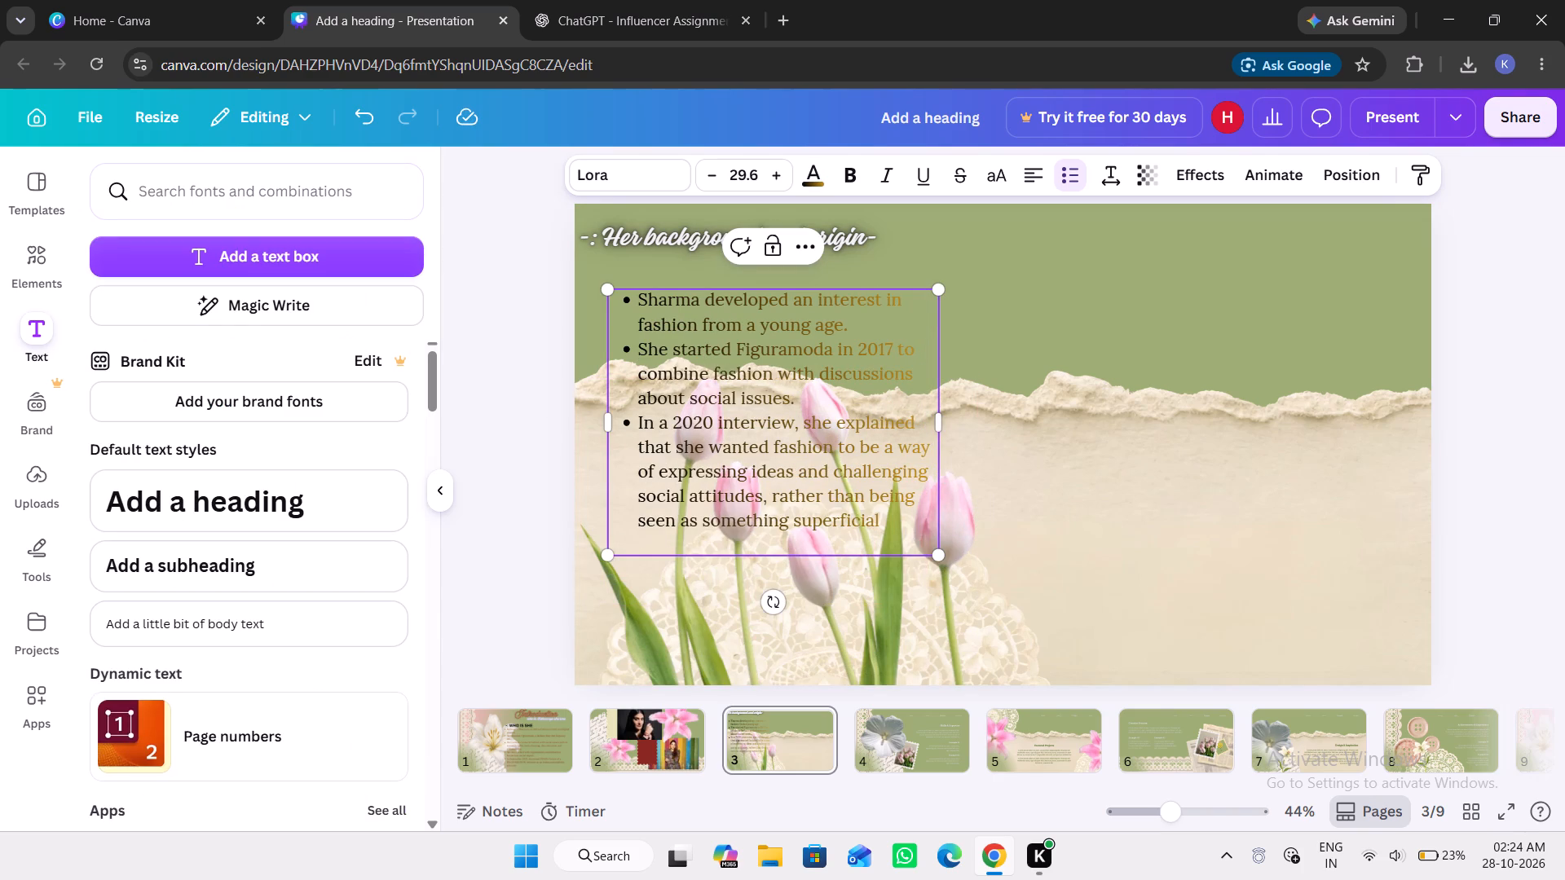
drag(748, 291, 746, 276)
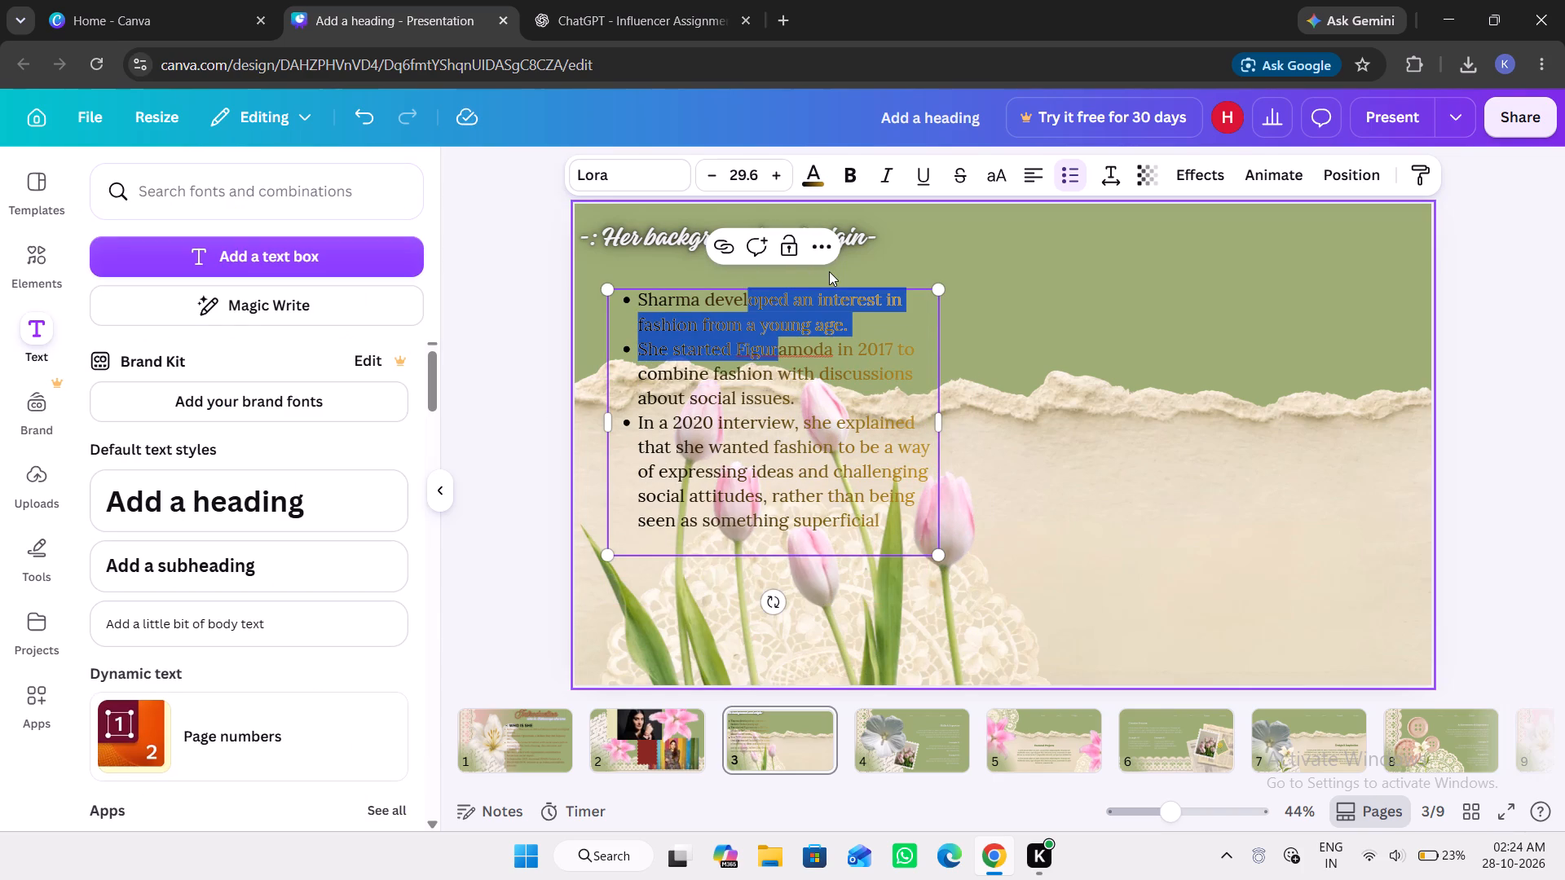
click(829, 271)
click(780, 289)
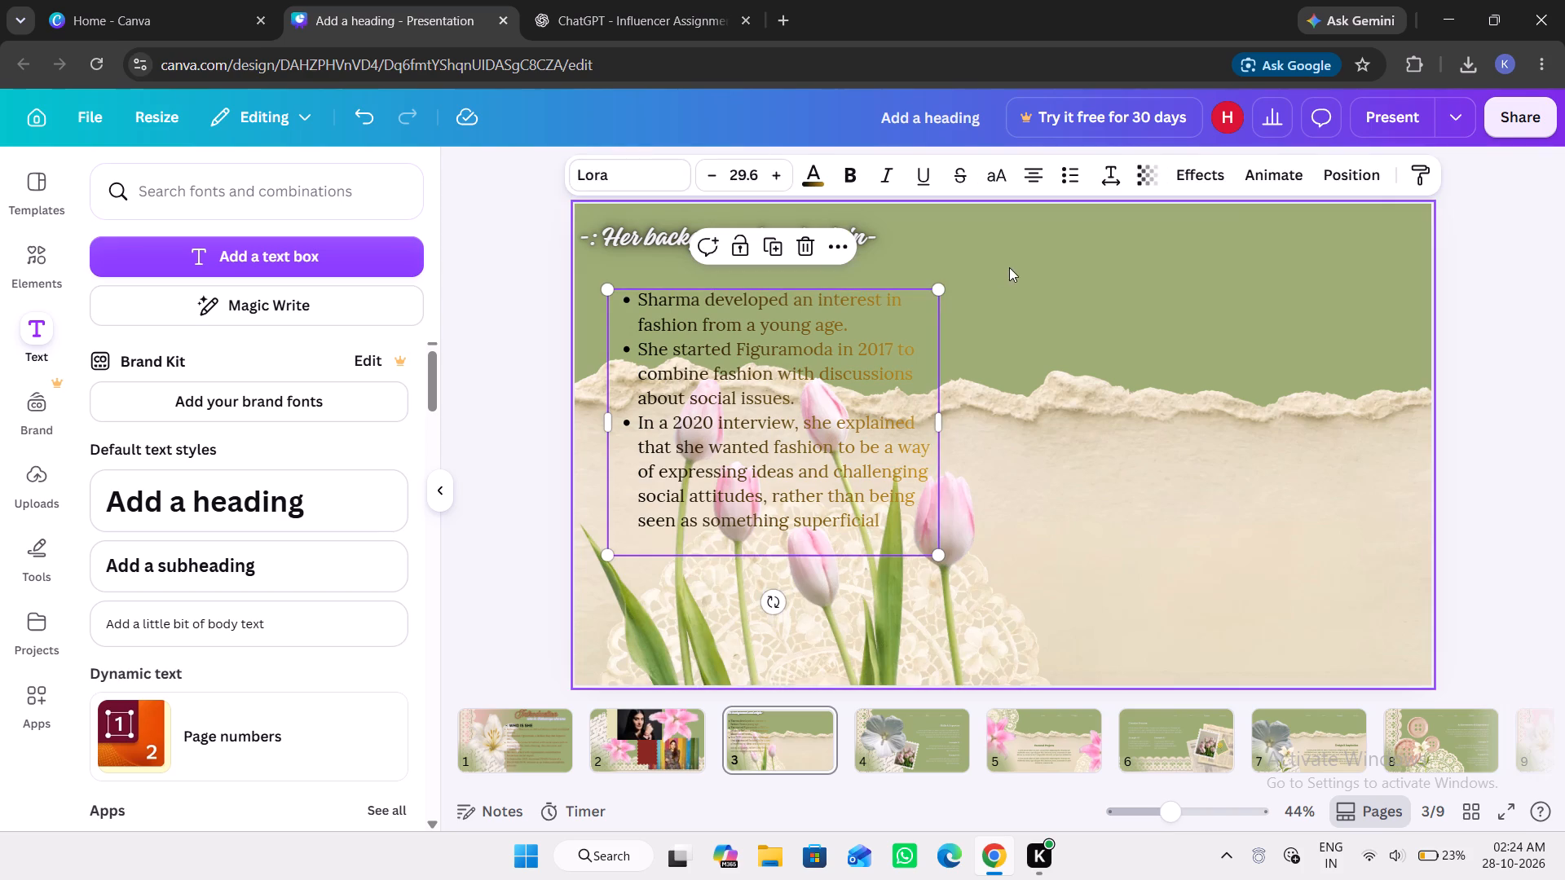
drag(937, 287, 931, 269)
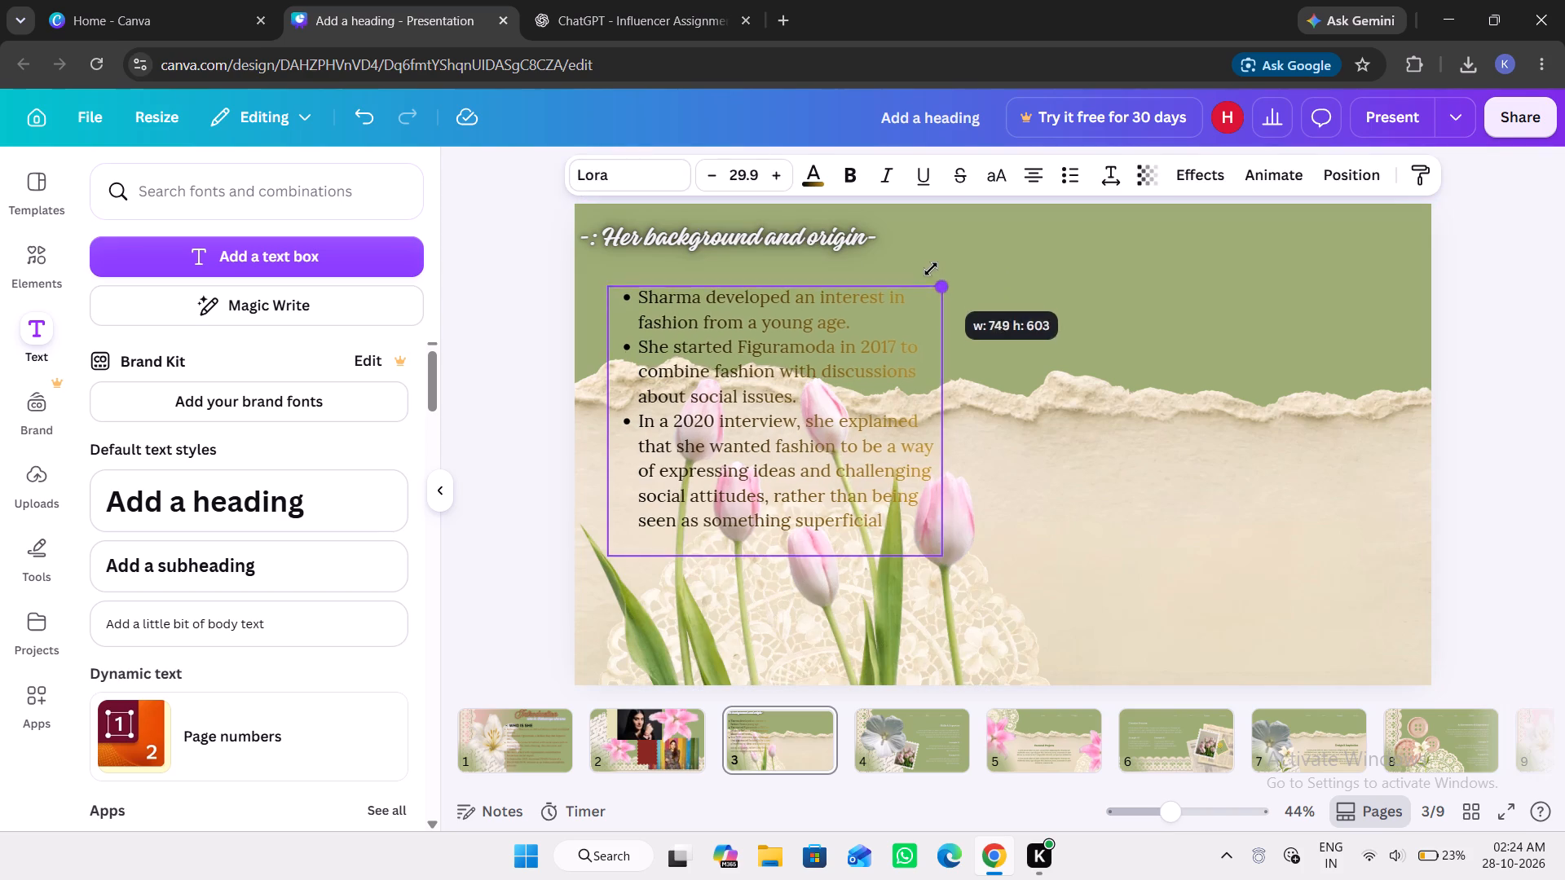
drag(931, 269, 924, 198)
drag(607, 407, 588, 408)
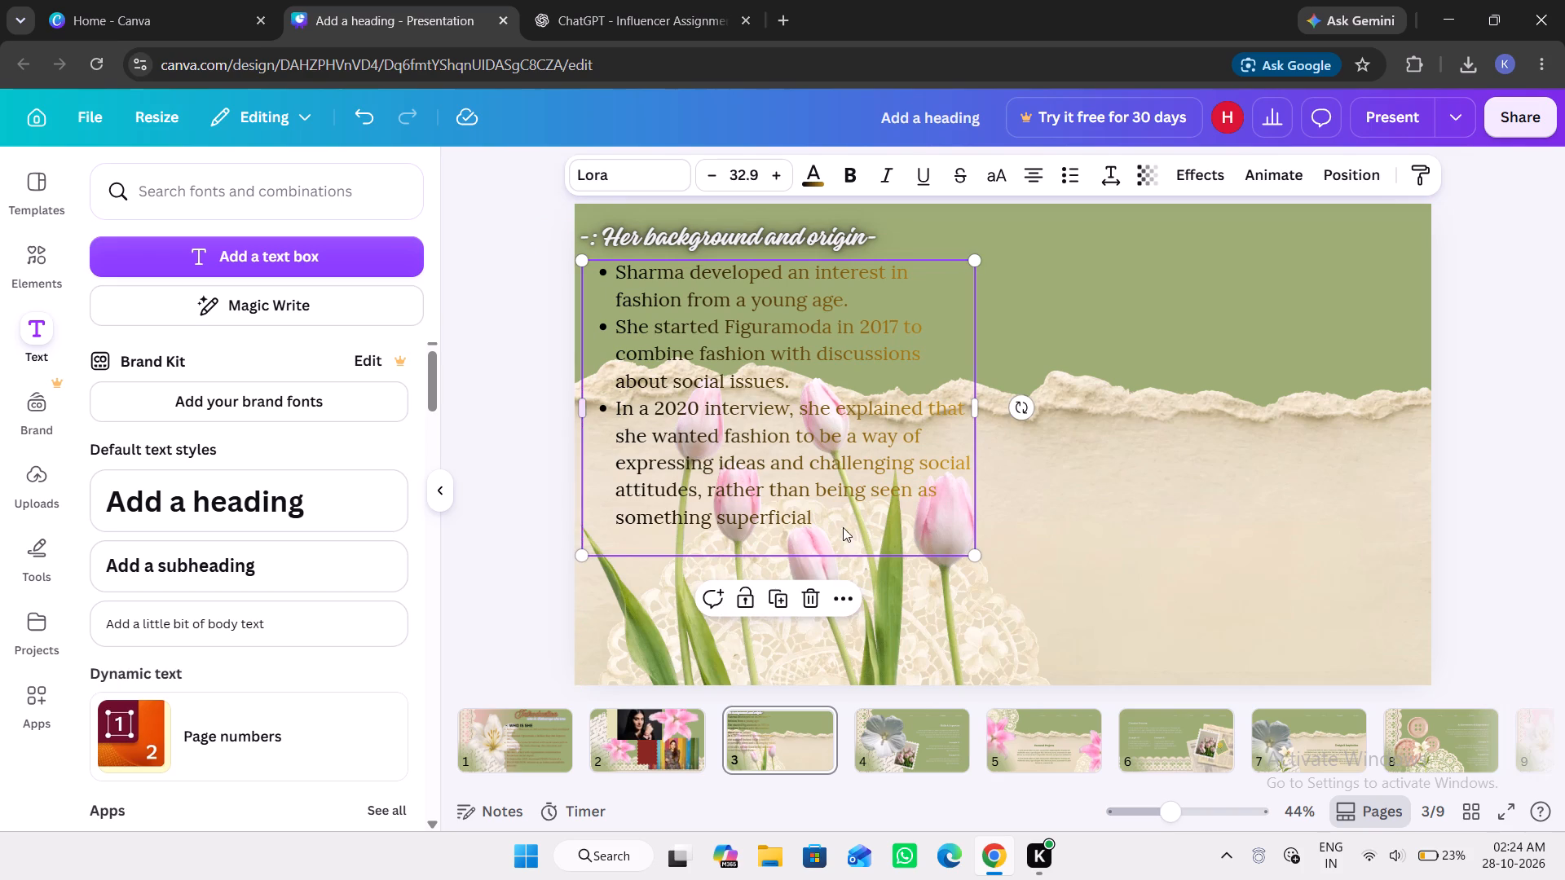
drag(976, 558, 972, 578)
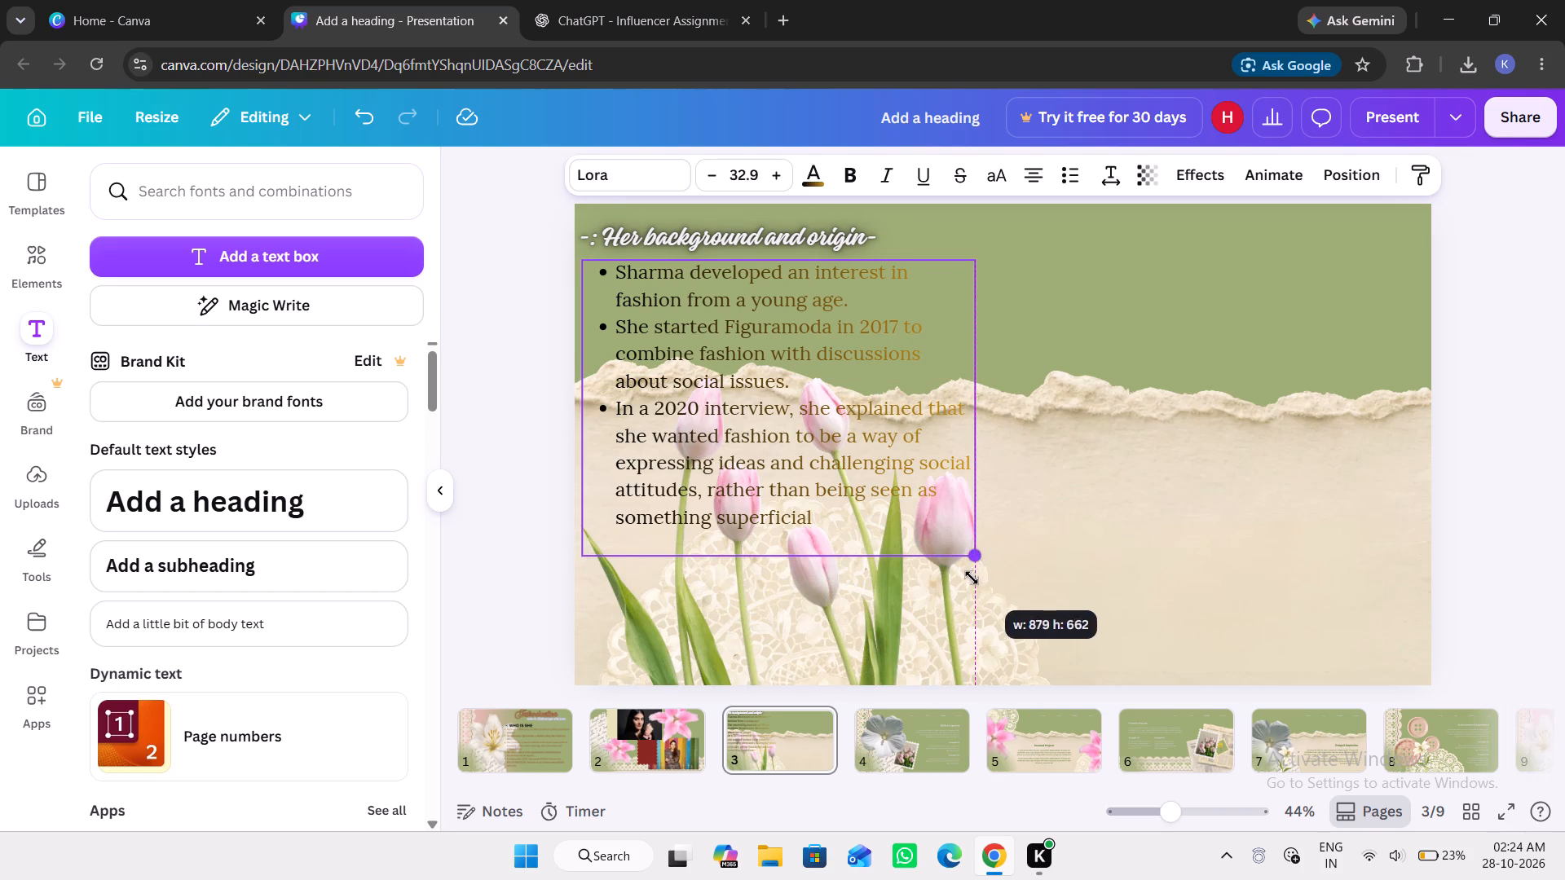
drag(972, 578, 879, 614)
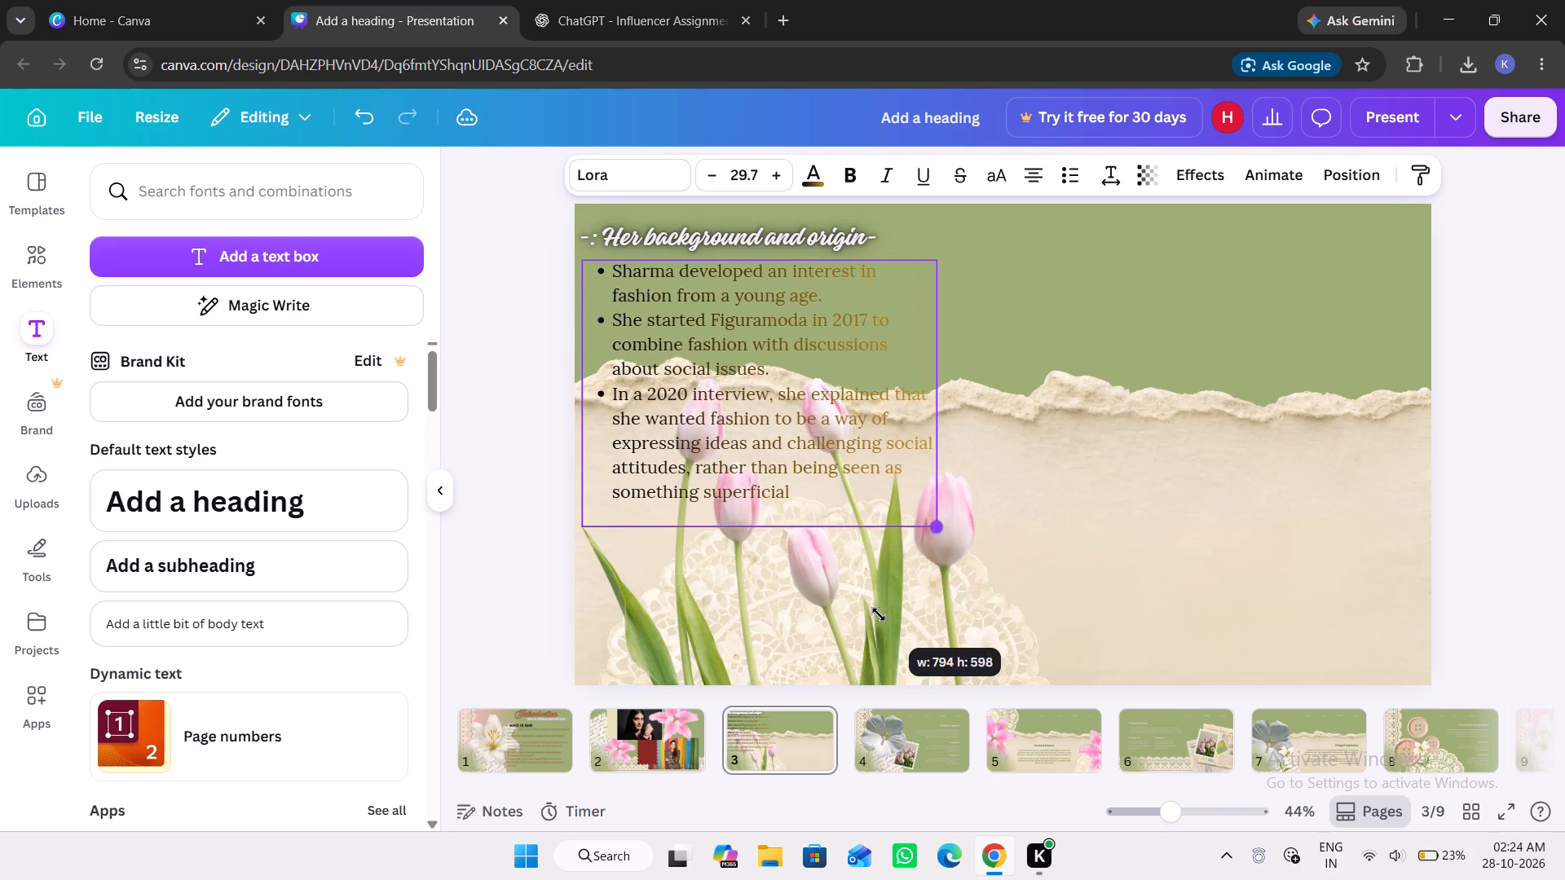
drag(879, 614, 921, 697)
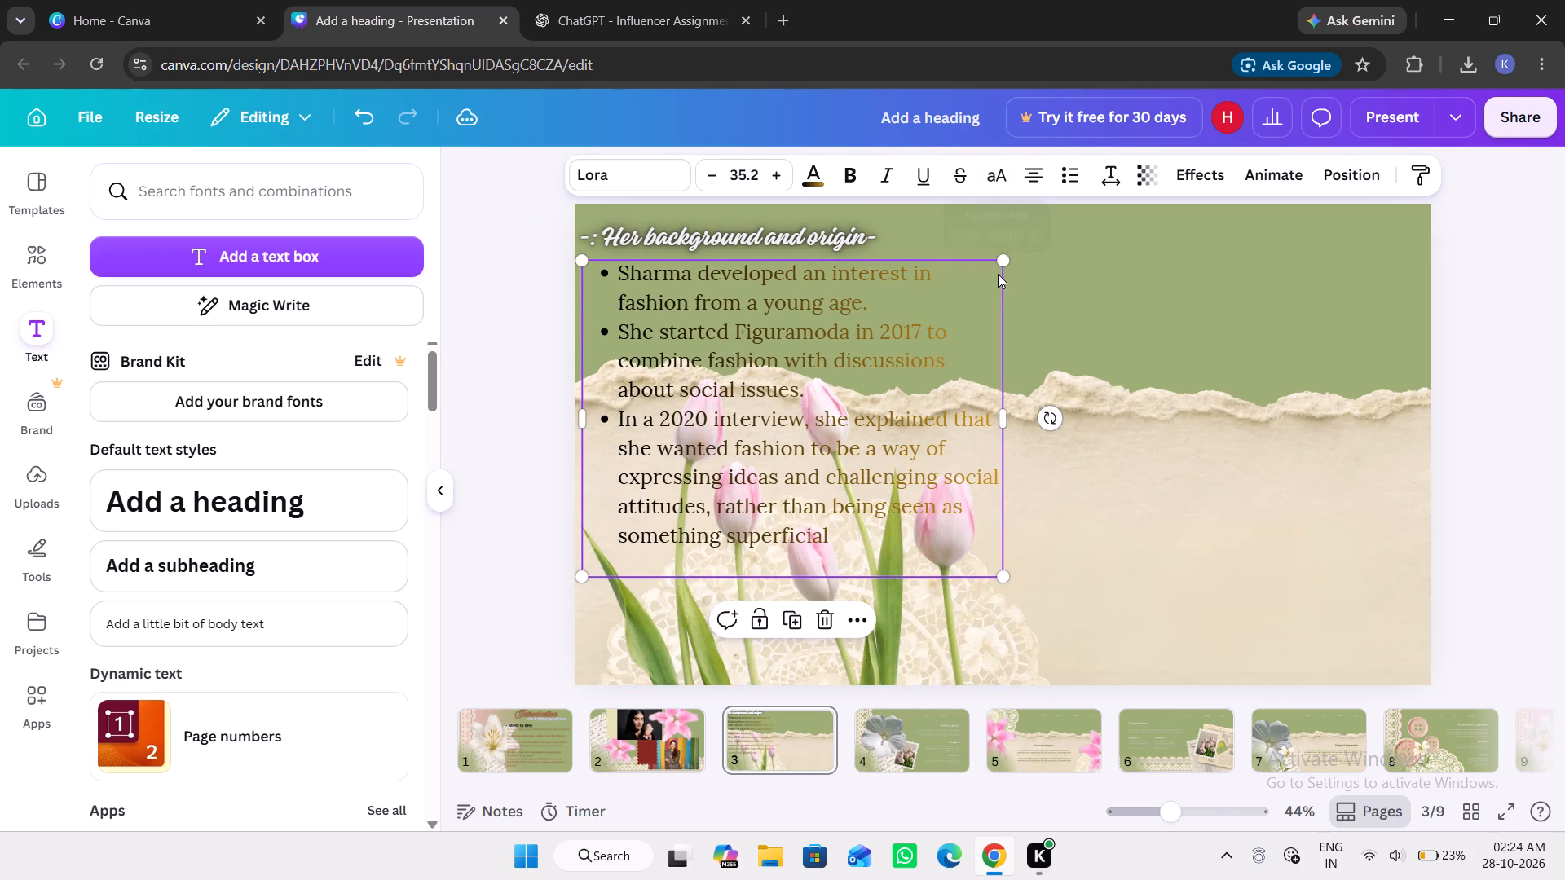
Narrow the bulleted text box and rescale it to about 818 wide by 889 high, with a font size of about 37.3.
drag(999, 263, 949, 270)
drag(972, 429, 935, 429)
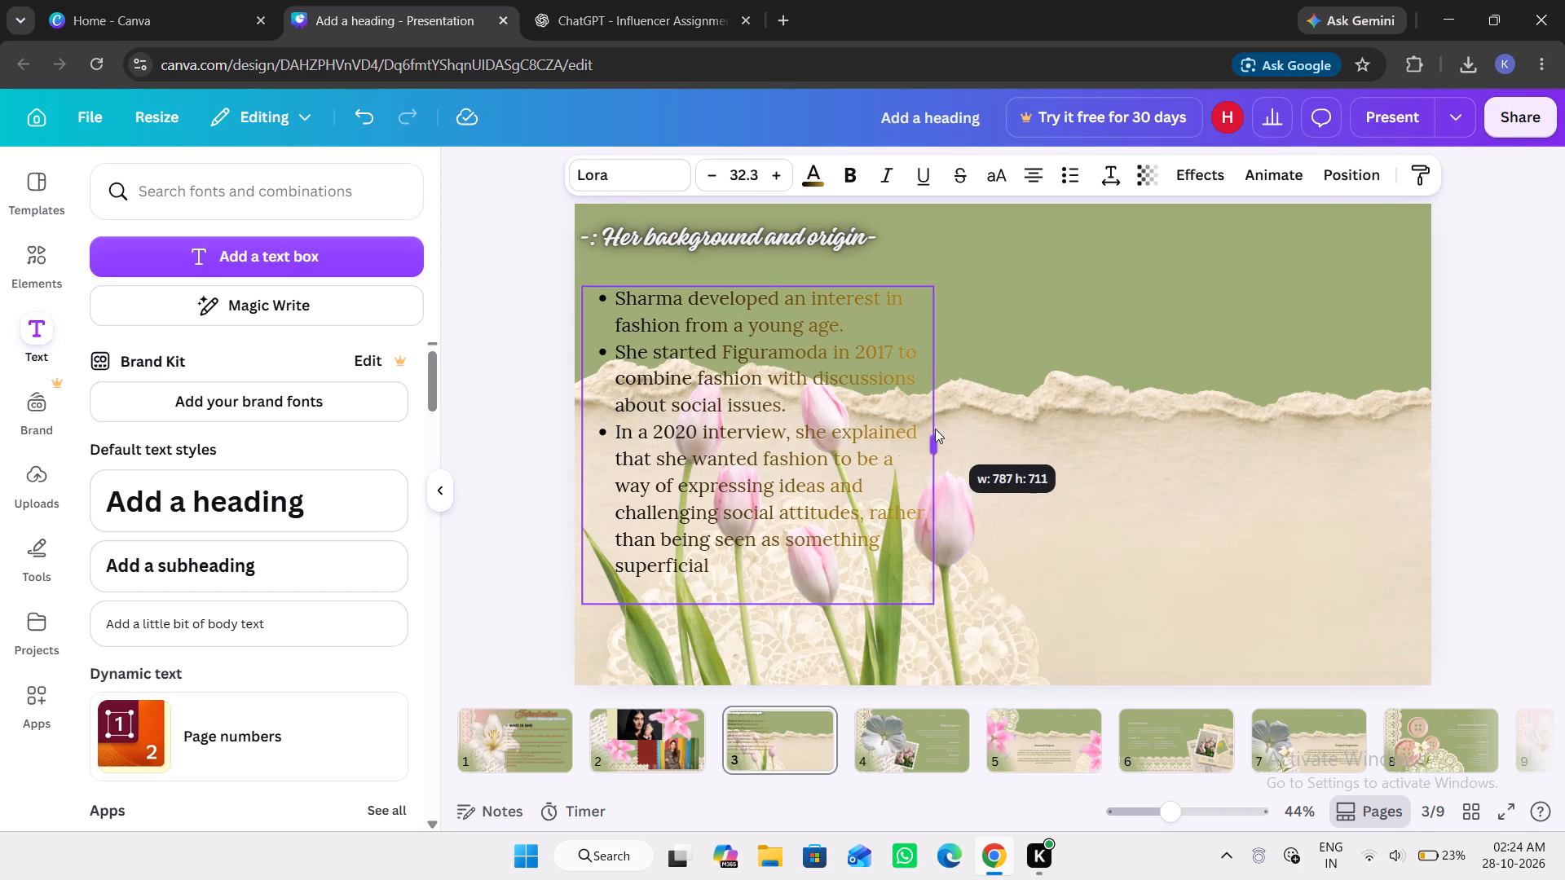
drag(935, 429, 906, 431)
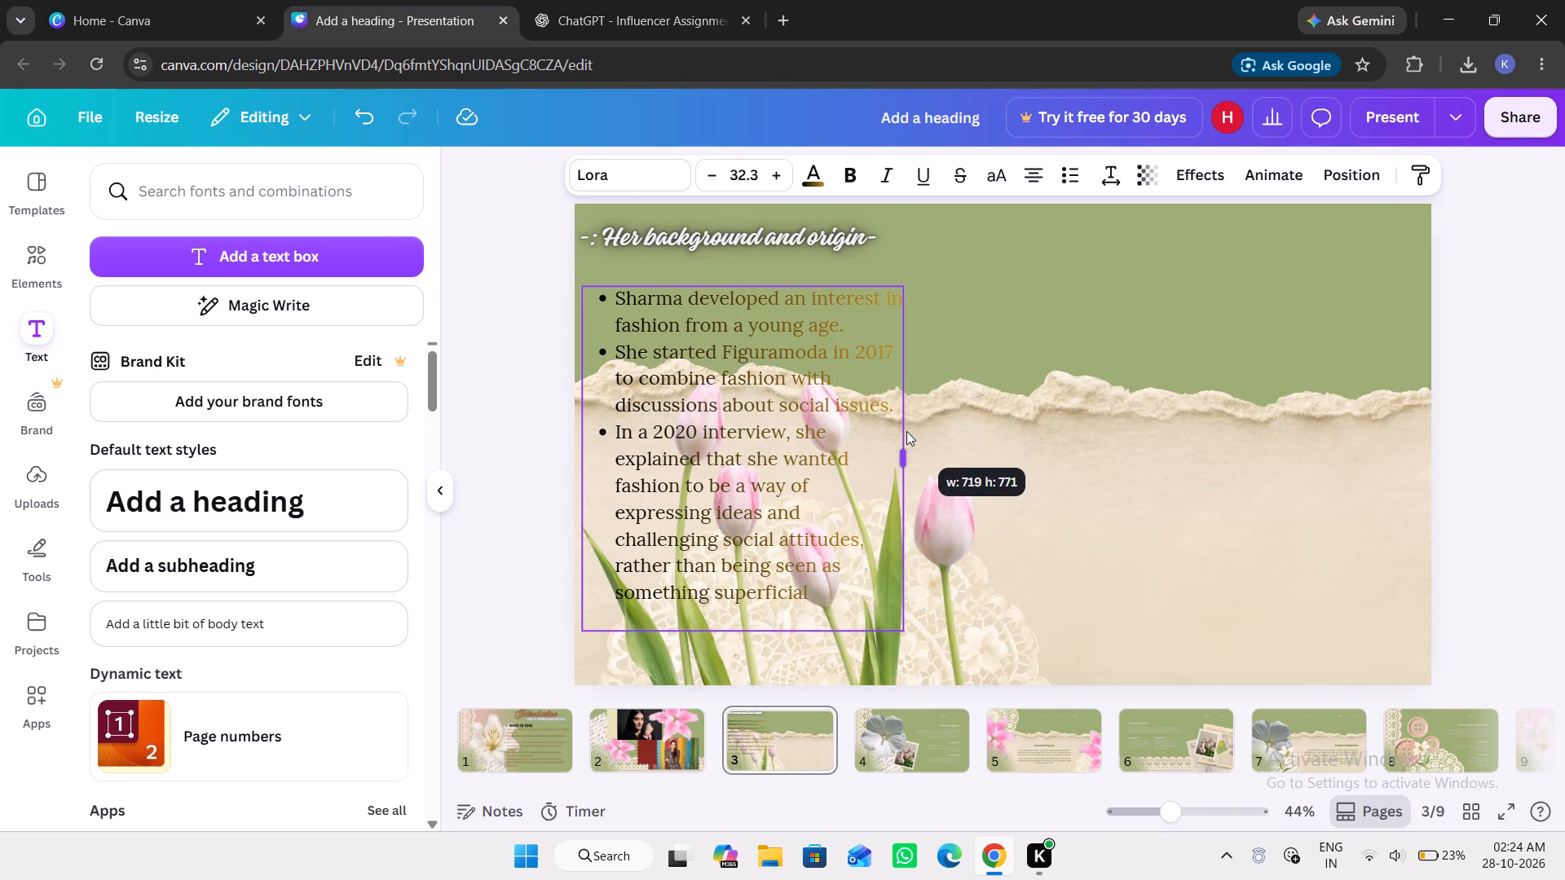
drag(906, 431, 902, 431)
drag(764, 281, 896, 285)
double_click(896, 285)
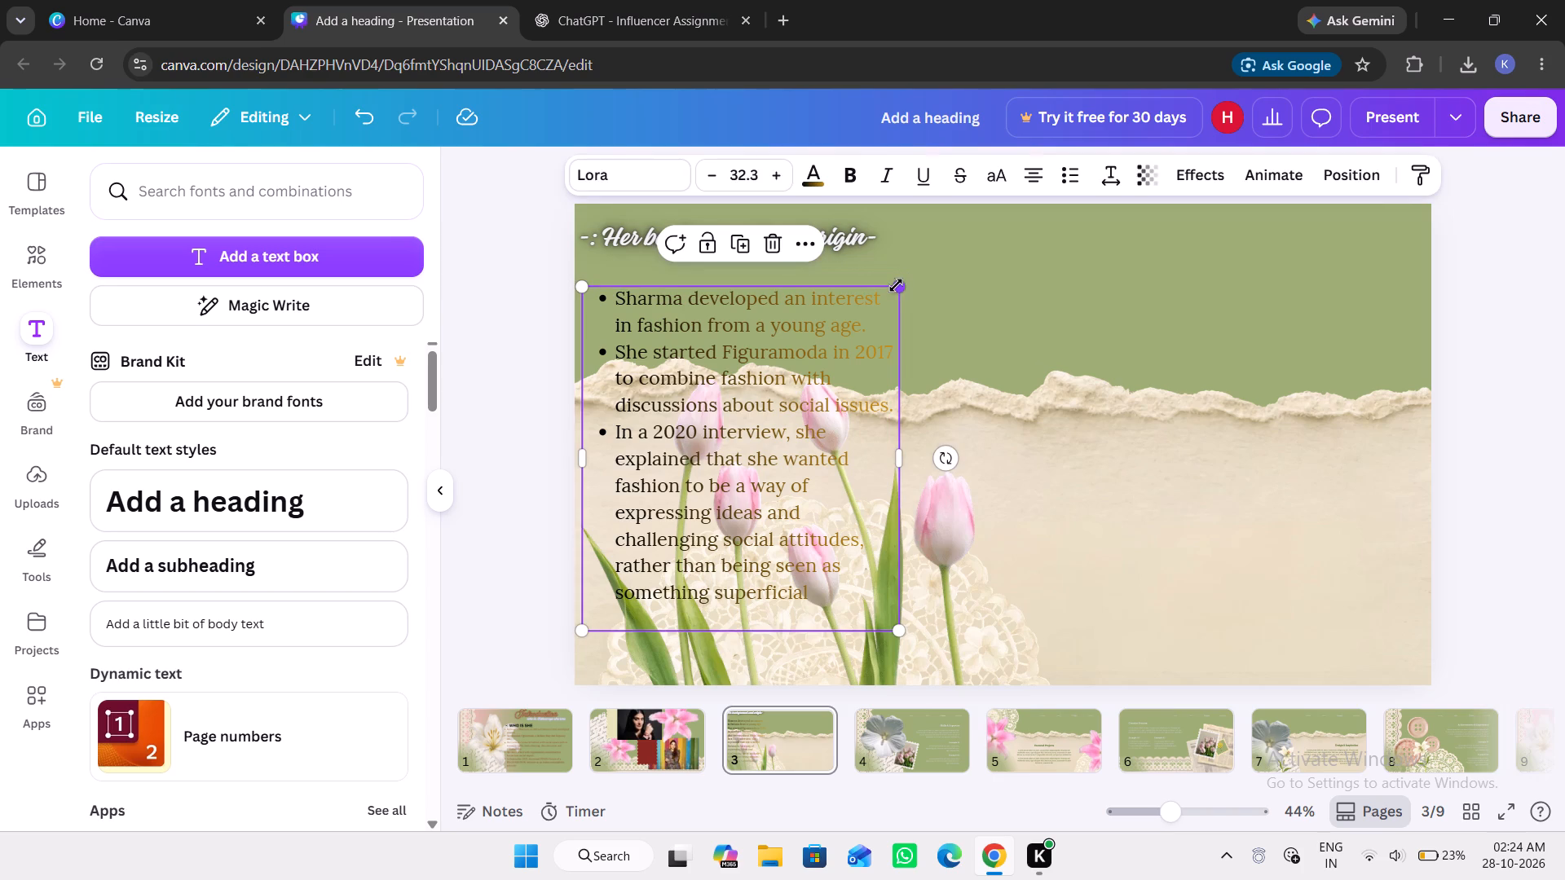
drag(896, 285, 881, 229)
drag(922, 631, 923, 639)
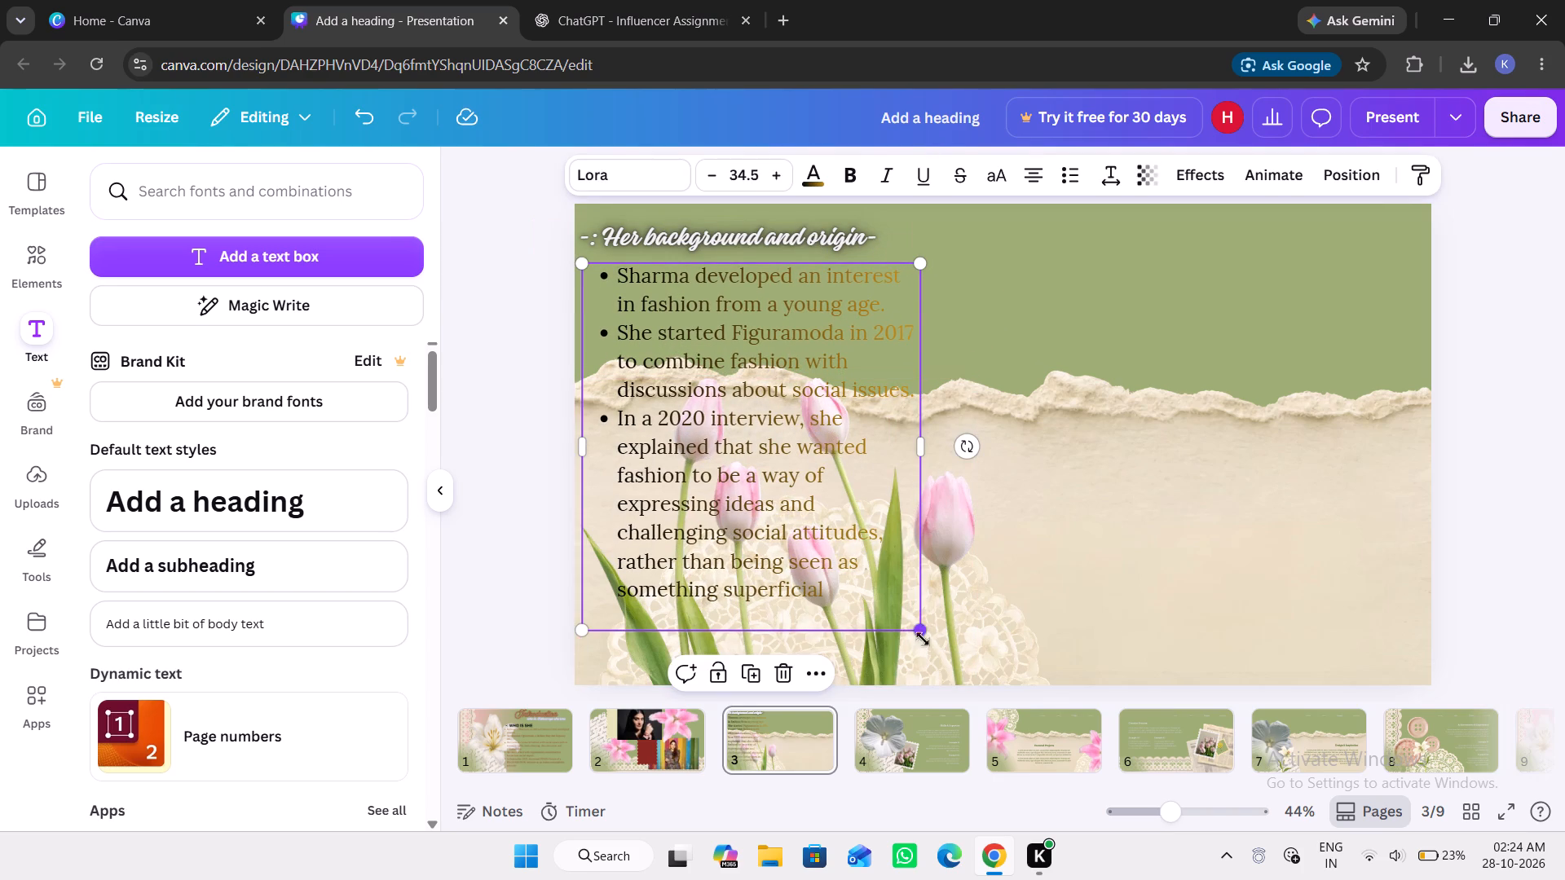
drag(923, 639, 934, 675)
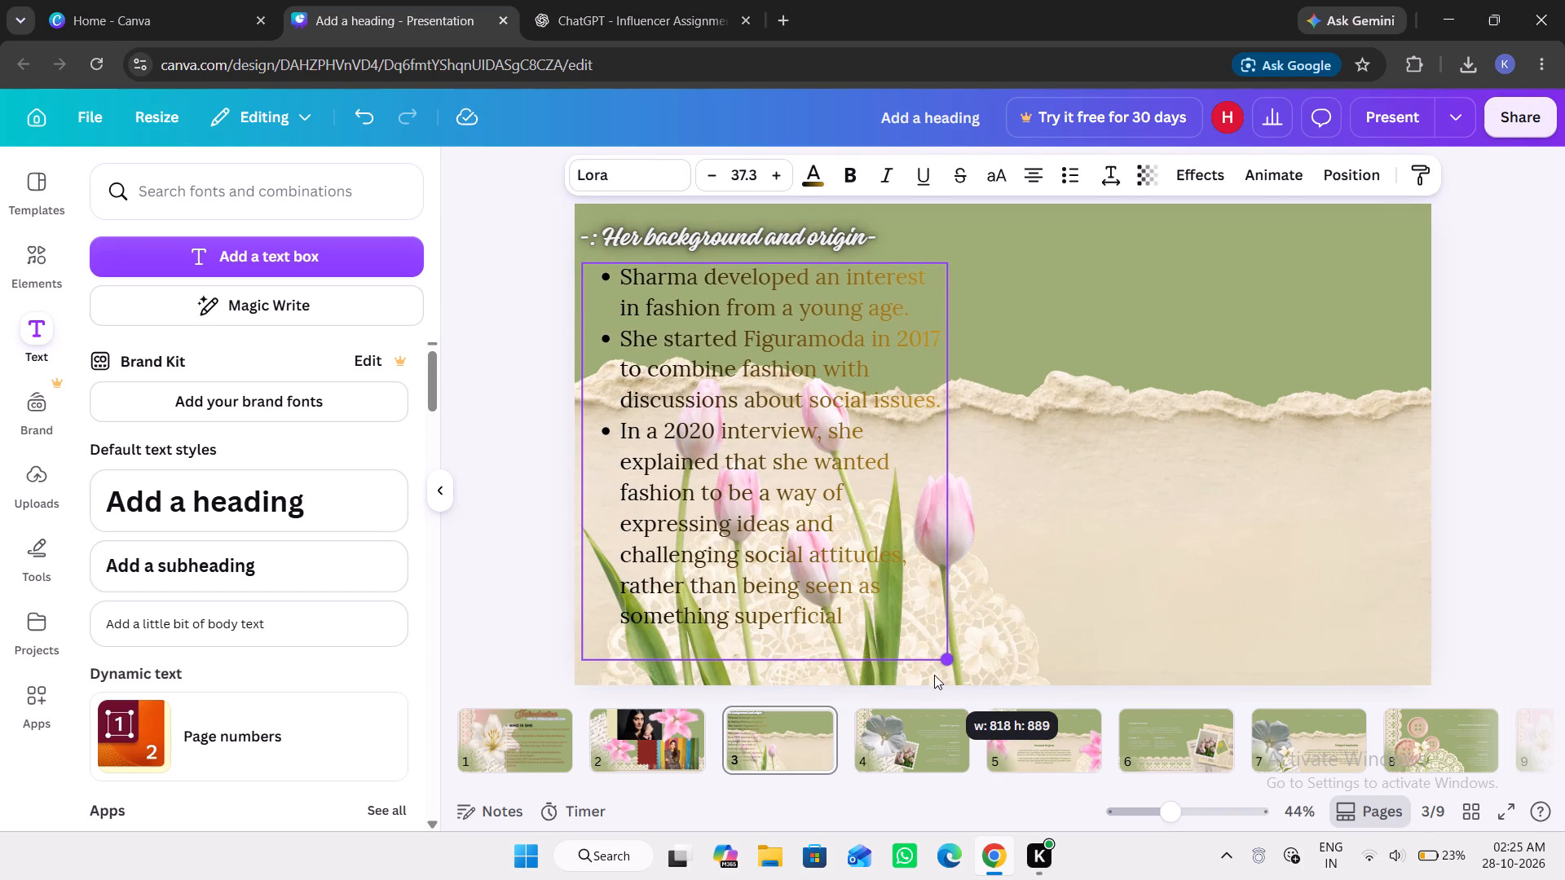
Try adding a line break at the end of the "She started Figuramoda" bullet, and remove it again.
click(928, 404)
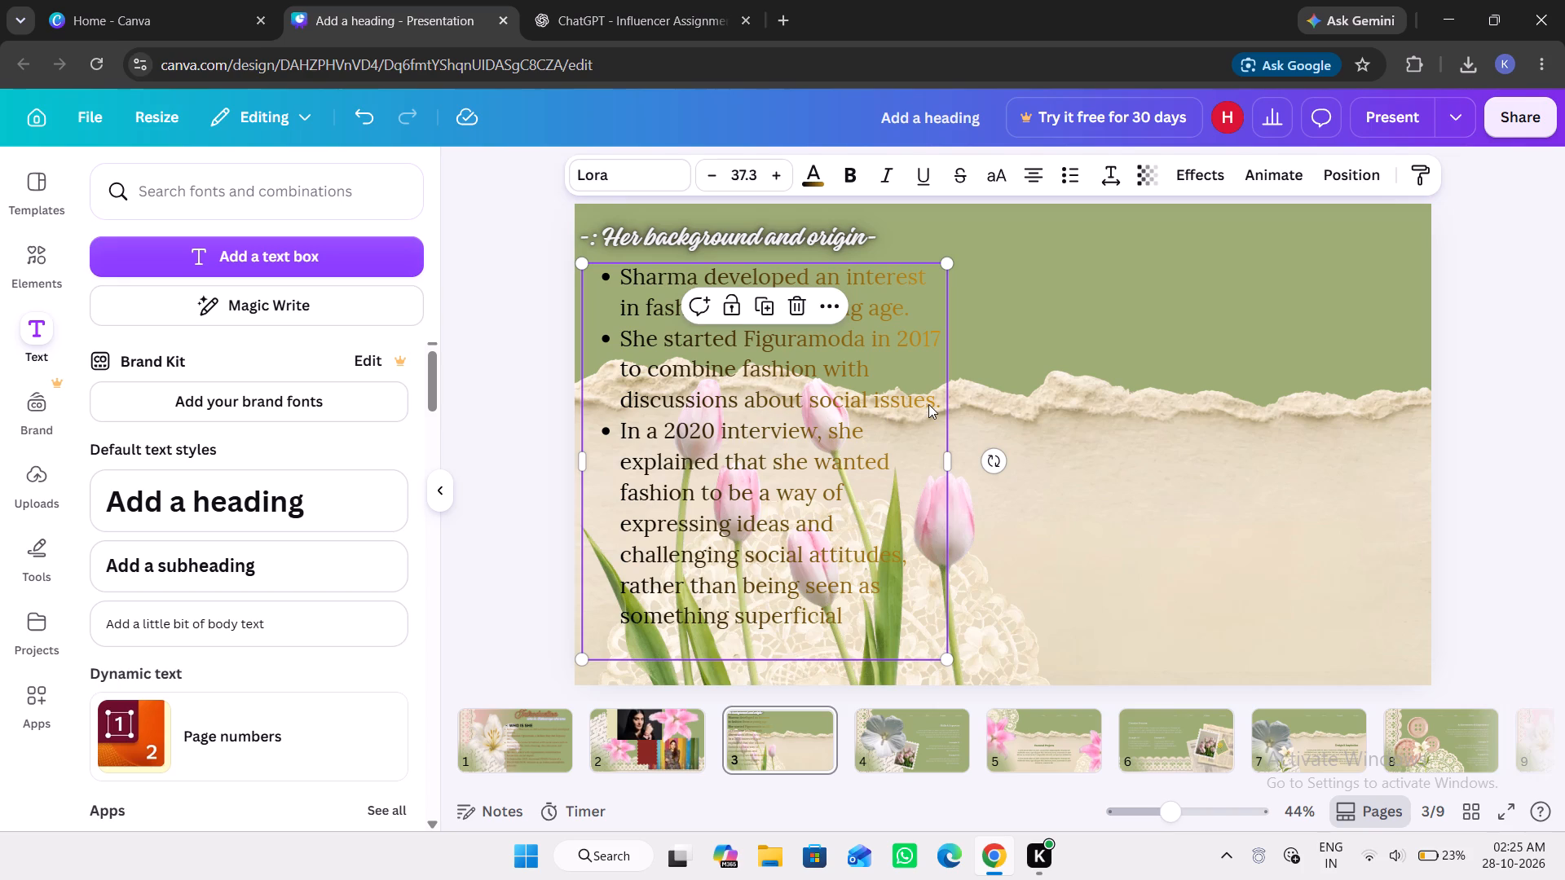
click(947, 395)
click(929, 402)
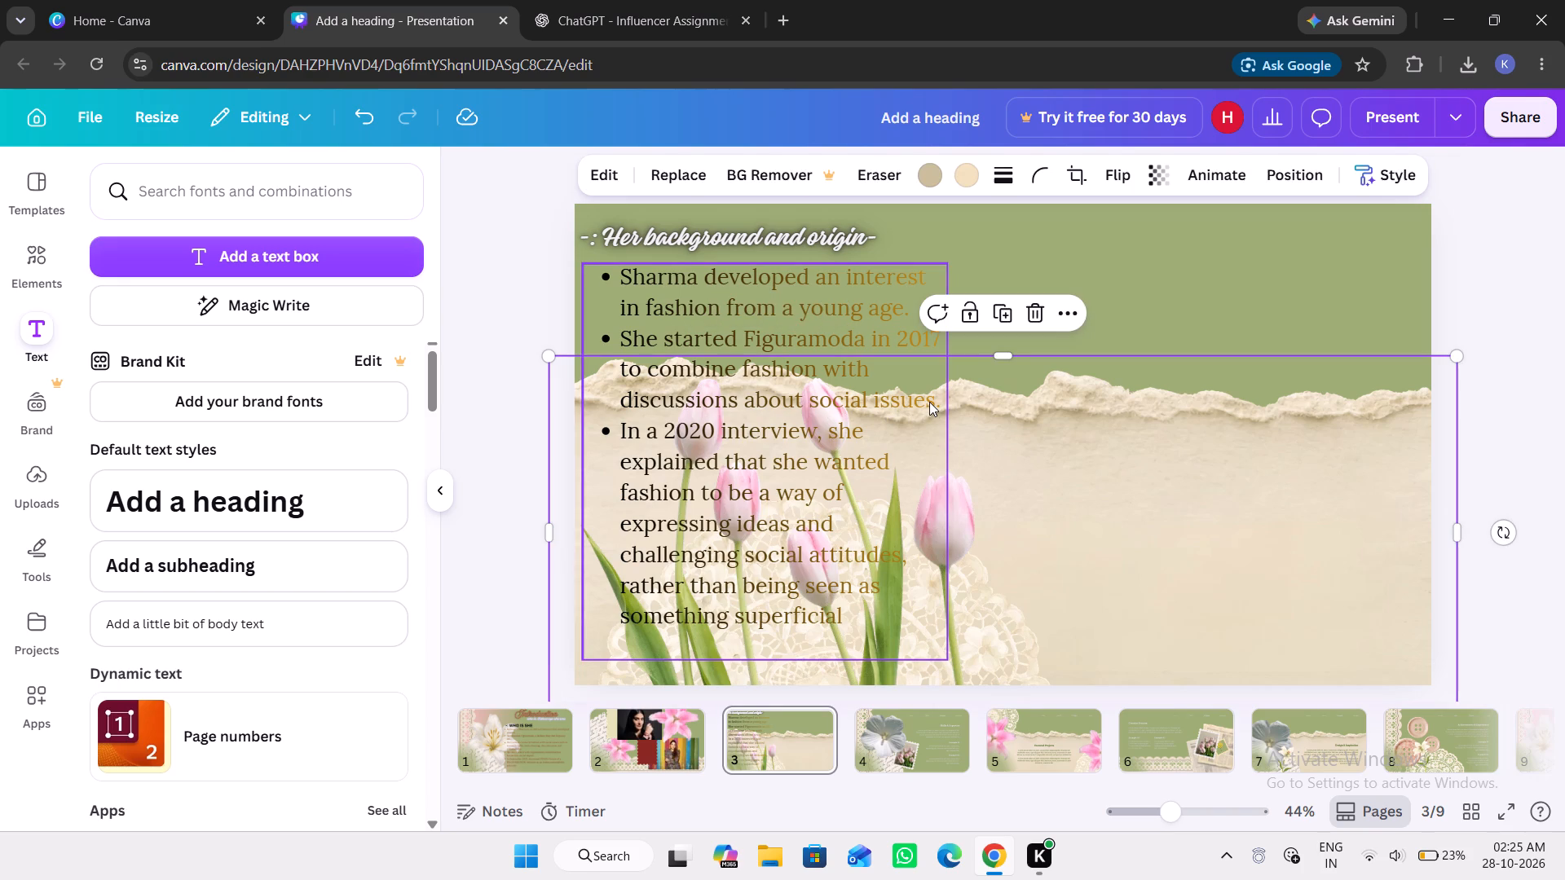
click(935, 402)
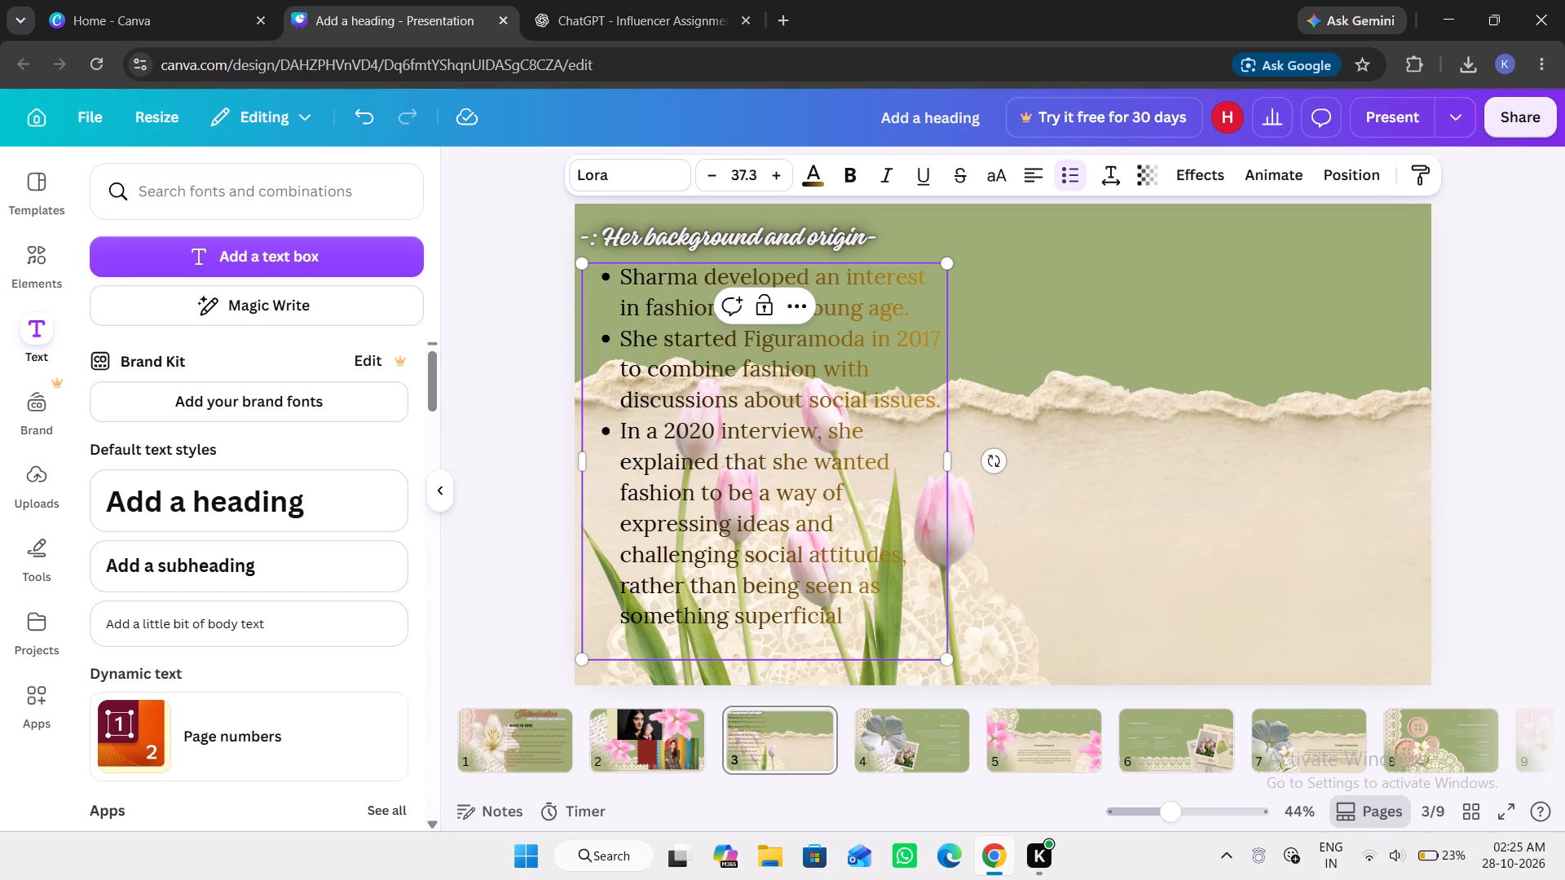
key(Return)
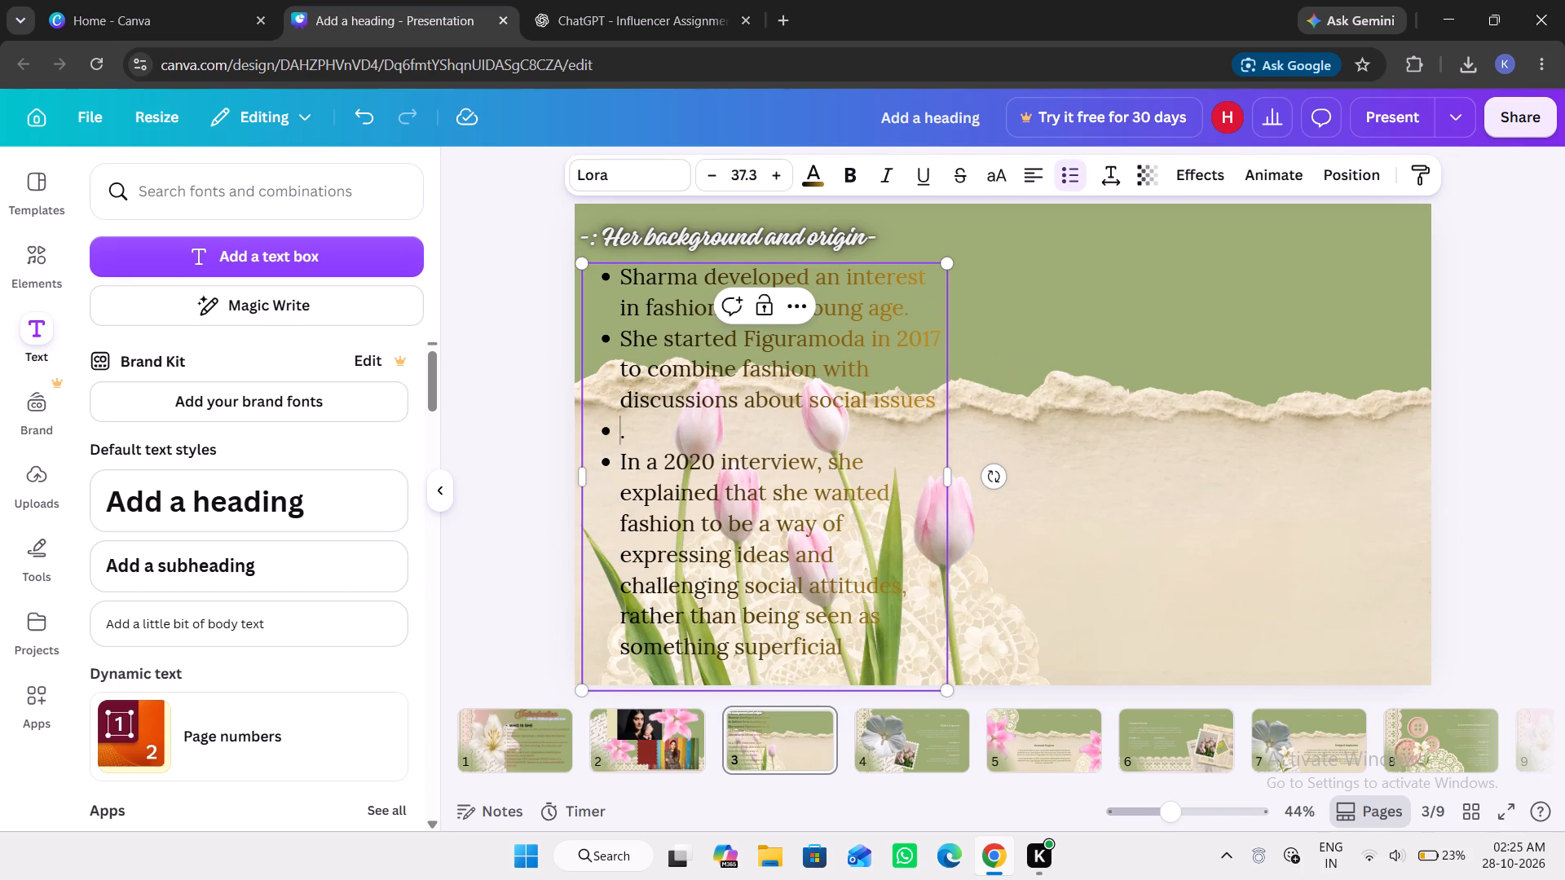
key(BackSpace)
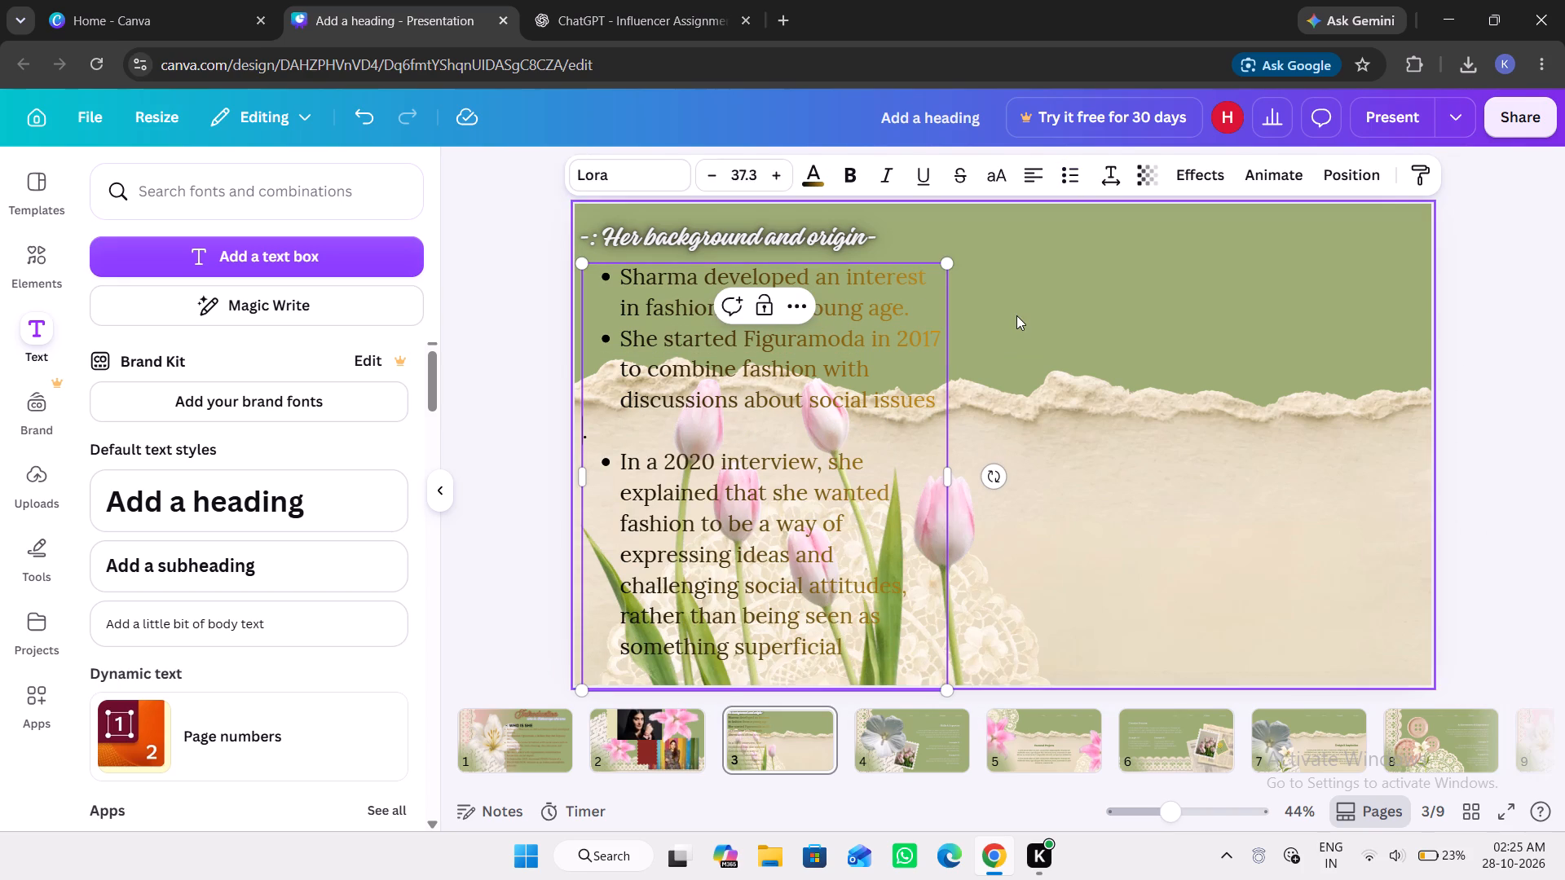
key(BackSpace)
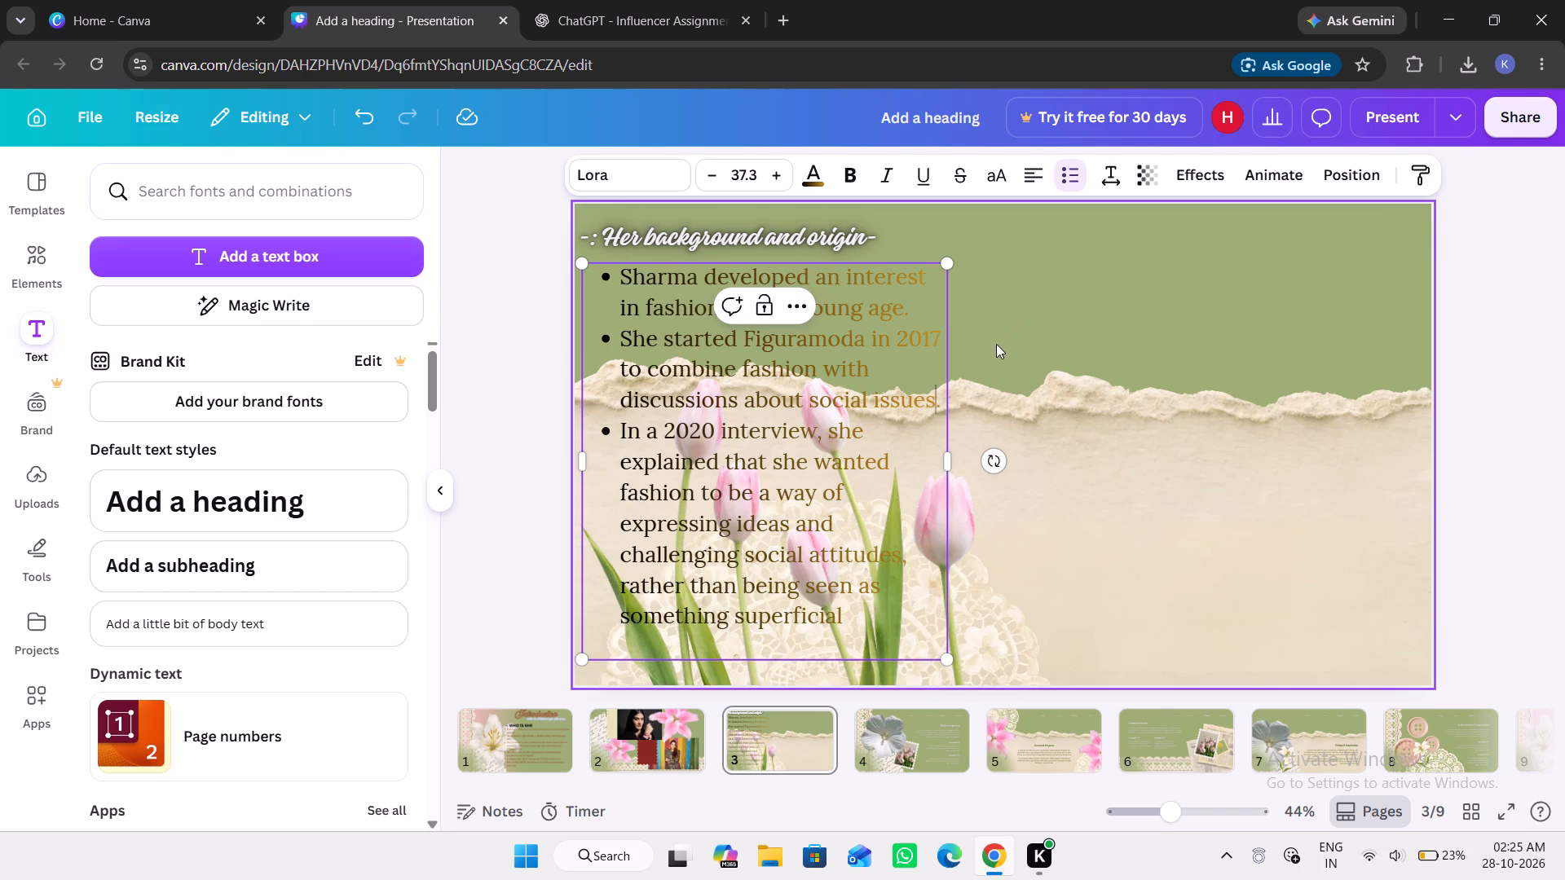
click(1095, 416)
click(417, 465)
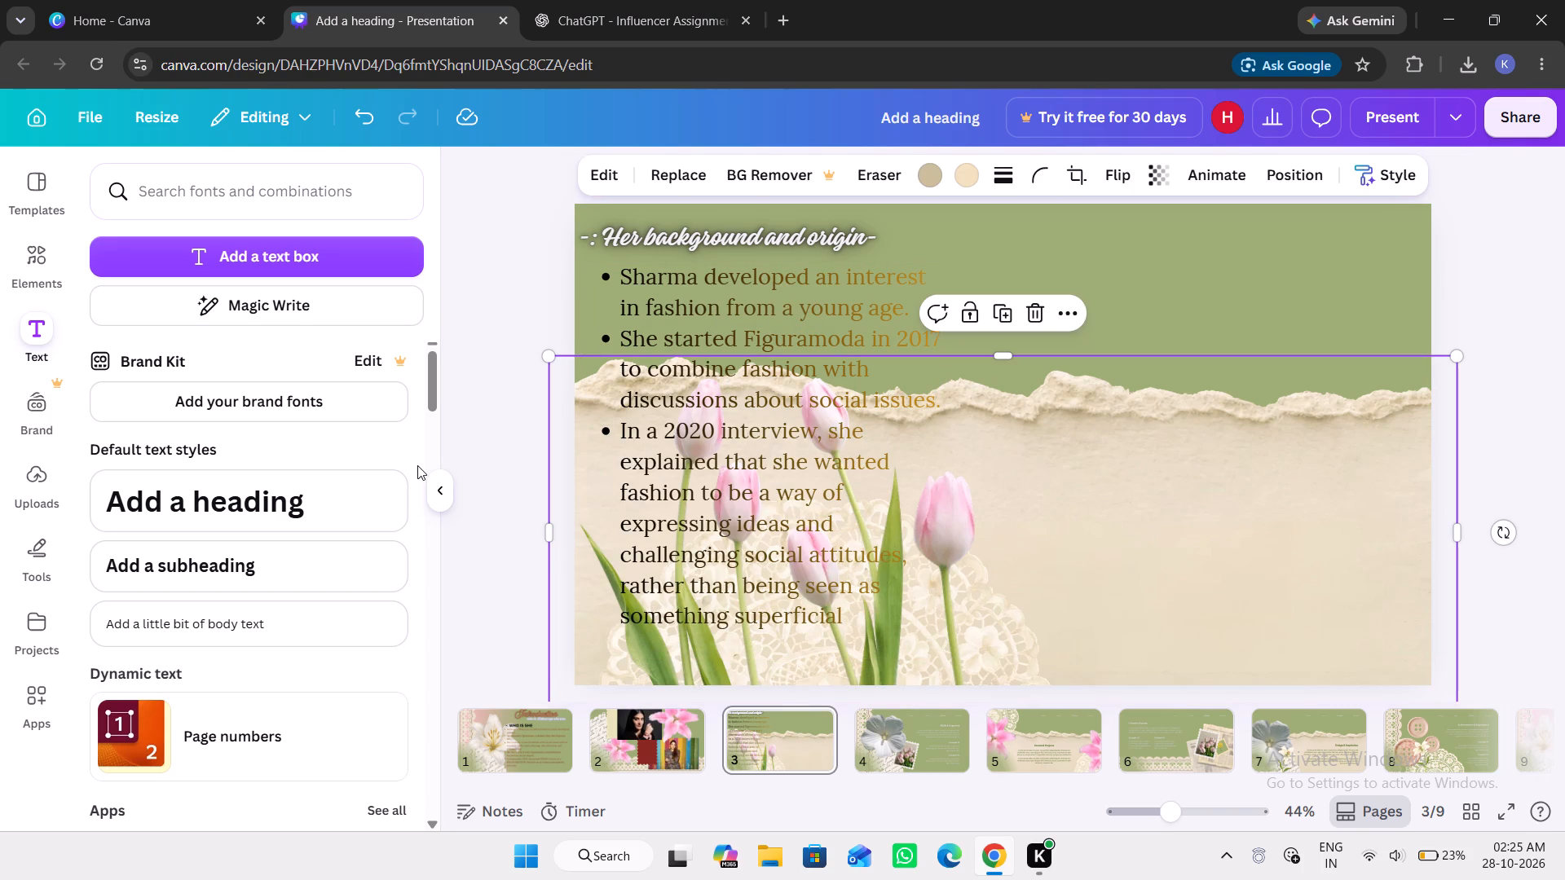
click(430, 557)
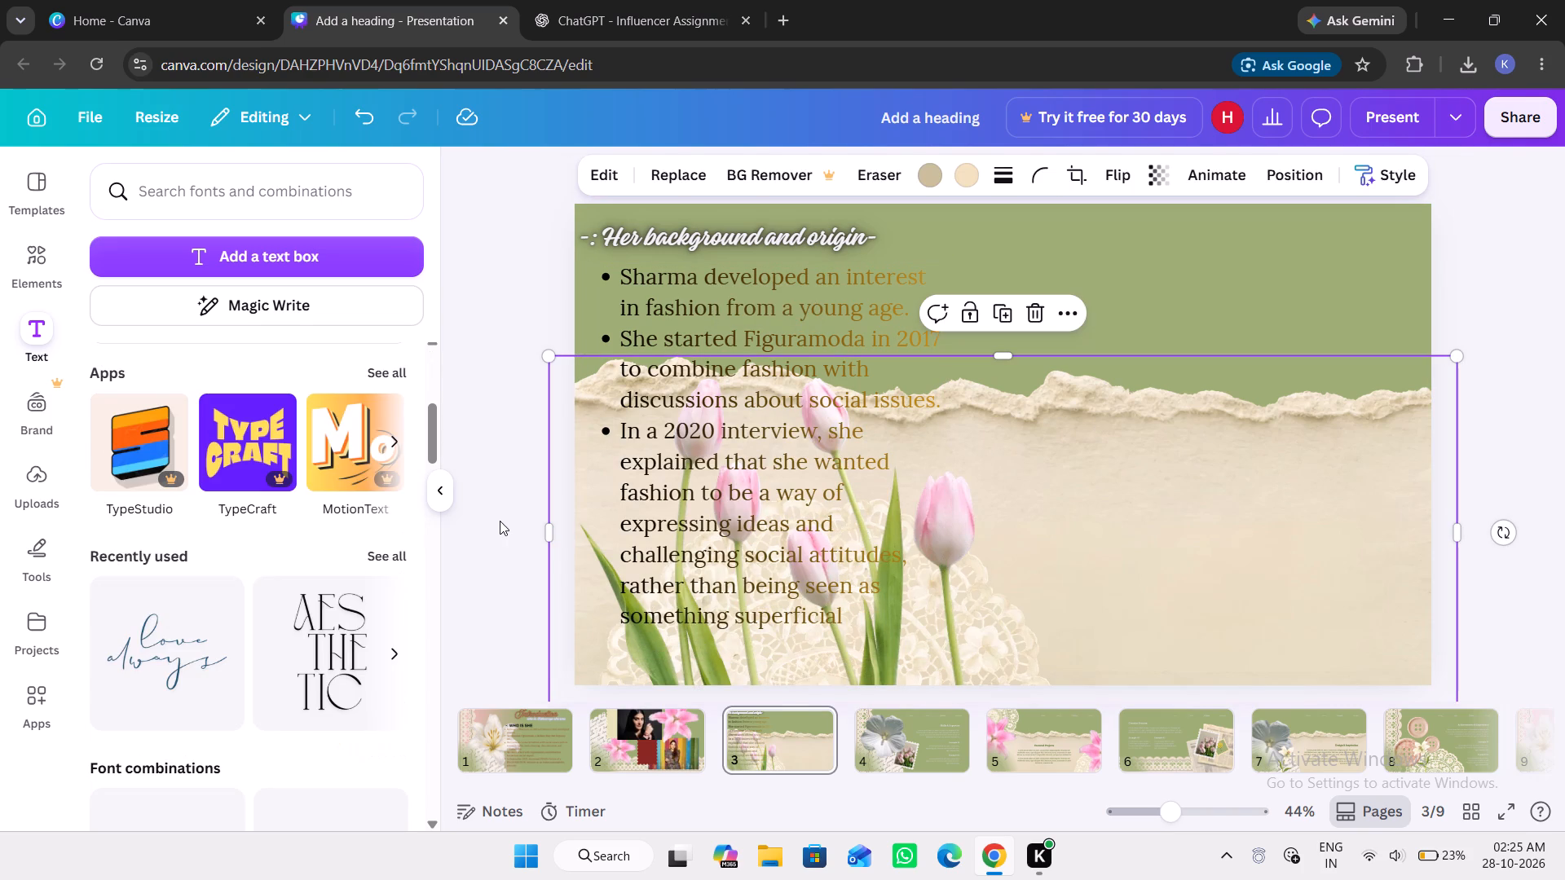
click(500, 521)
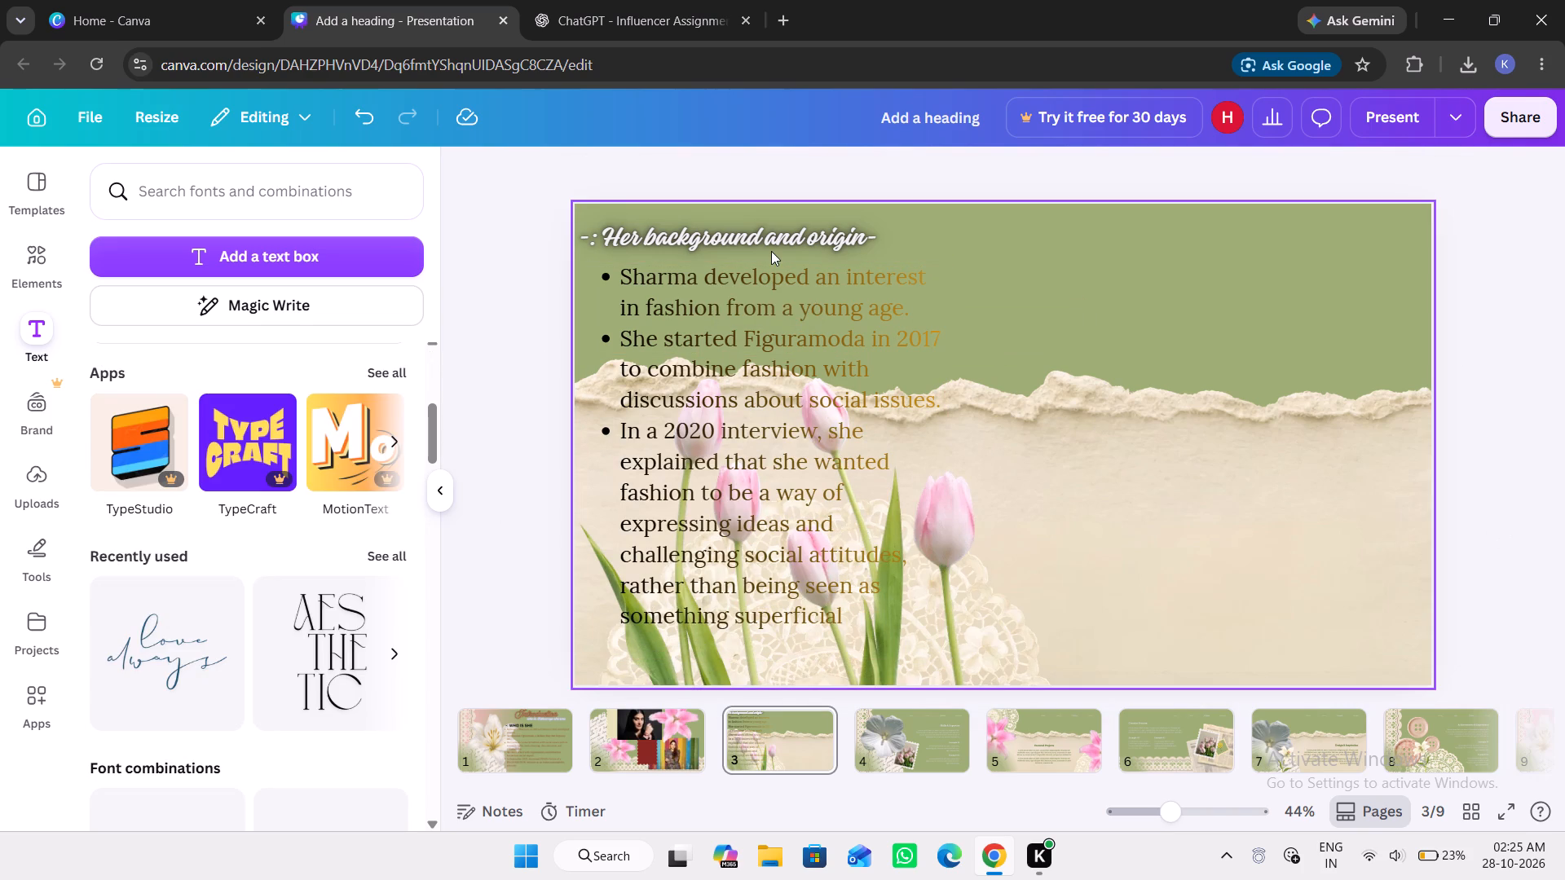
Move the "Her background and origin" heading slightly right and up above the bullets, and underline it.
drag(752, 240, 774, 235)
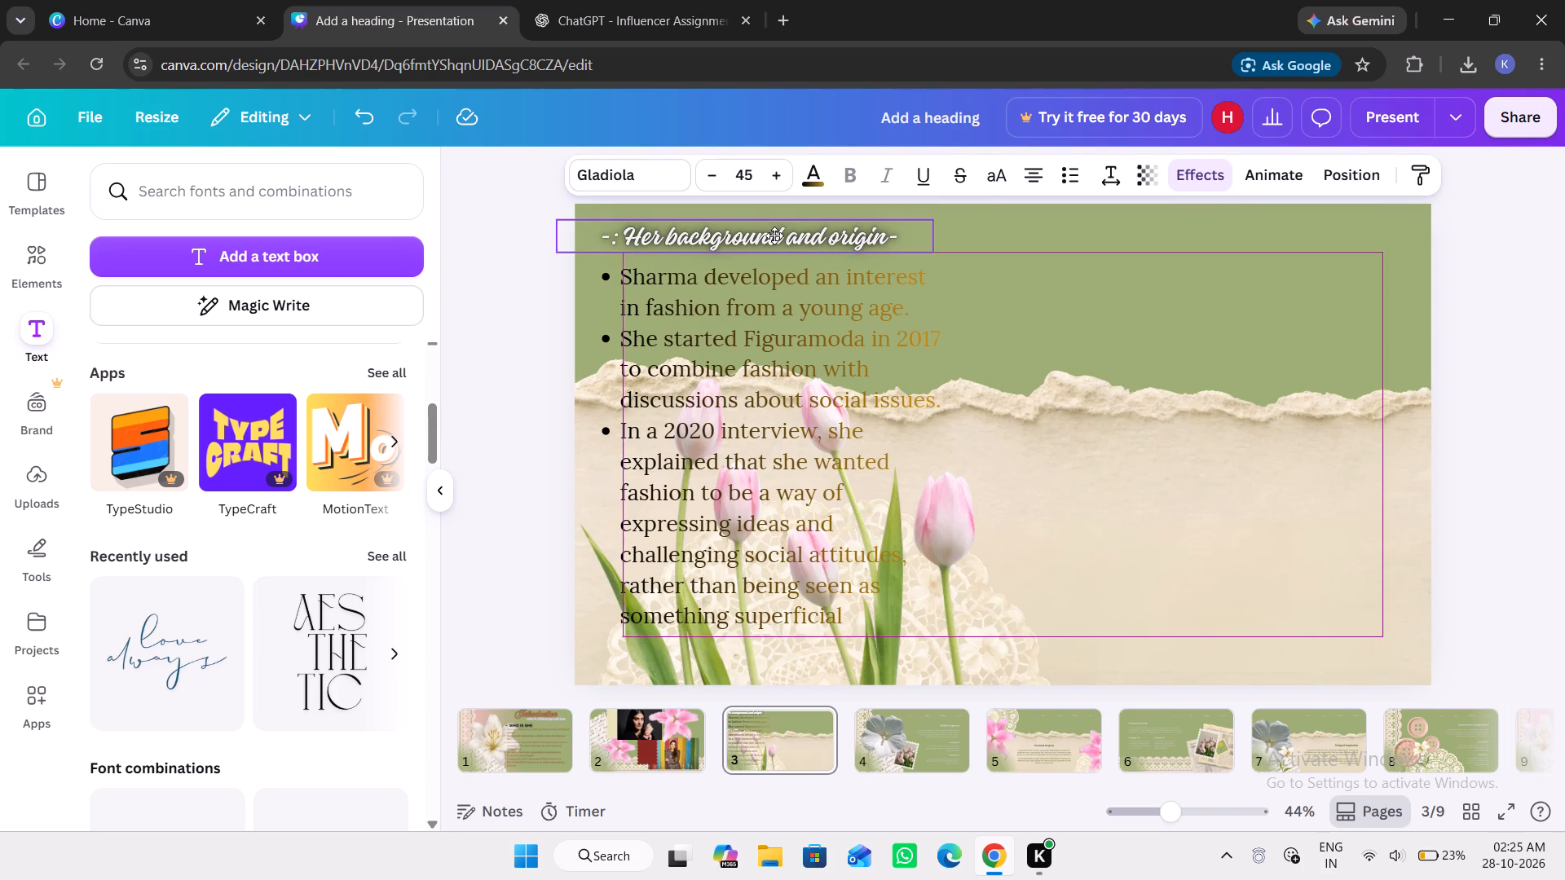
drag(774, 235, 774, 235)
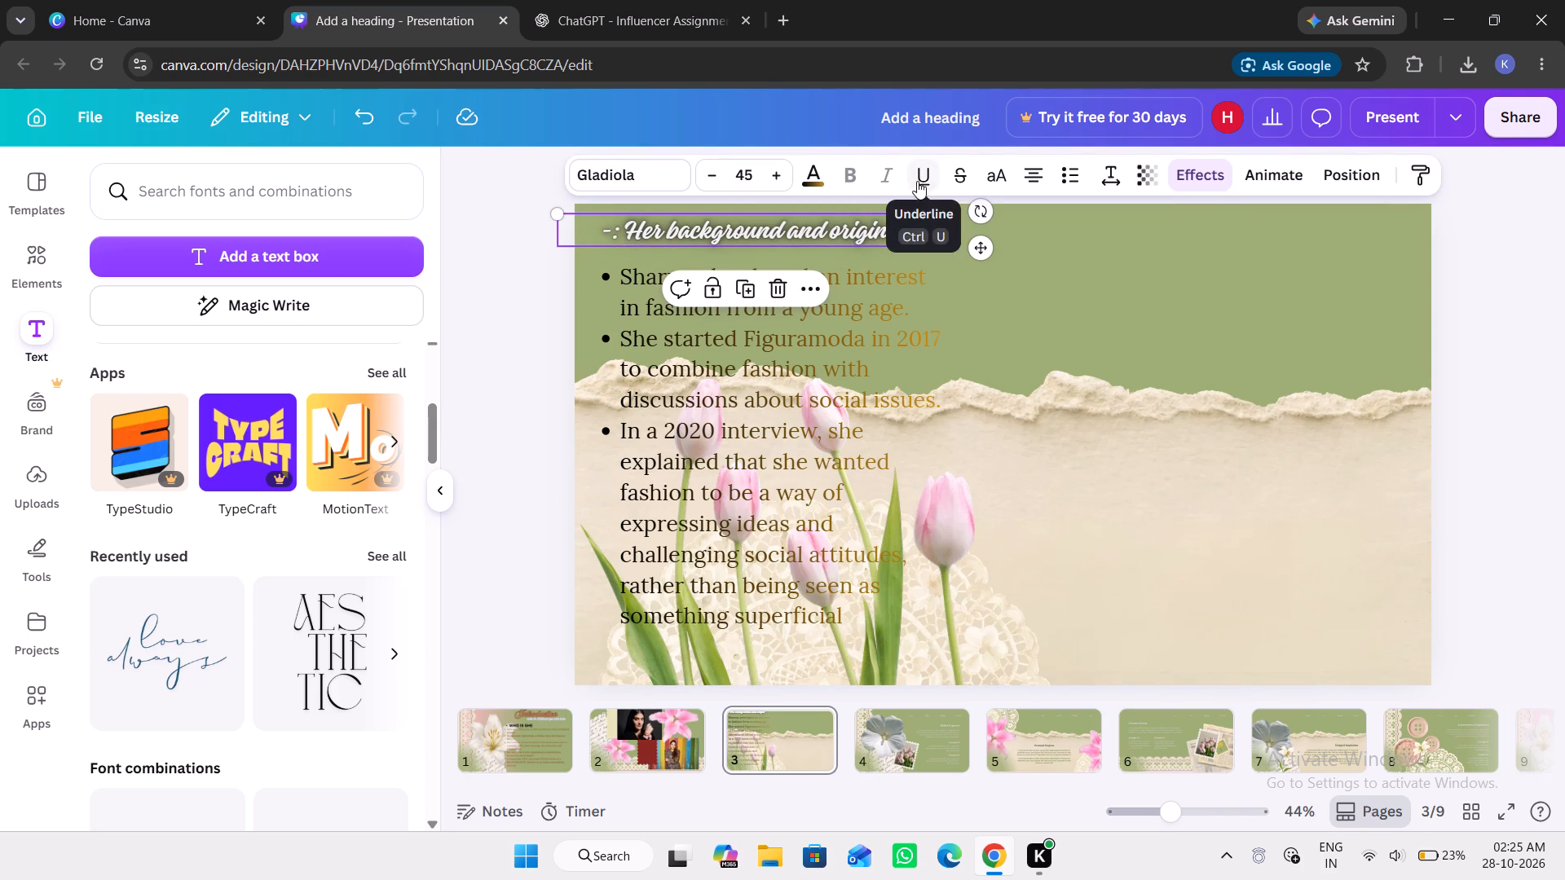
click(924, 177)
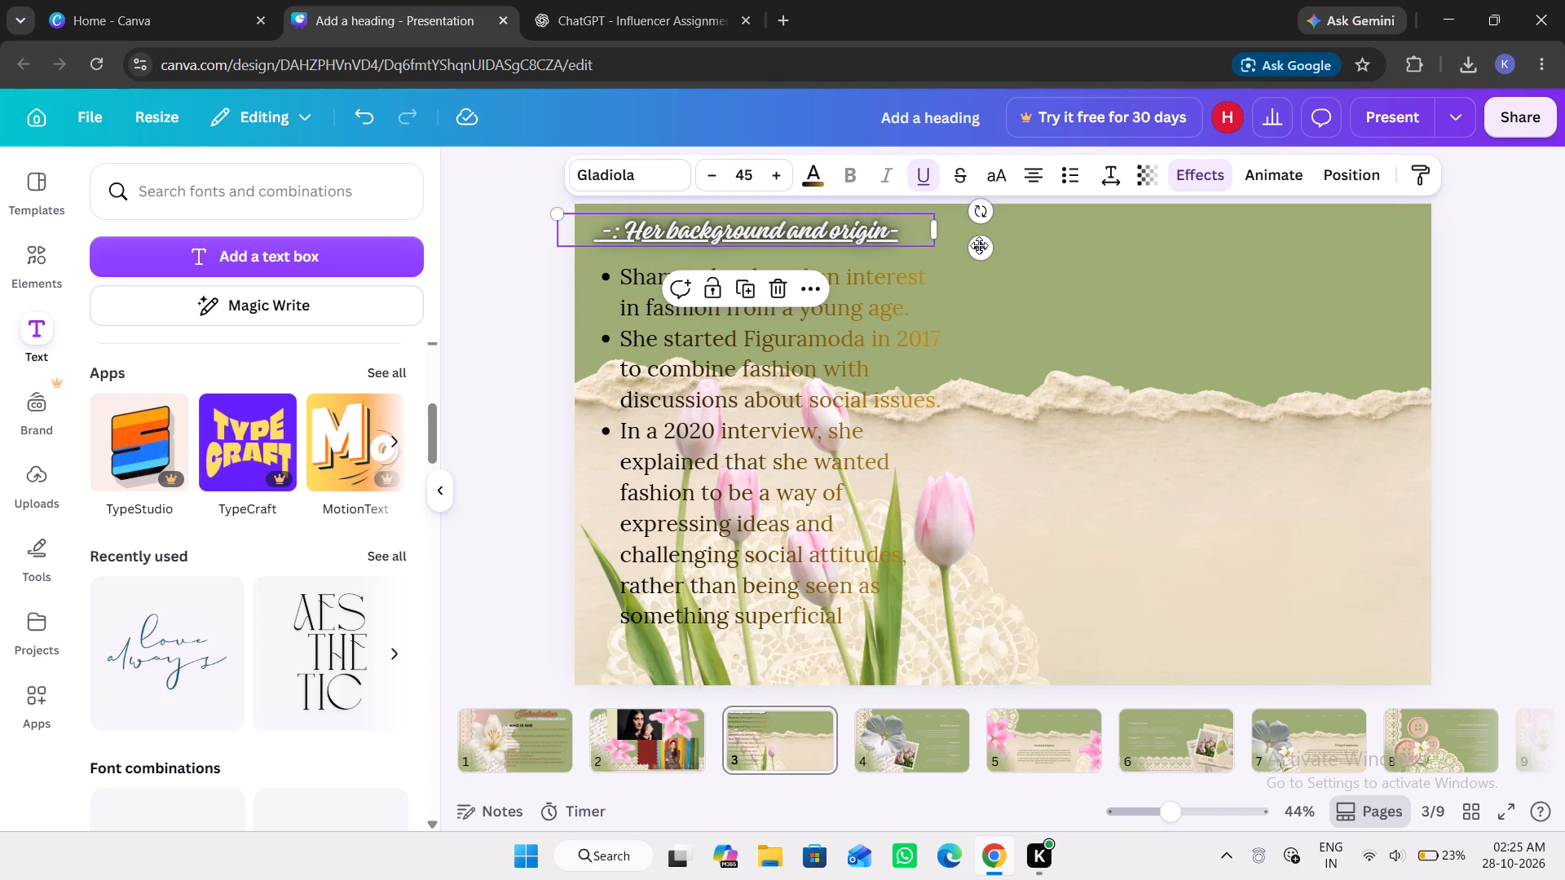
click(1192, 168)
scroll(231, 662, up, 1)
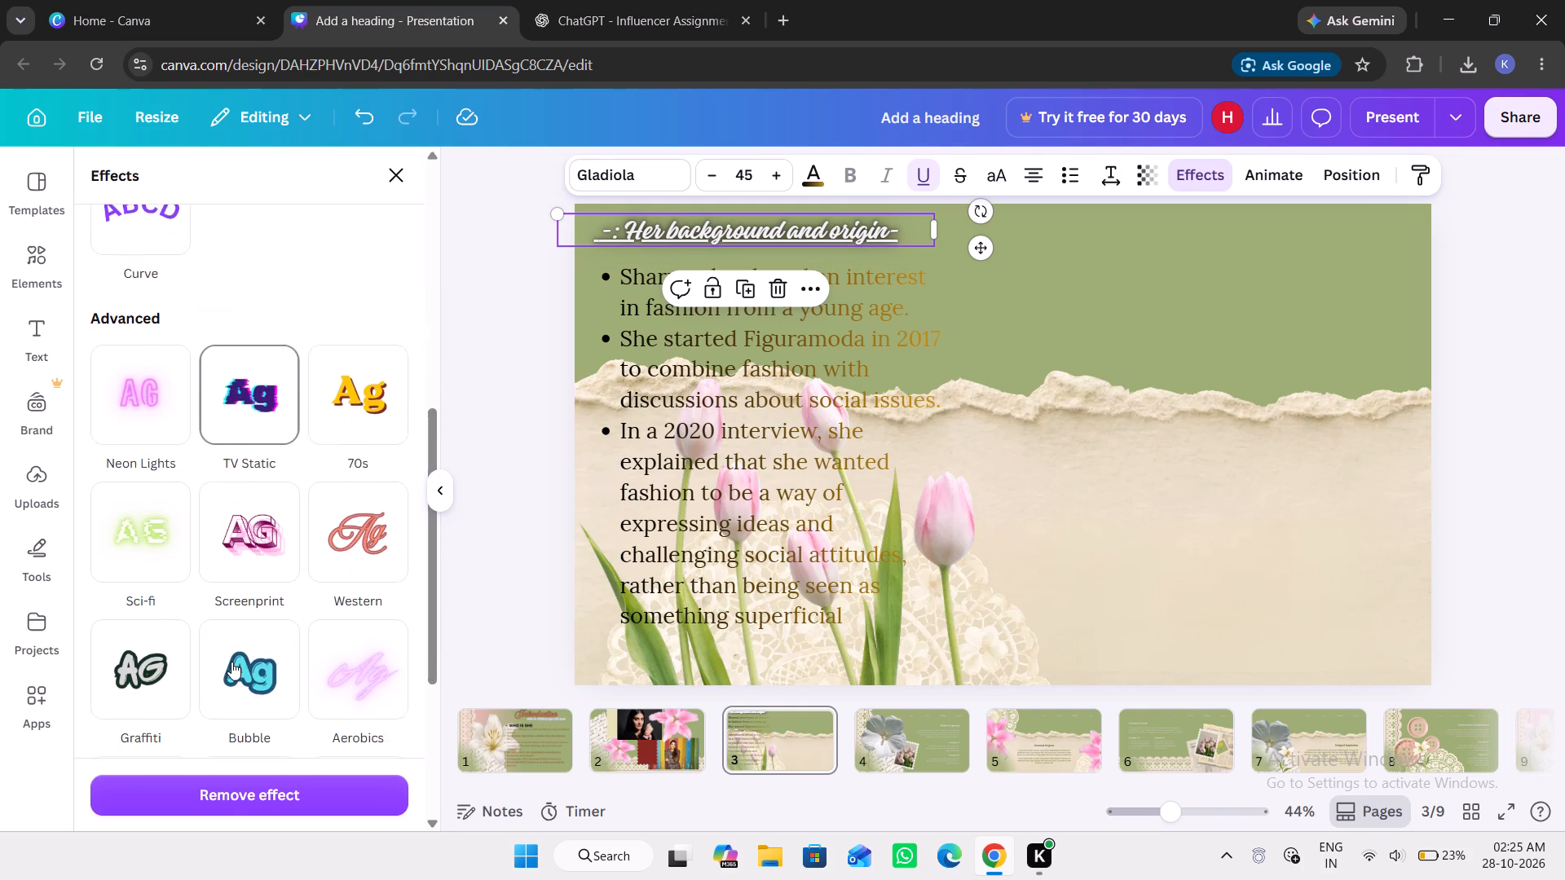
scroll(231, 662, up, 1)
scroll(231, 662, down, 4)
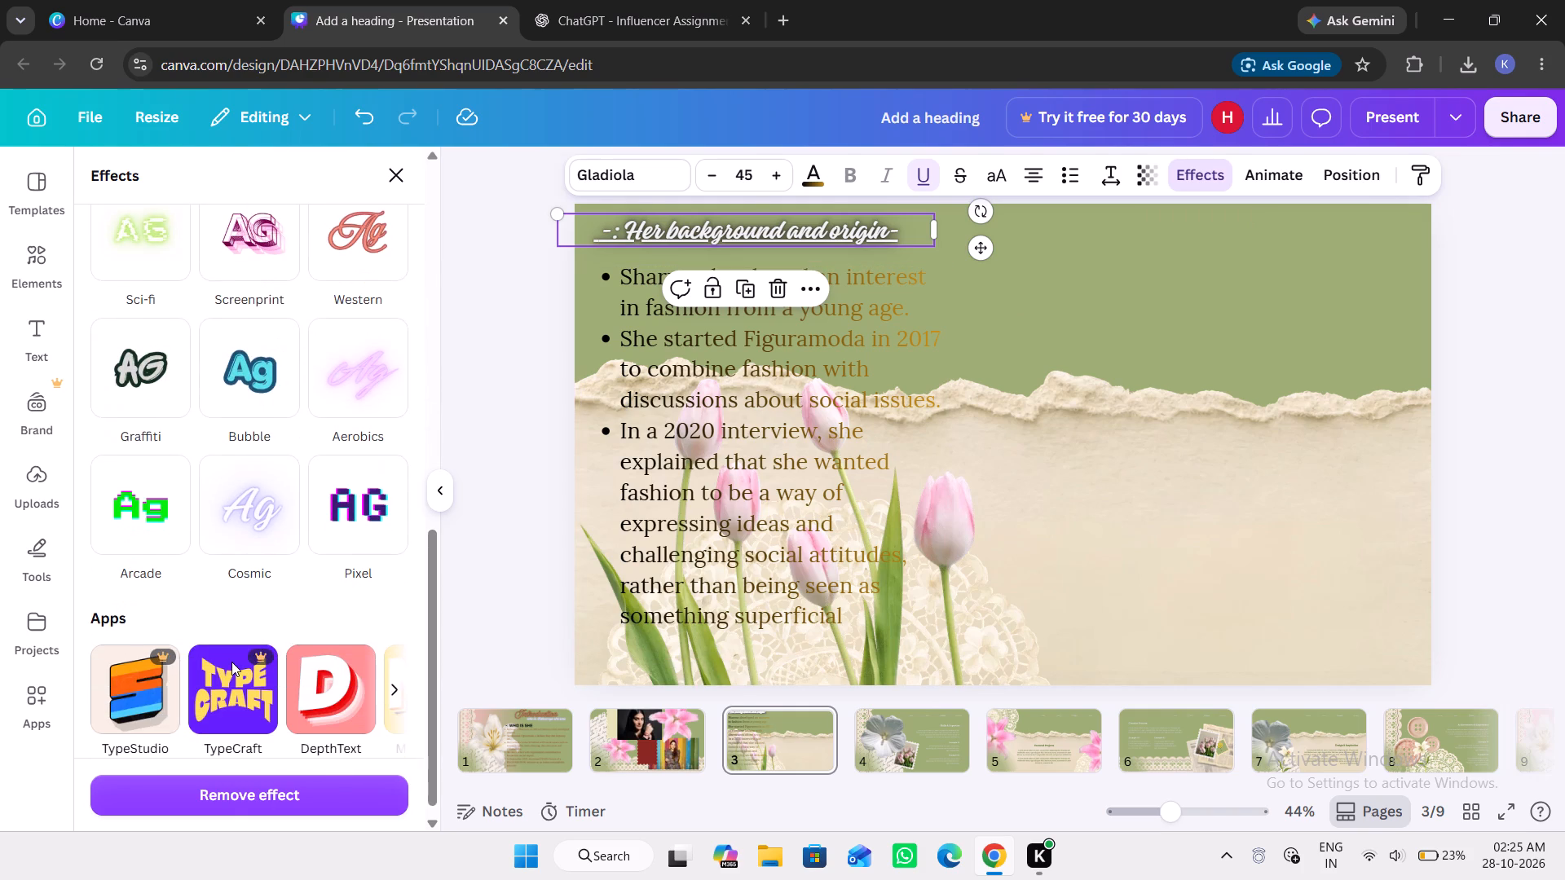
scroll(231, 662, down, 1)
Apply the Shift text animation to the "Her background and origin" heading.
click(1291, 178)
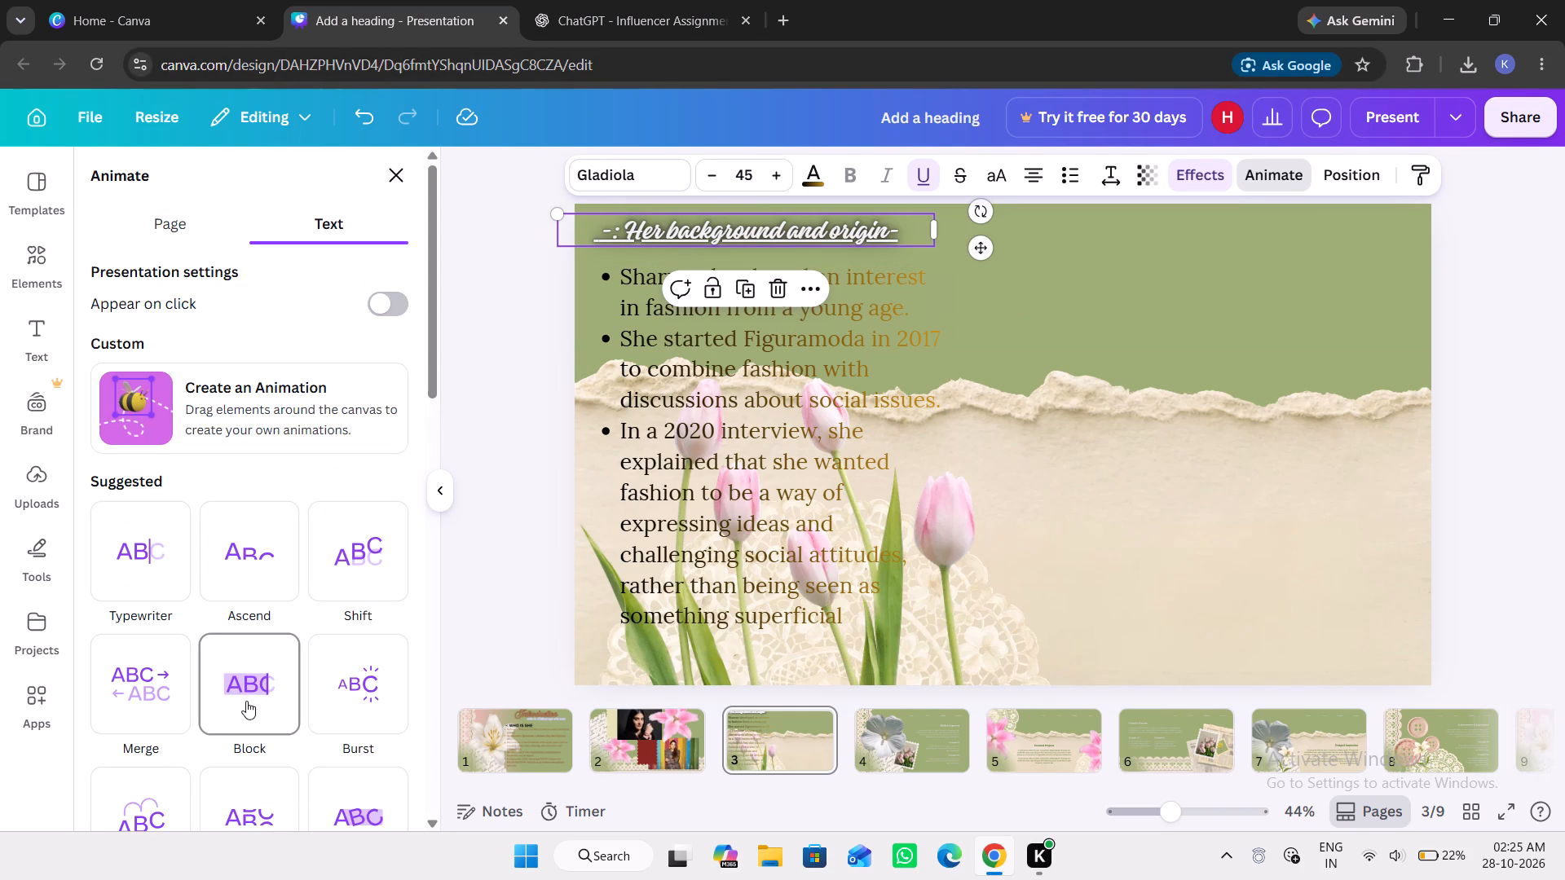
scroll(246, 702, down, 1)
click(373, 471)
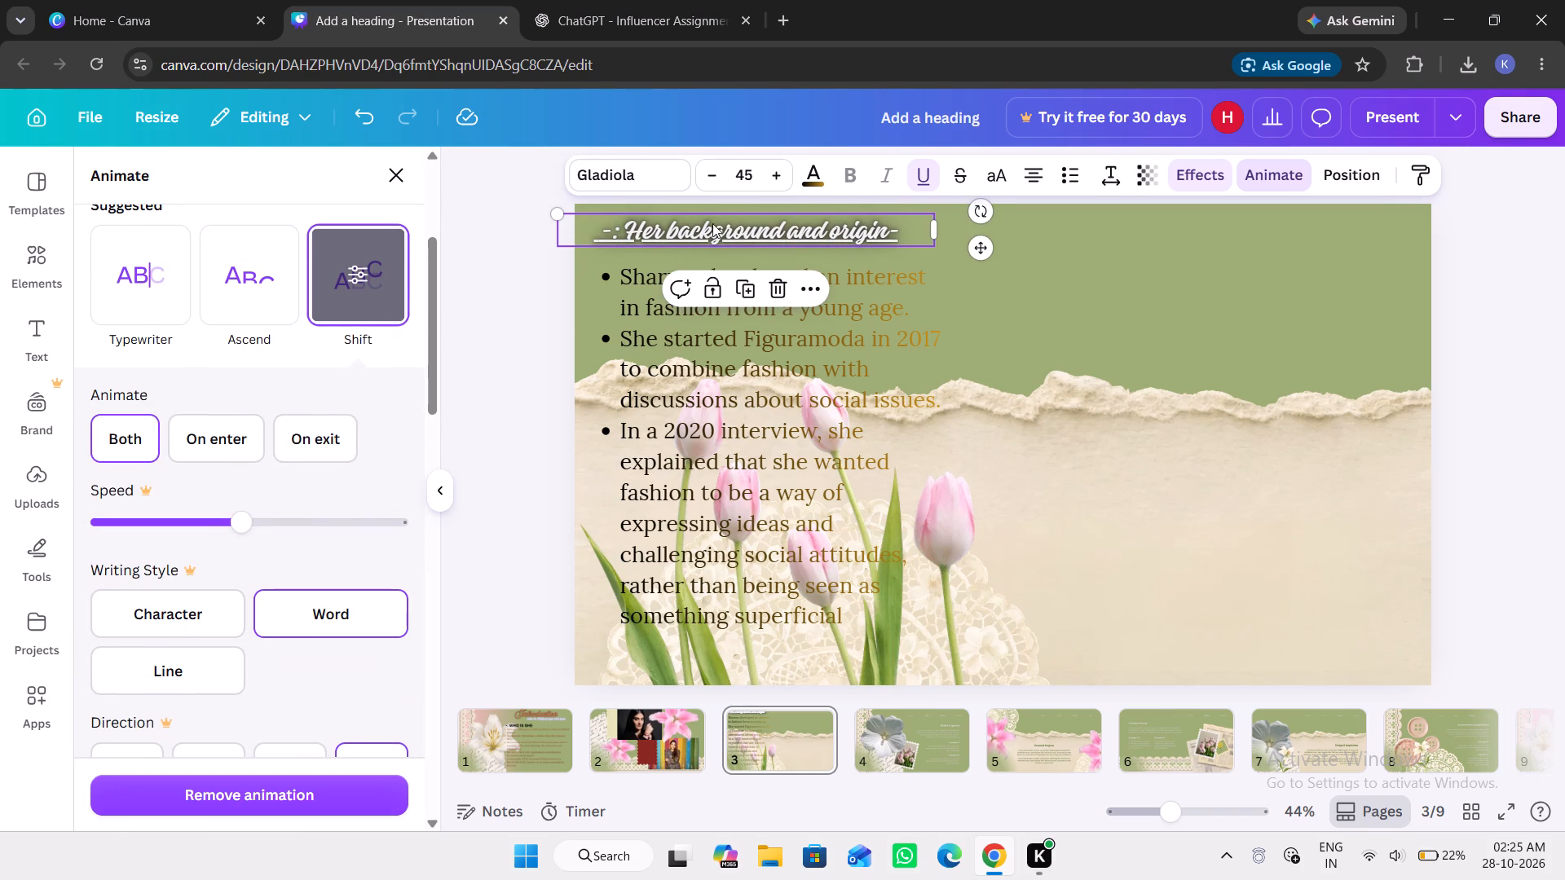
Enlarge the heading to font size 55 and move it slightly right so it sits fully on the page above the bullets.
click(781, 174)
triple_click(781, 174)
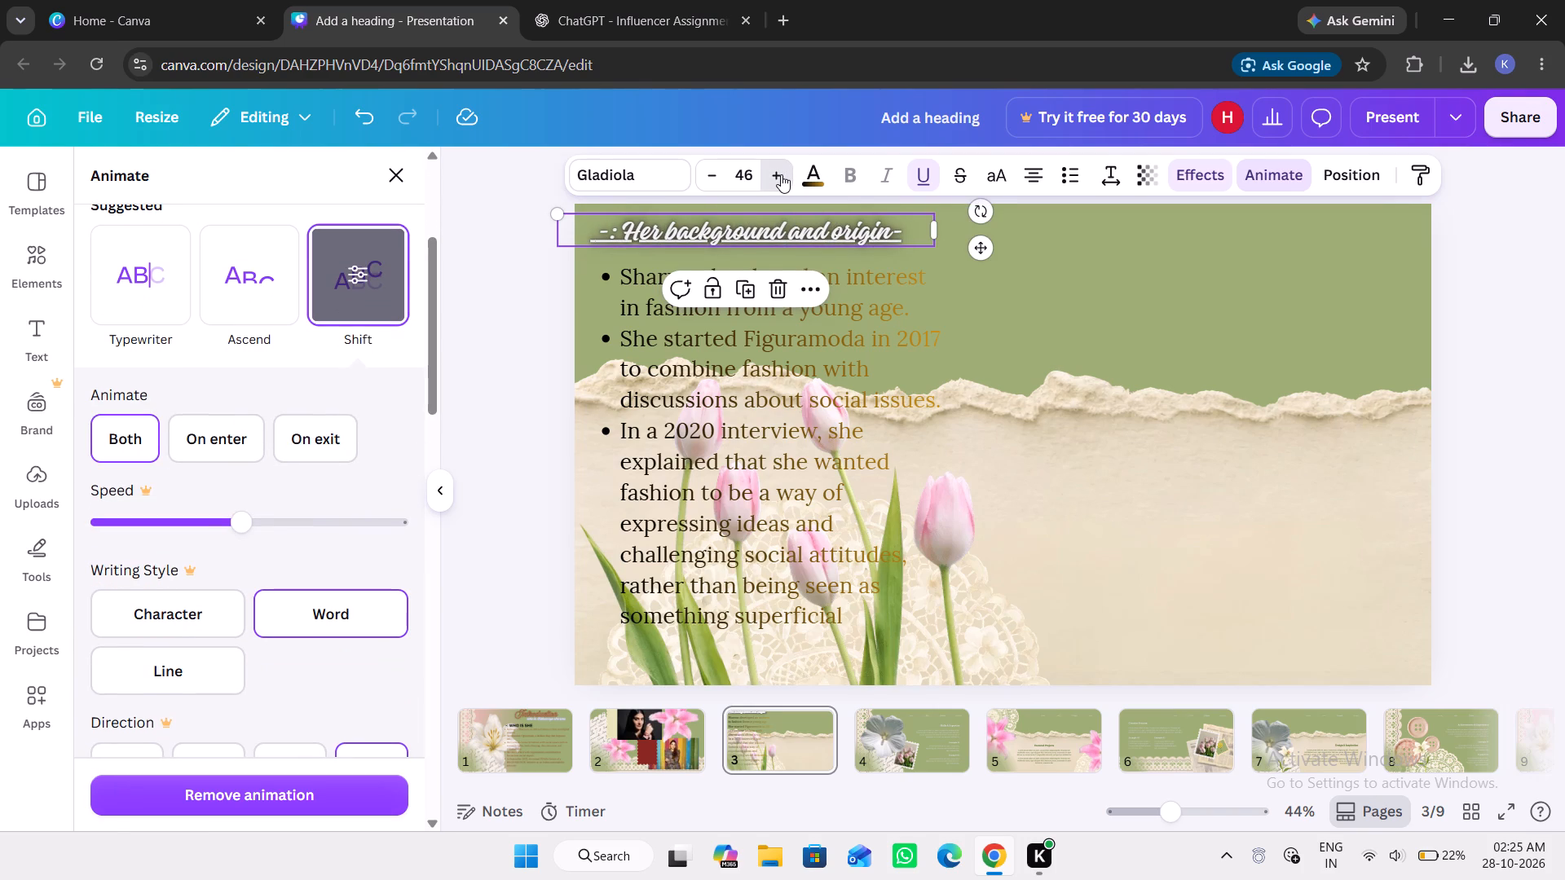
triple_click(781, 174)
double_click(781, 174)
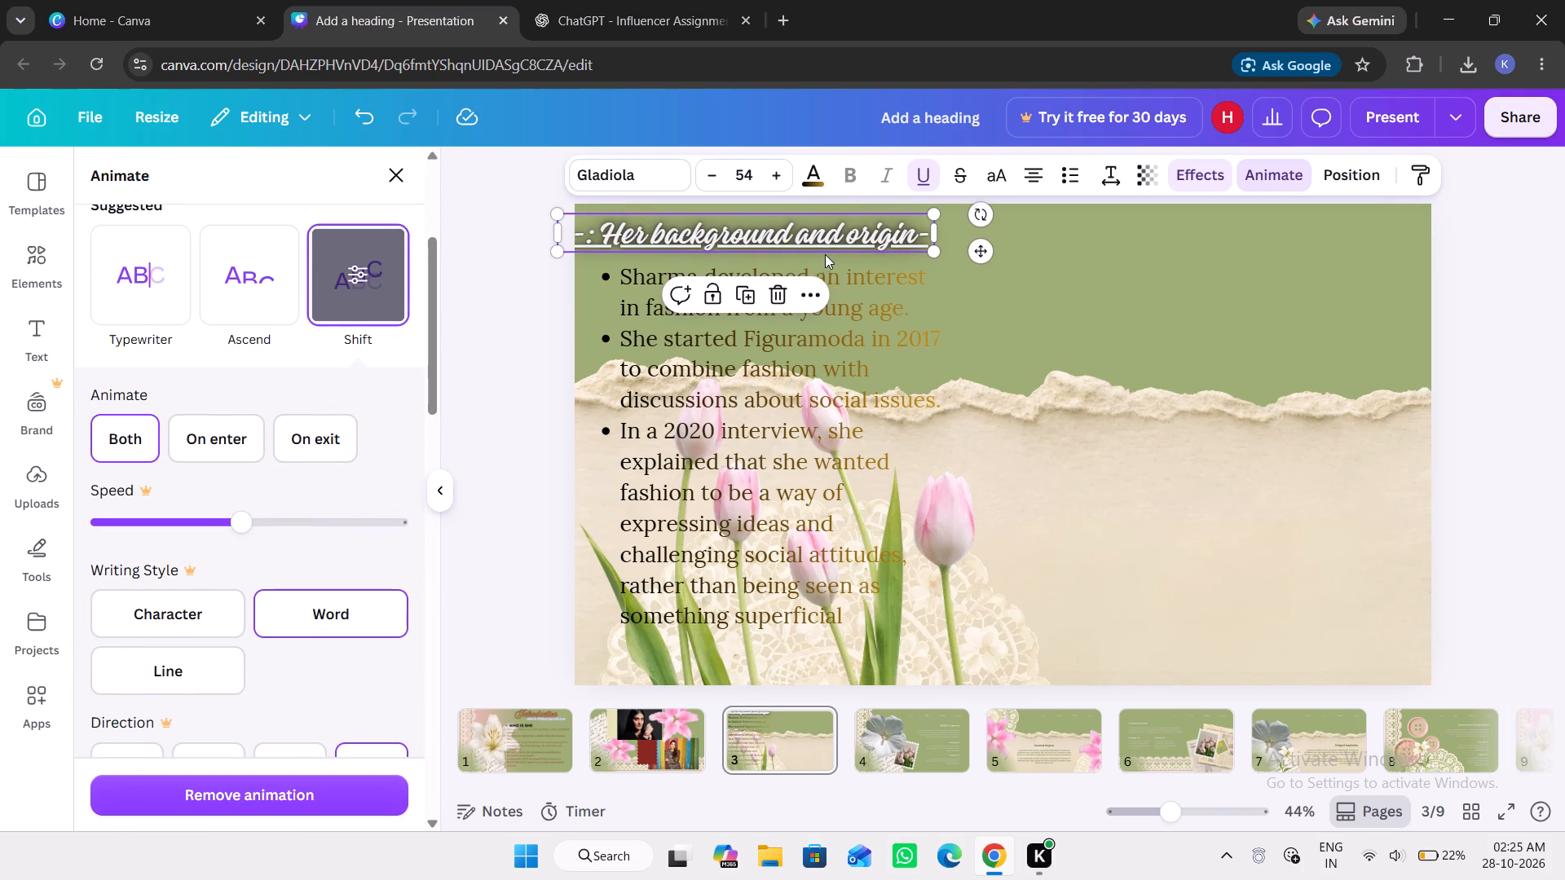
drag(827, 239, 854, 240)
click(780, 176)
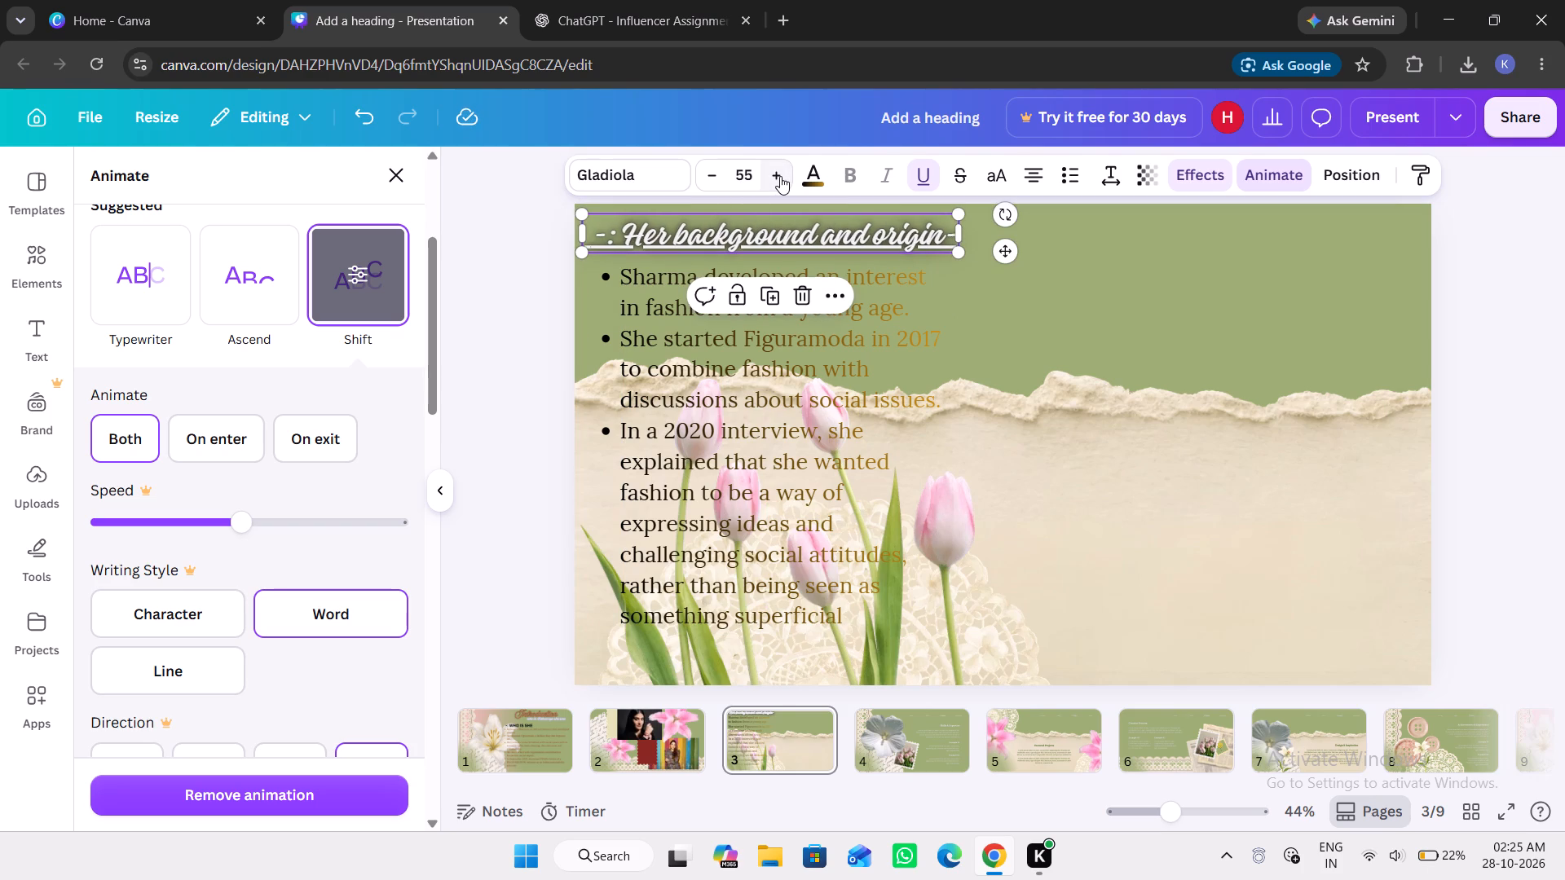
click(780, 176)
click(710, 180)
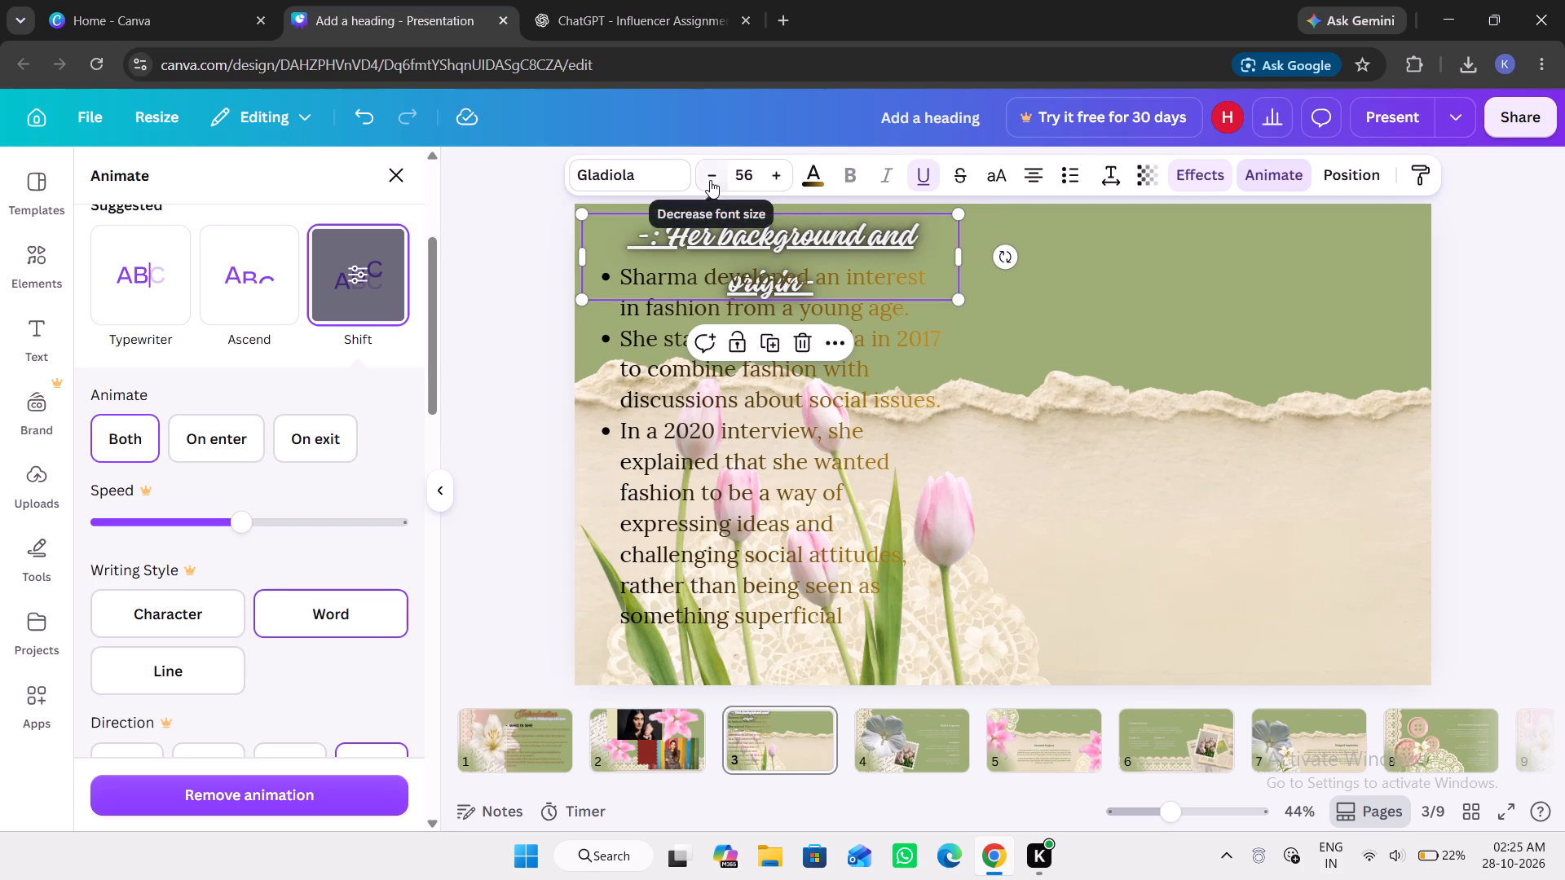
Shift the "Her background and origin" heading slightly left so it lines up above the bullets.
drag(805, 232, 818, 232)
drag(795, 233, 773, 231)
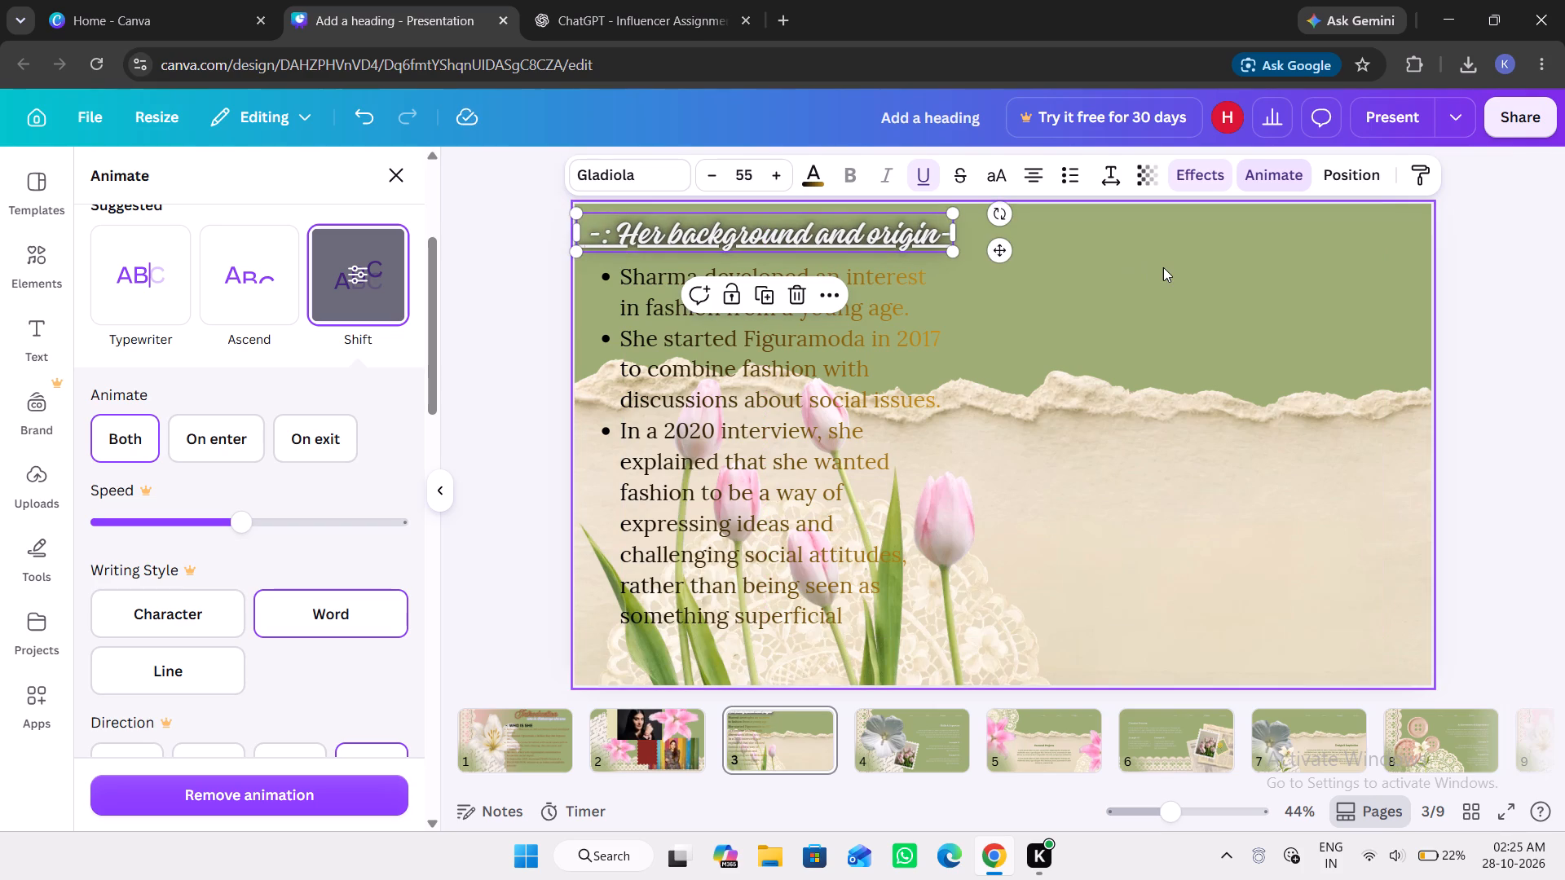
click(1163, 267)
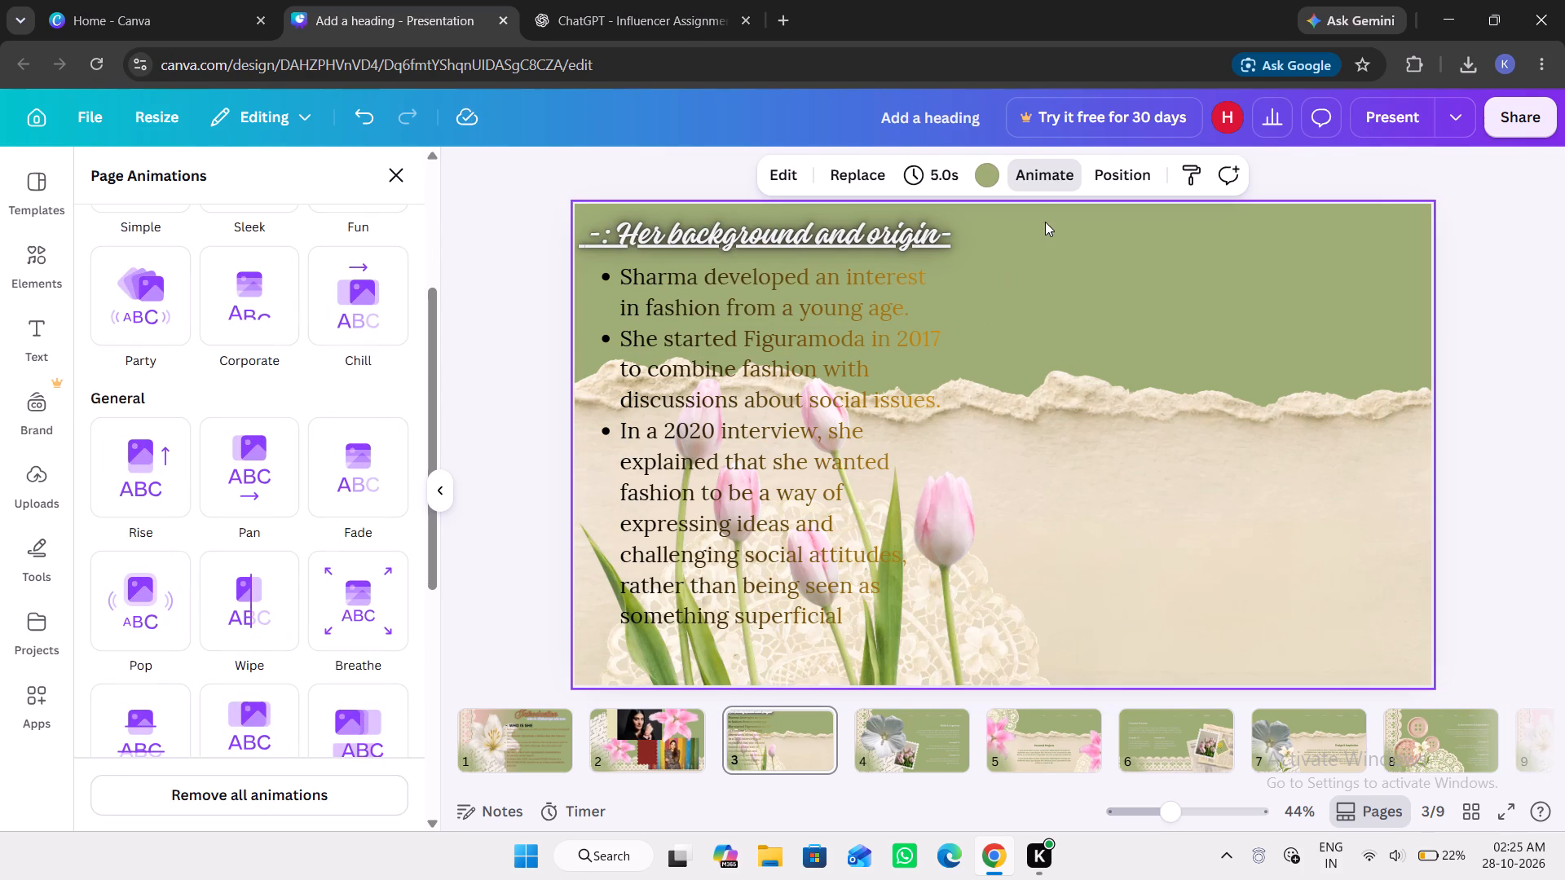
click(543, 429)
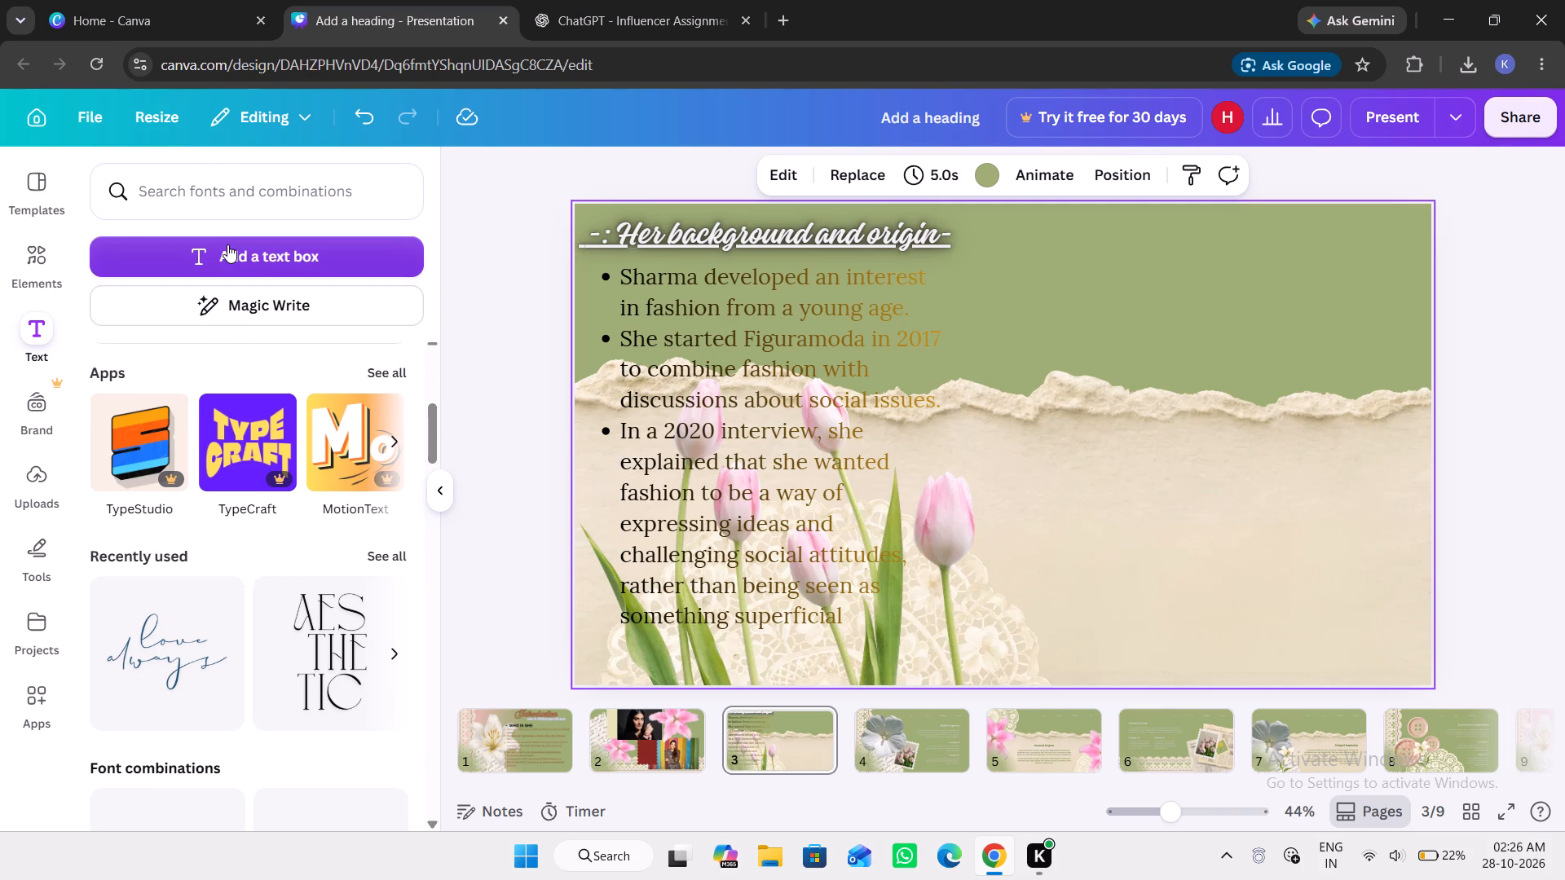
Add a subheading text box on page 3, place it at the page's upper right opposite the existing heading, and widen it.
click(53, 332)
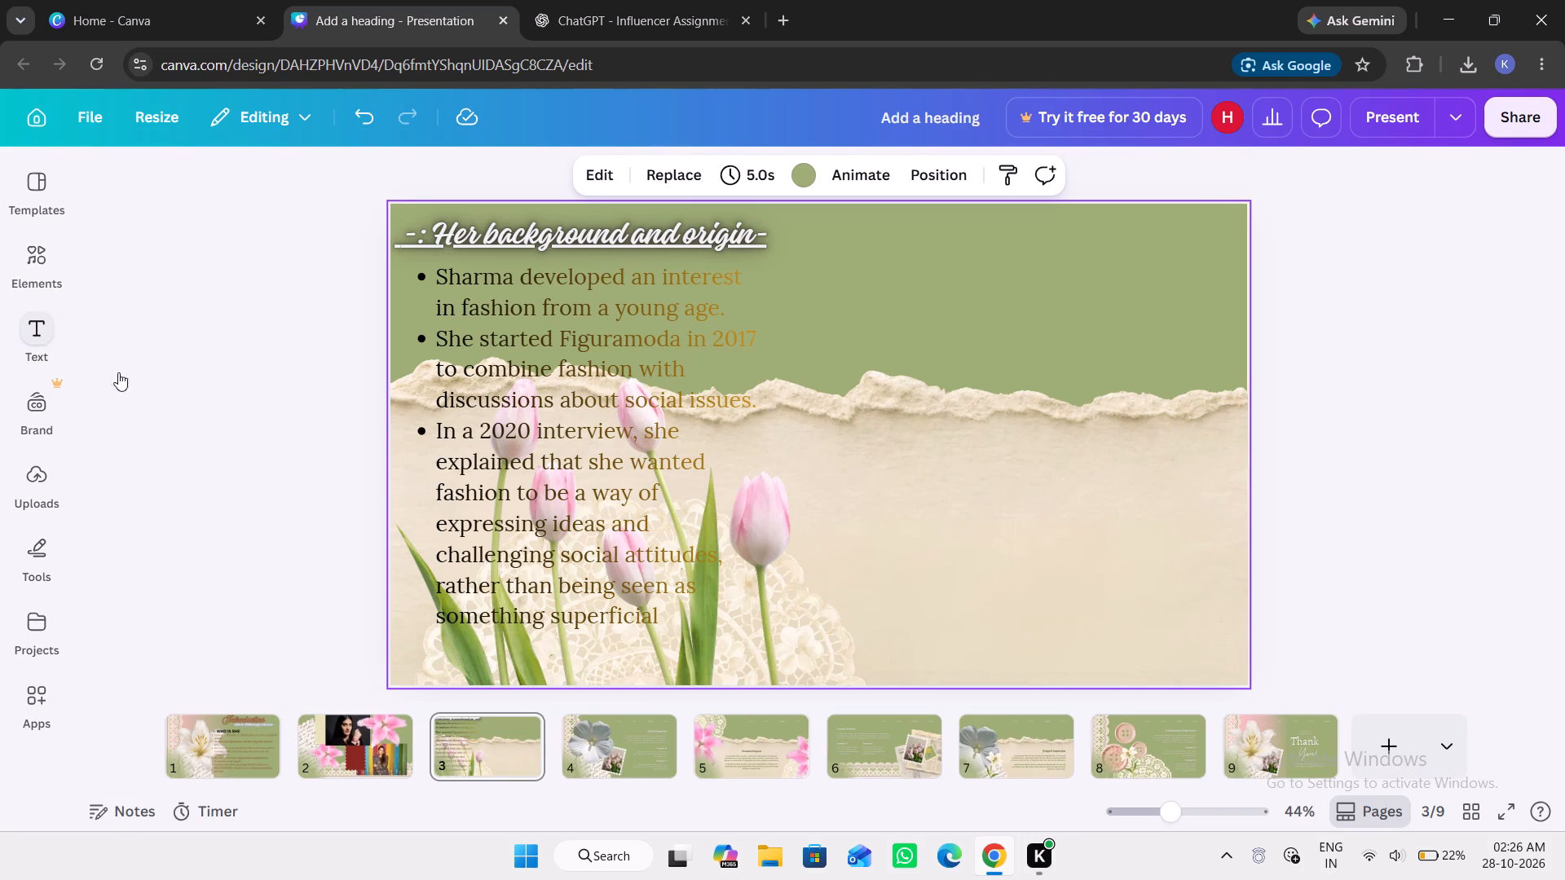
click(35, 362)
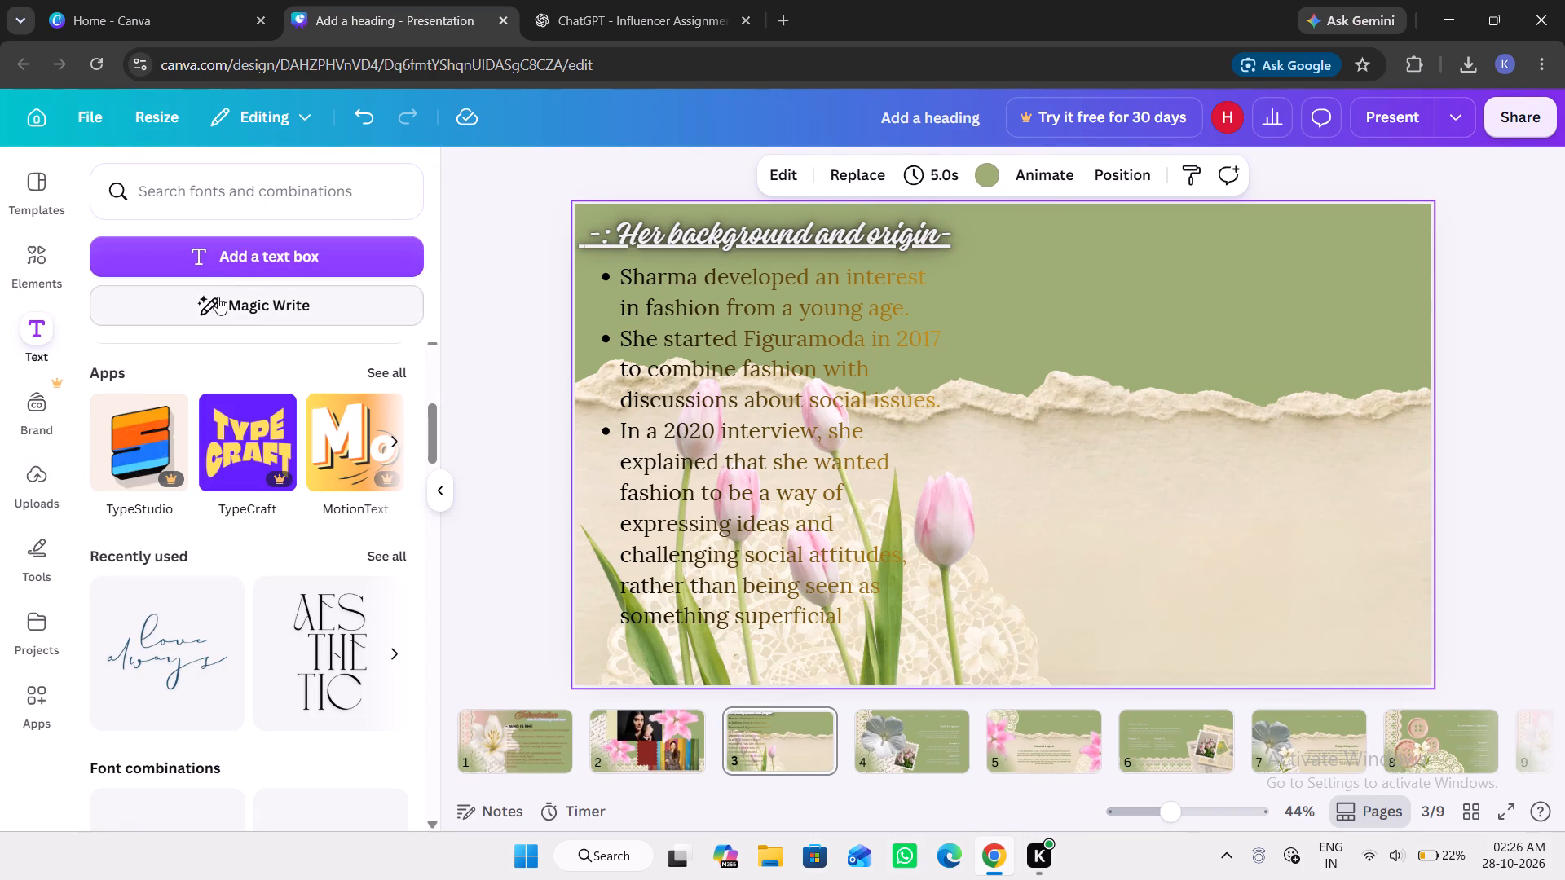
scroll(319, 384, down, 4)
scroll(319, 384, up, 2)
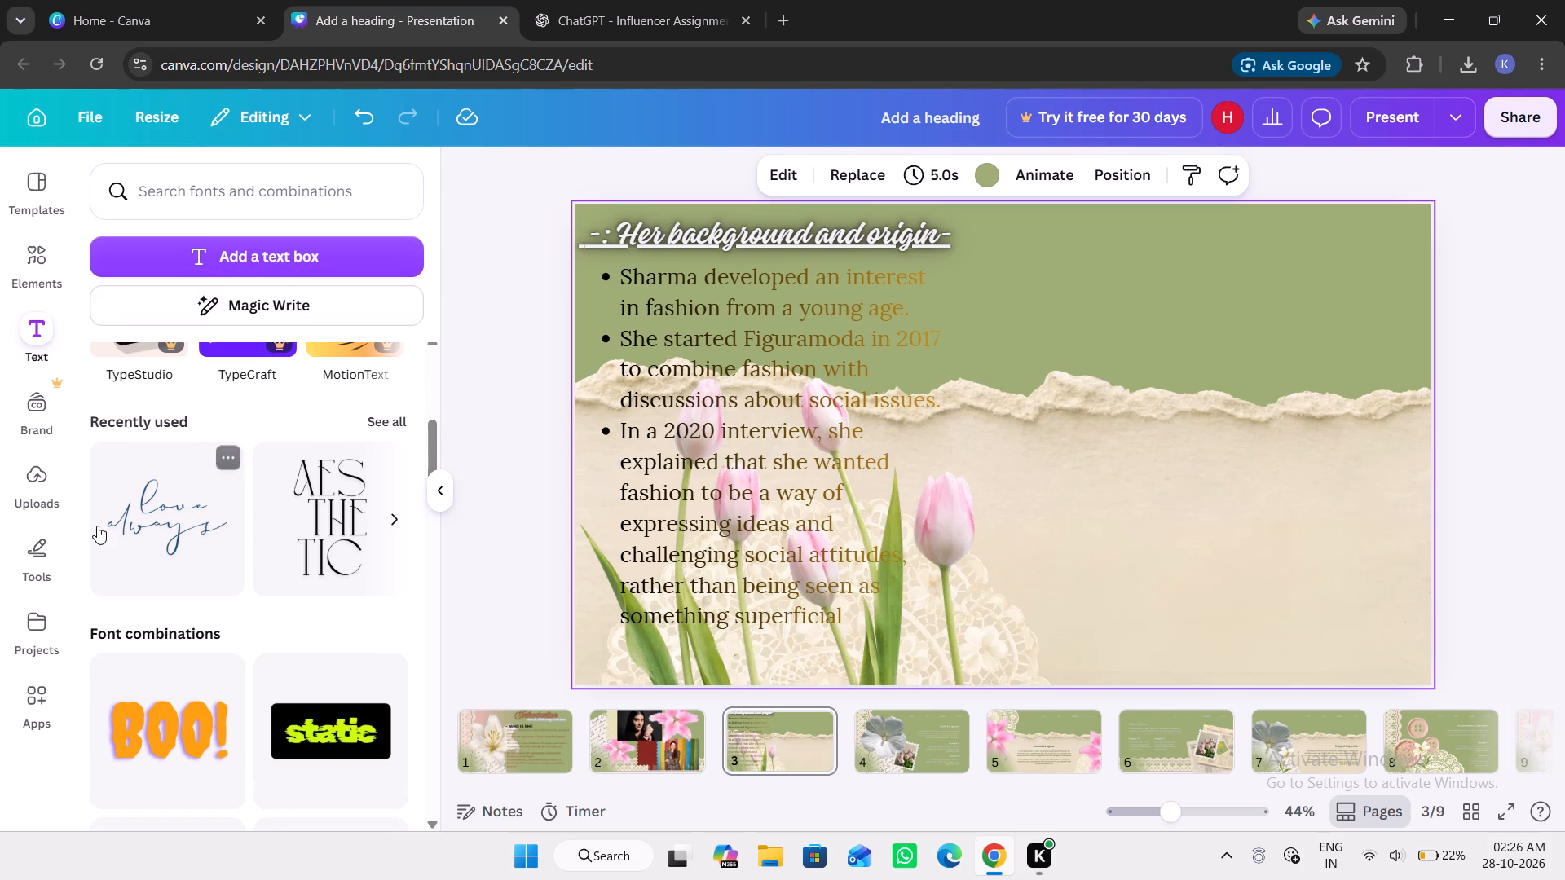
scroll(97, 526, up, 2)
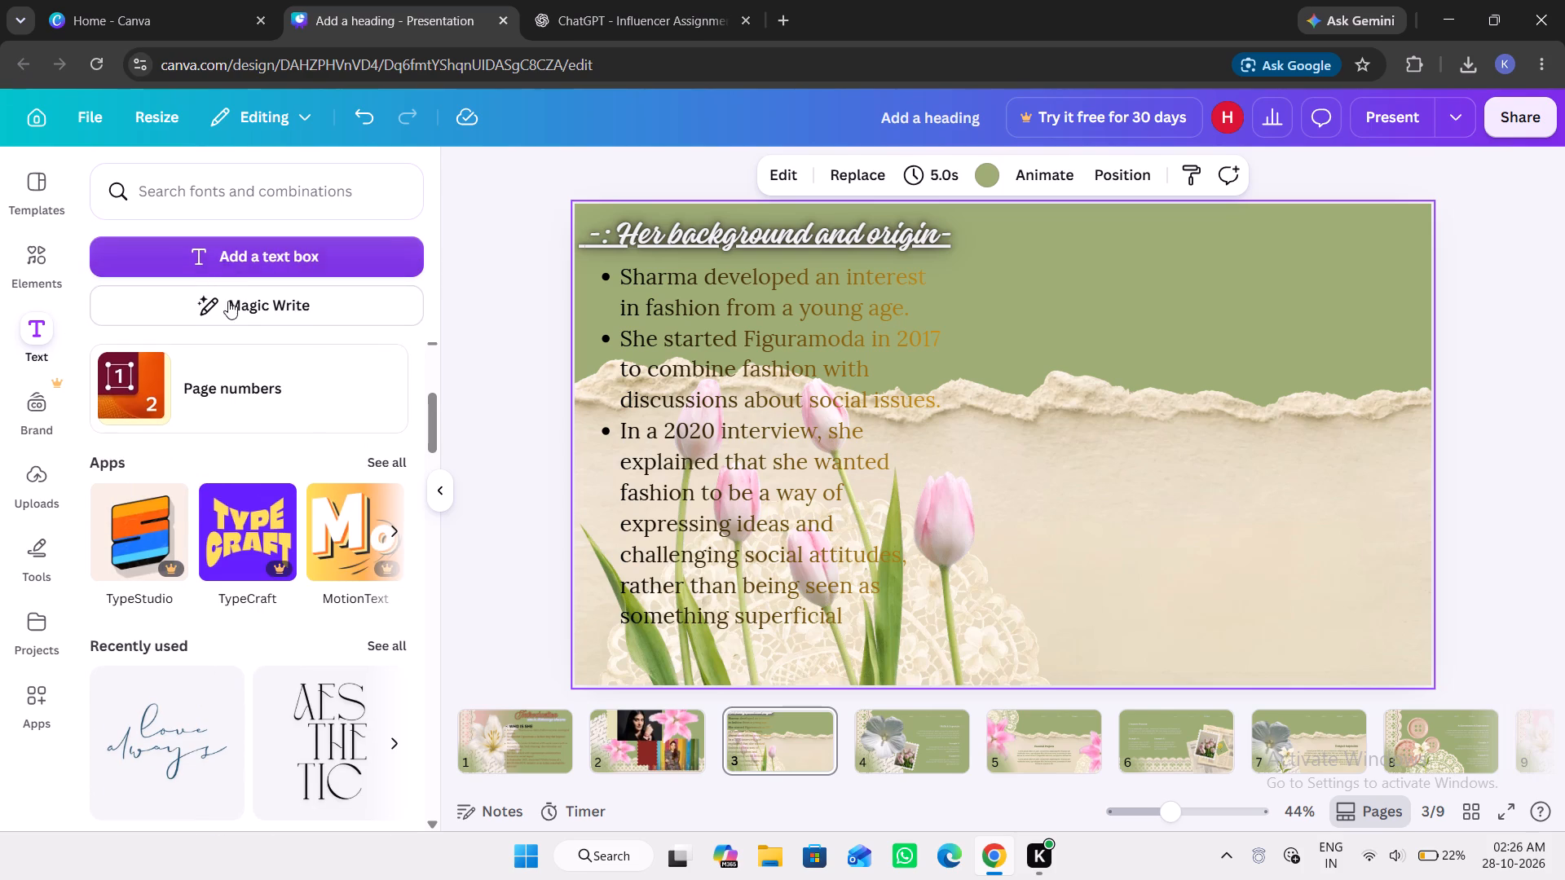
scroll(204, 549, right, 1)
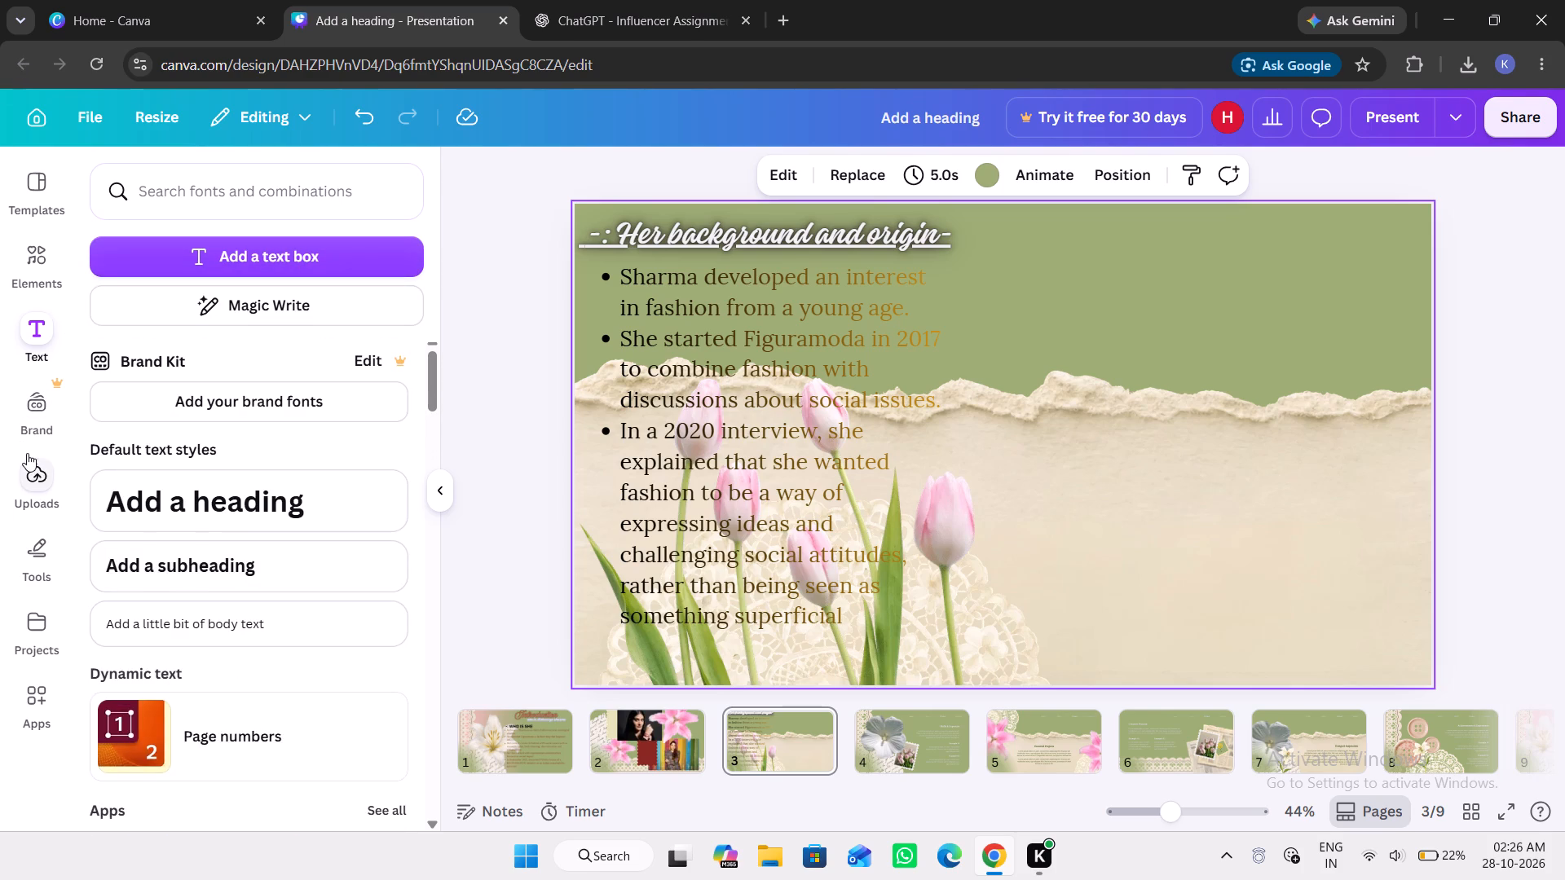
click(27, 453)
click(31, 323)
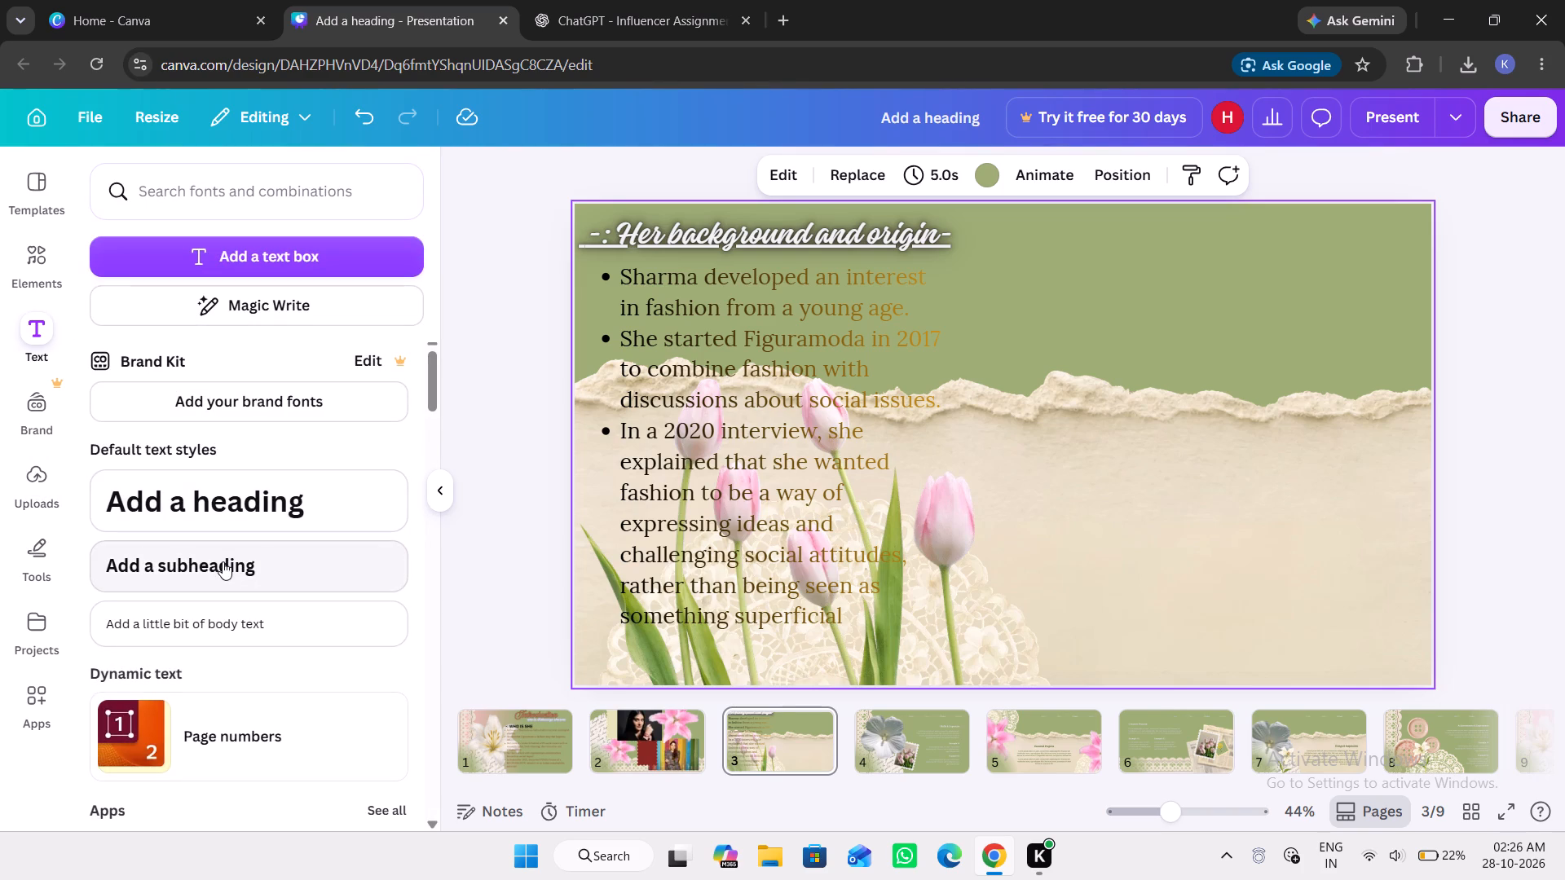
click(223, 561)
drag(1023, 424, 1034, 416)
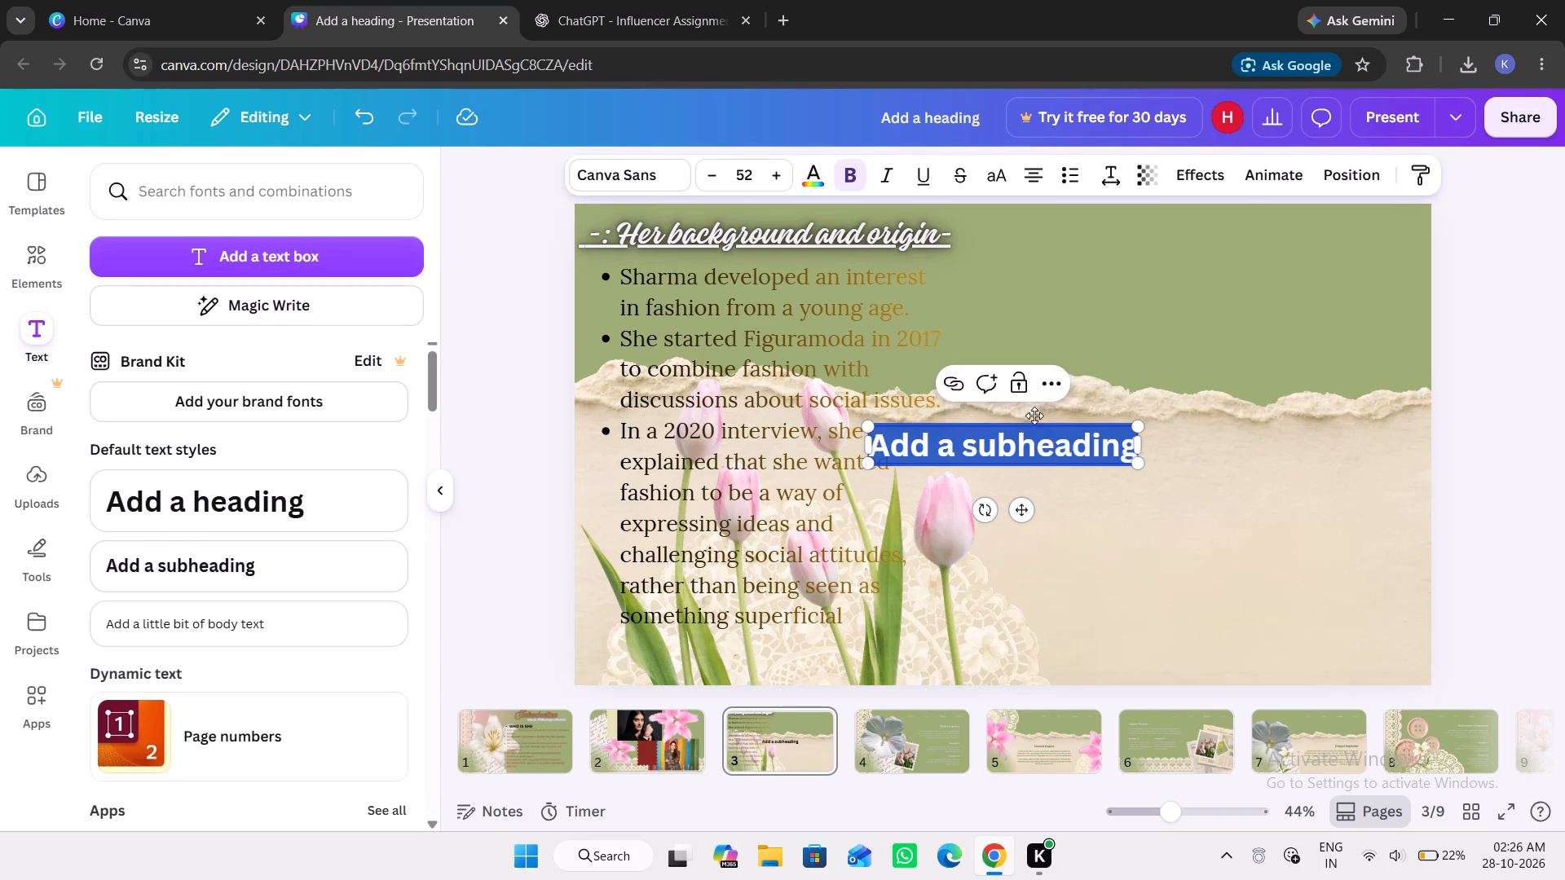
drag(1034, 416, 1221, 230)
click(1221, 230)
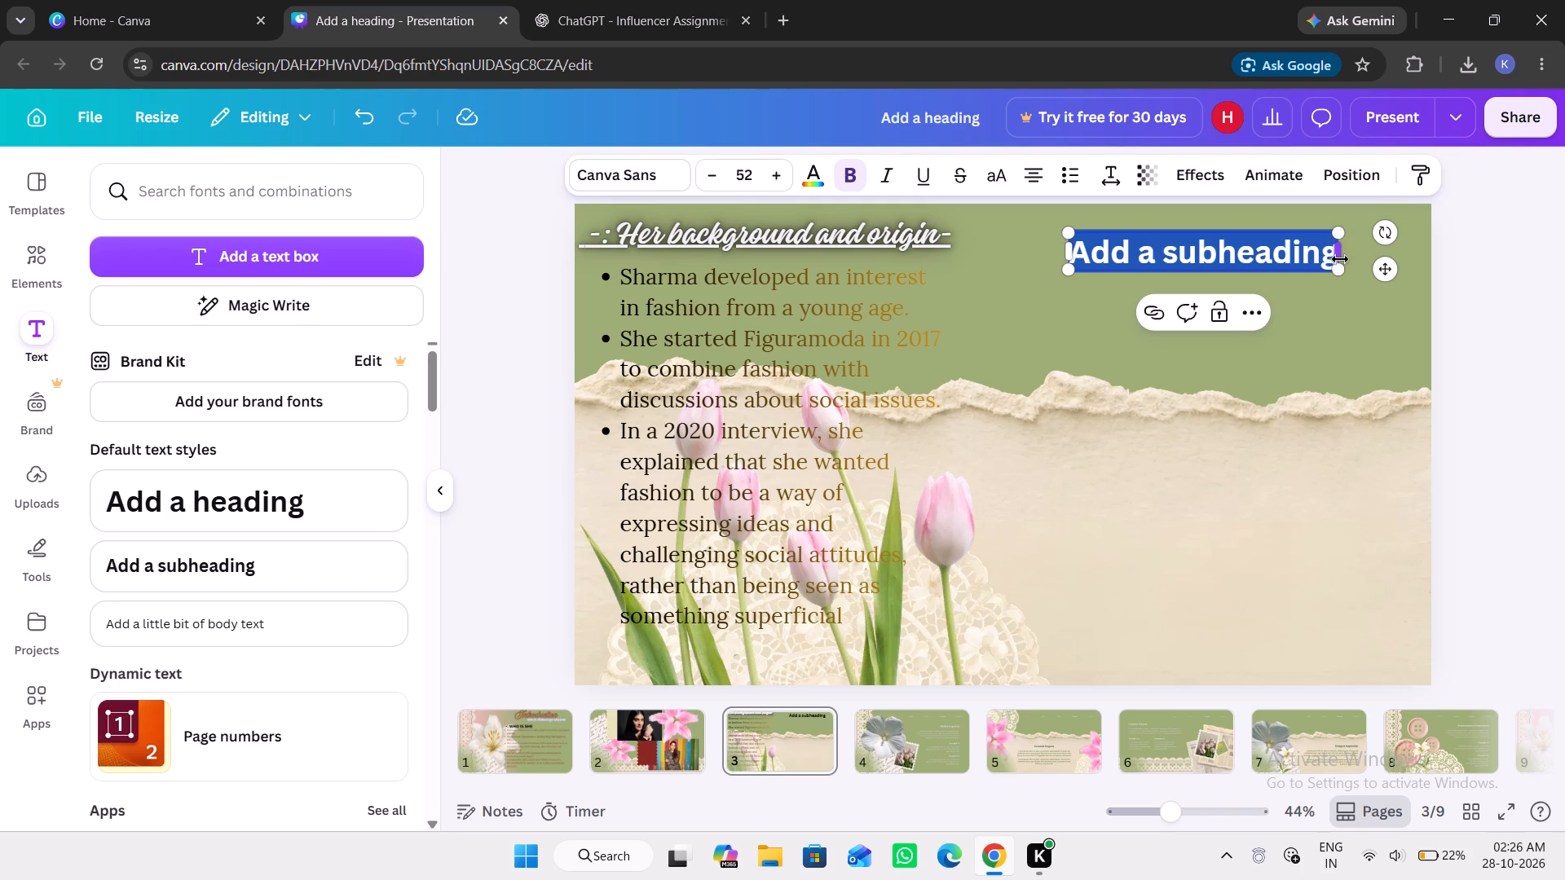
drag(1340, 259, 1417, 235)
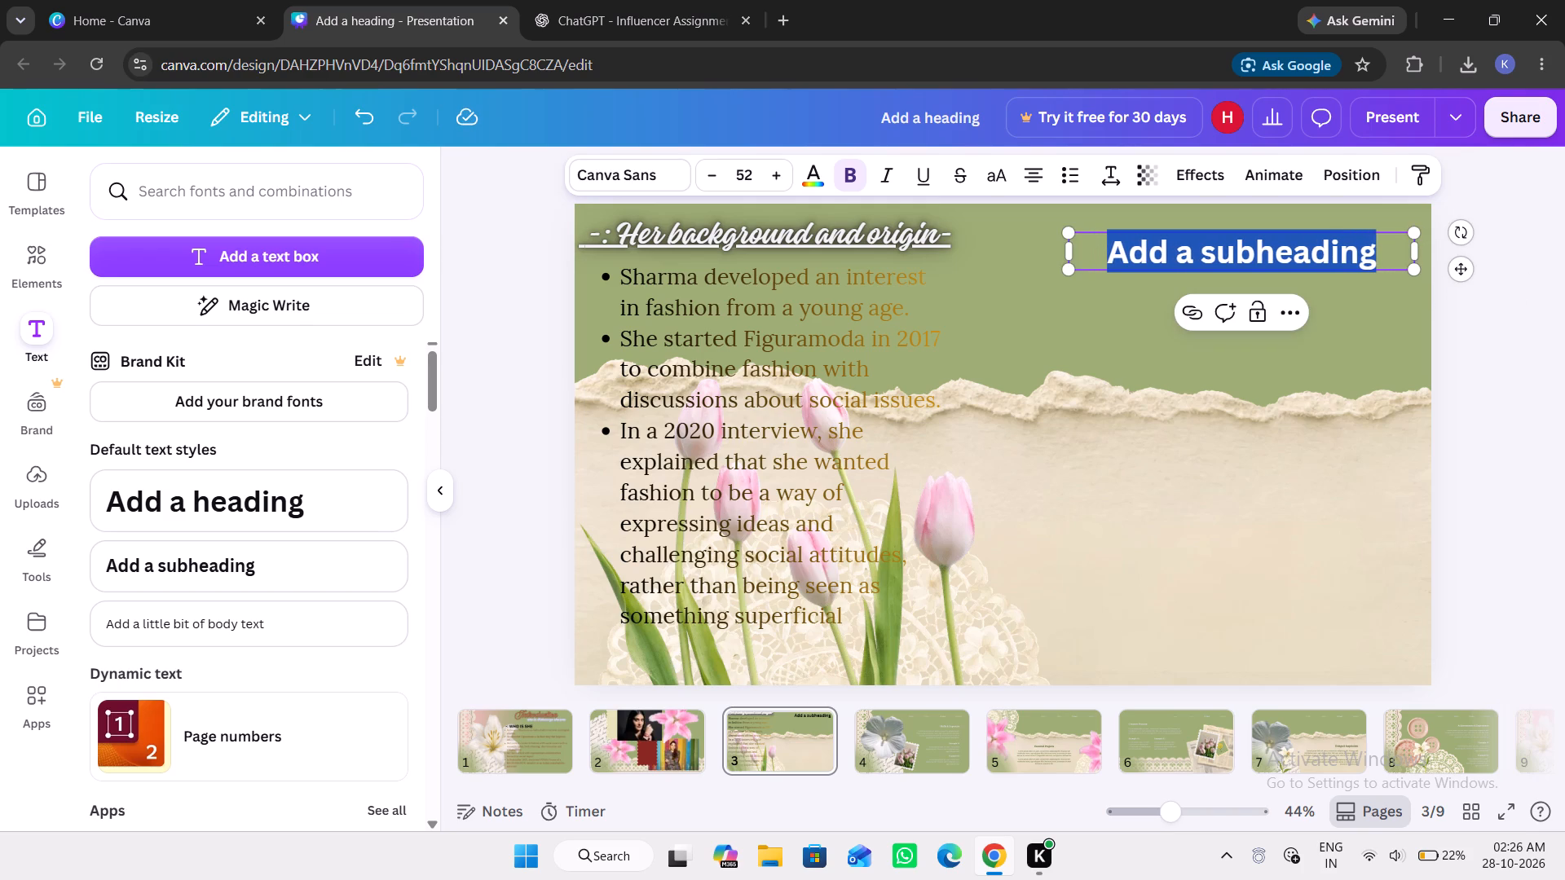
click(1388, 243)
key(BackSpace)
key(BackSpace)
key(BackSpace)
key(BackSpace)
key(BackSpace)
key(BackSpace)
key(BackSpace)
key(BackSpace)
key(BackSpace)
key(BackSpace)
key(BackSpace)
key(BackSpace)
key(BackSpace)
key(BackSpace)
key(BackSpace)
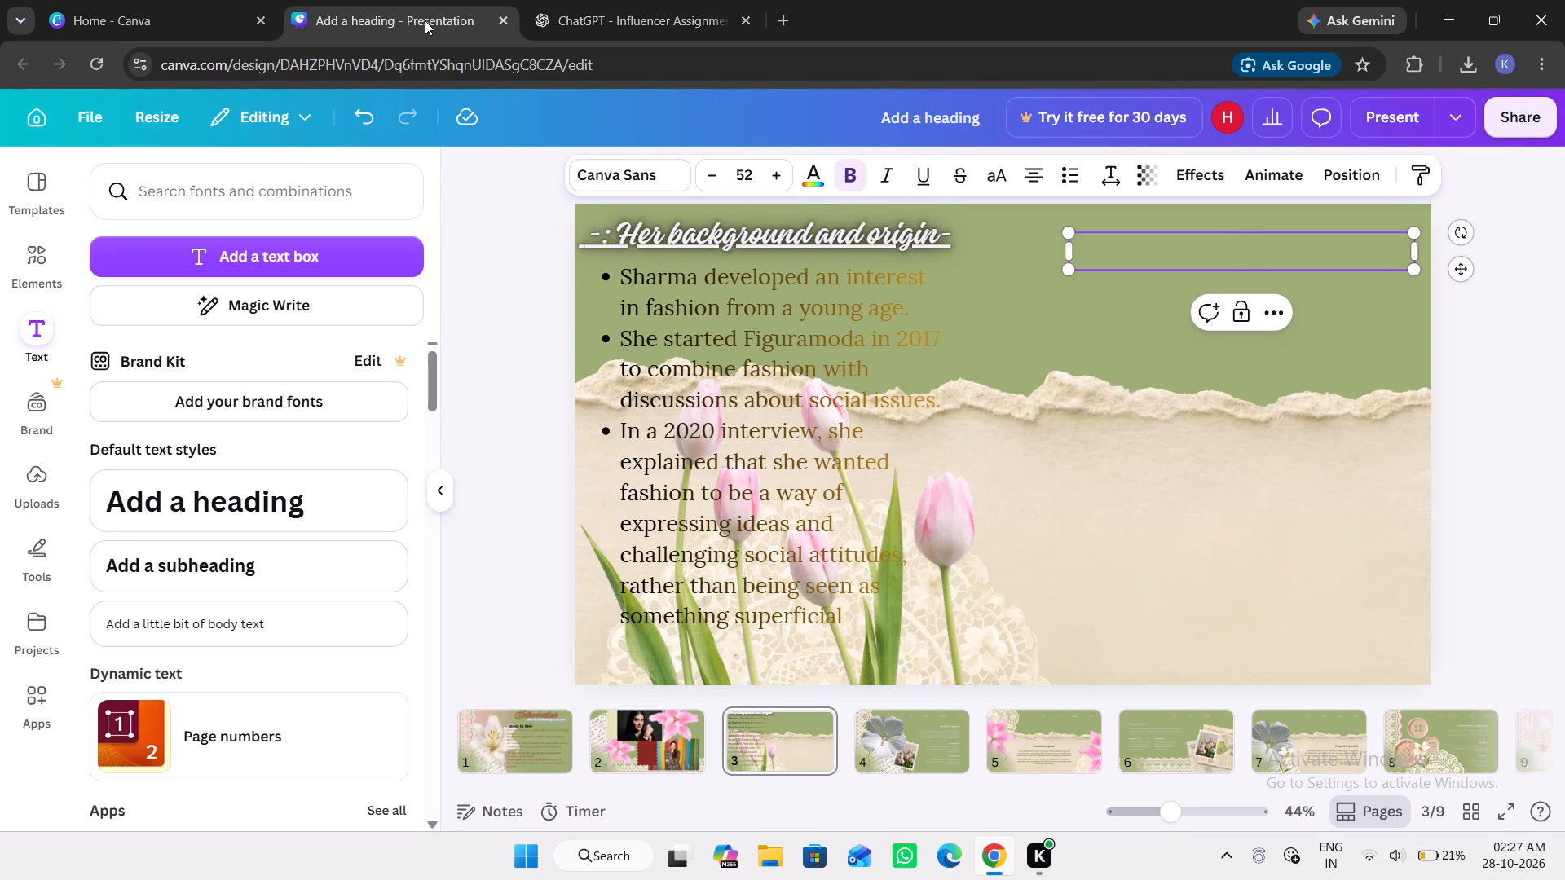
key(h)
key(h)
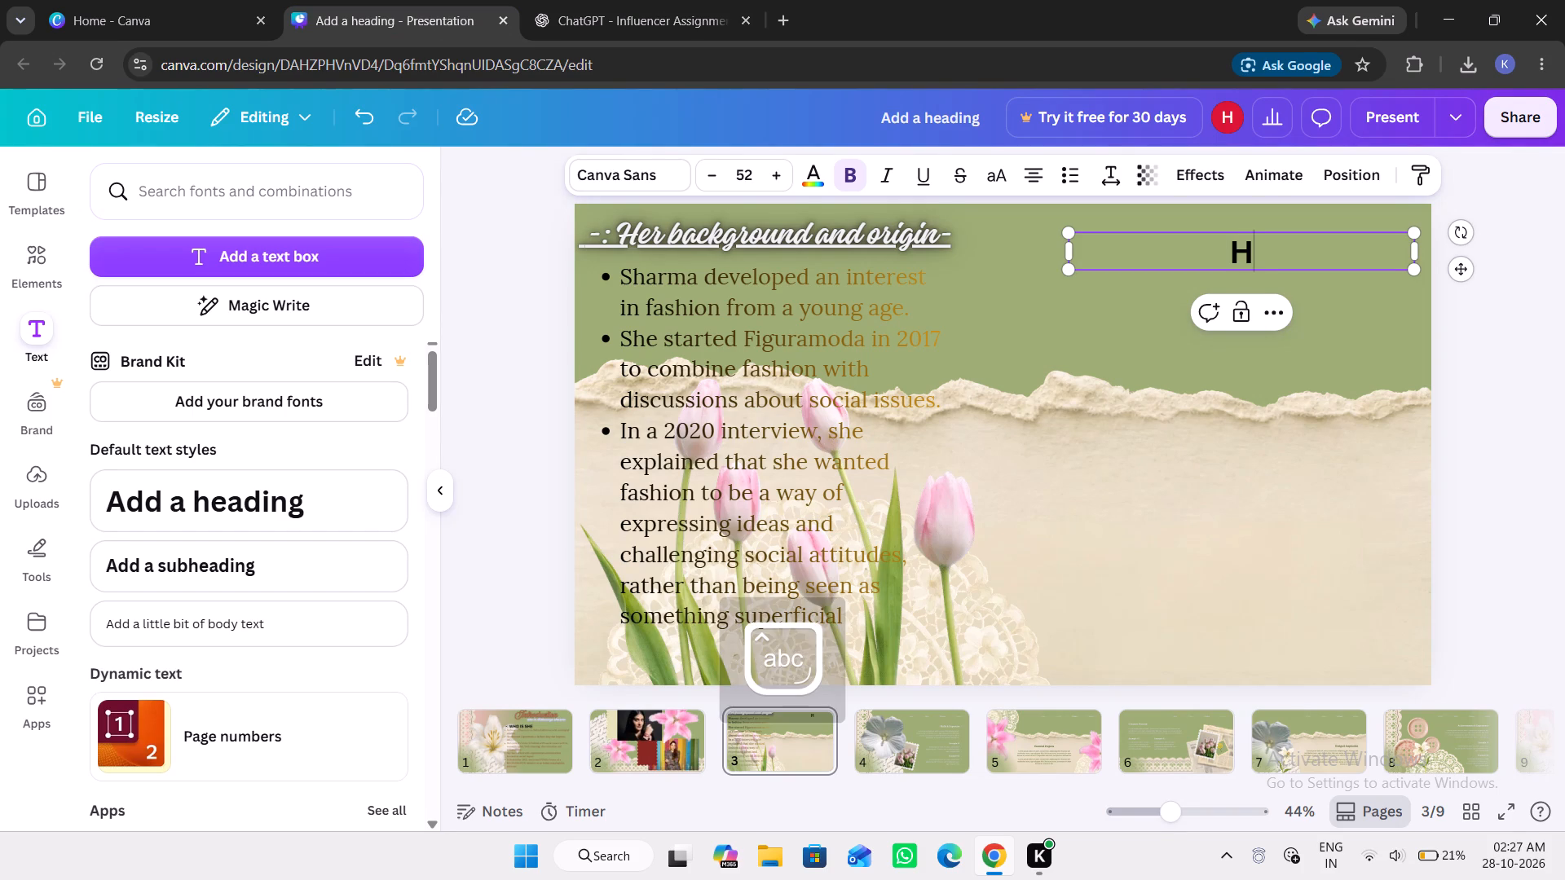
text(er)
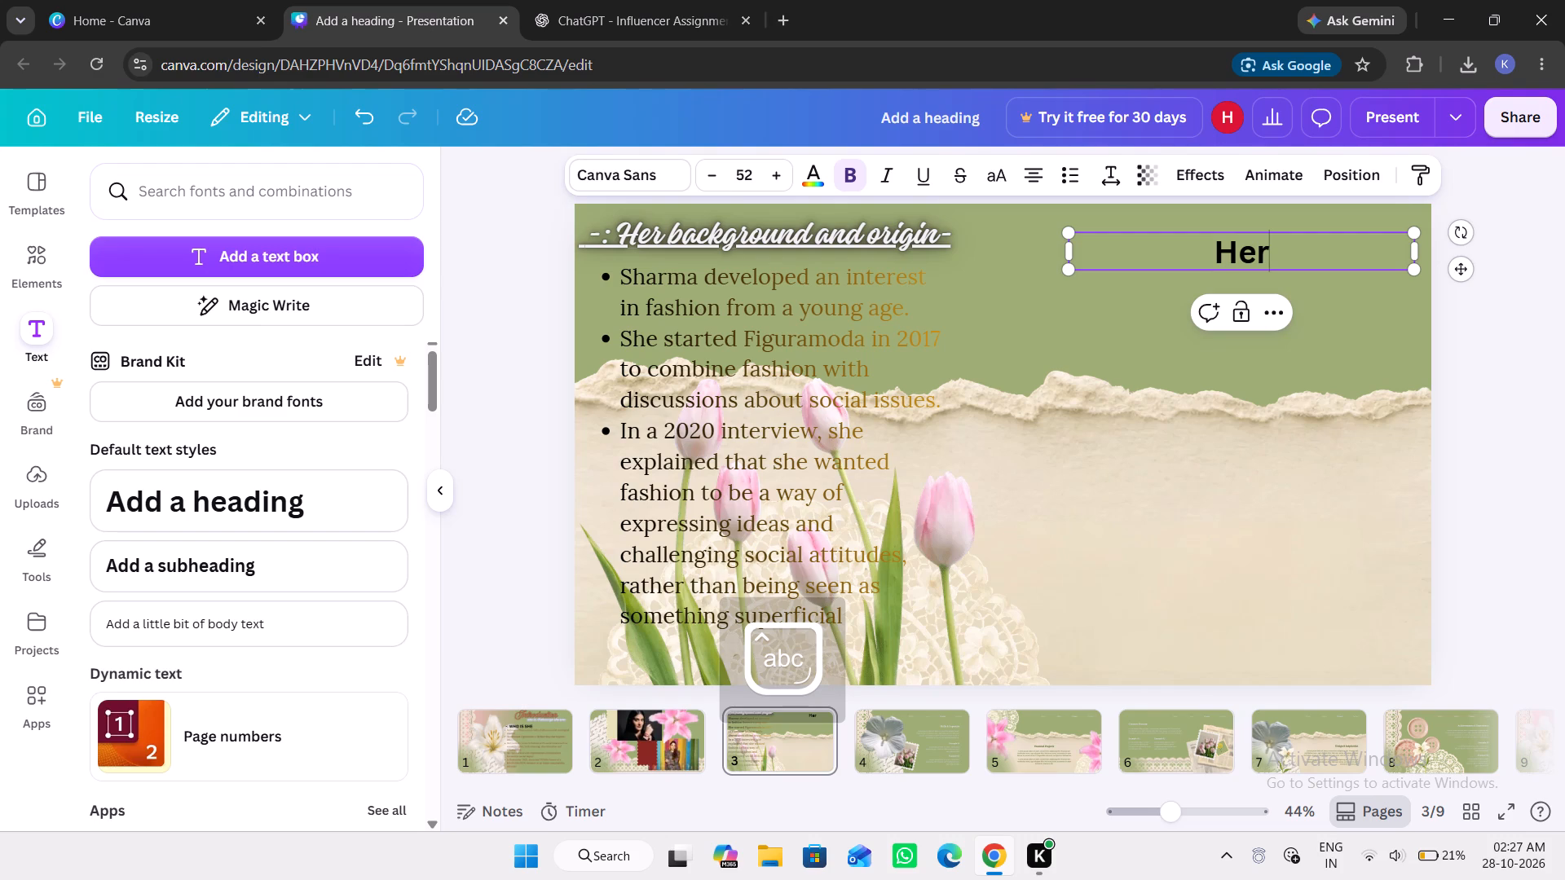
key(space)
key(c)
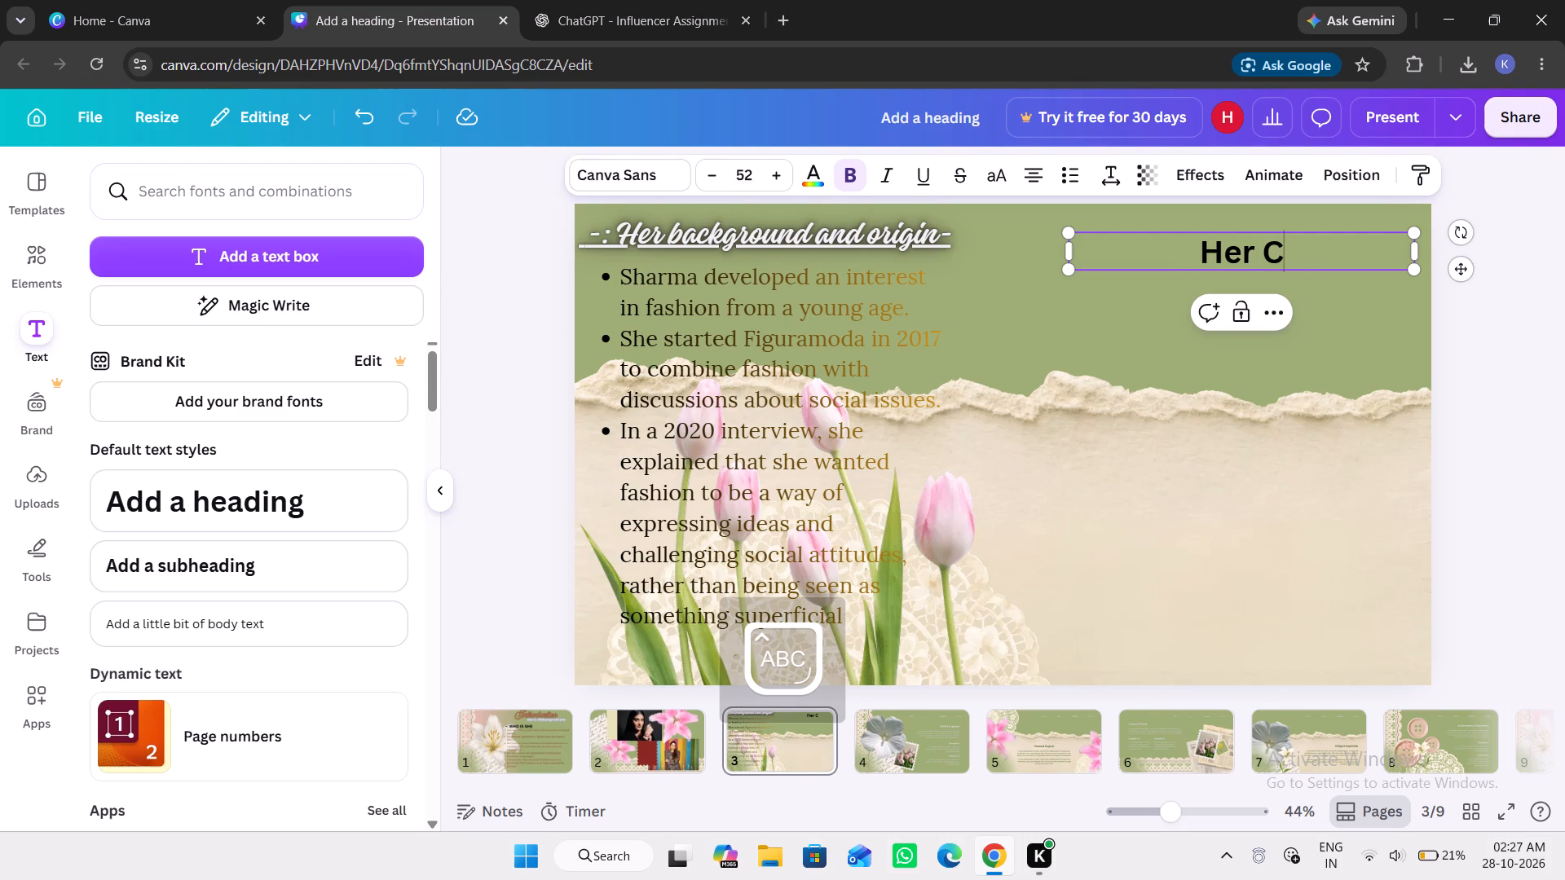
text(on)
text(tent n)
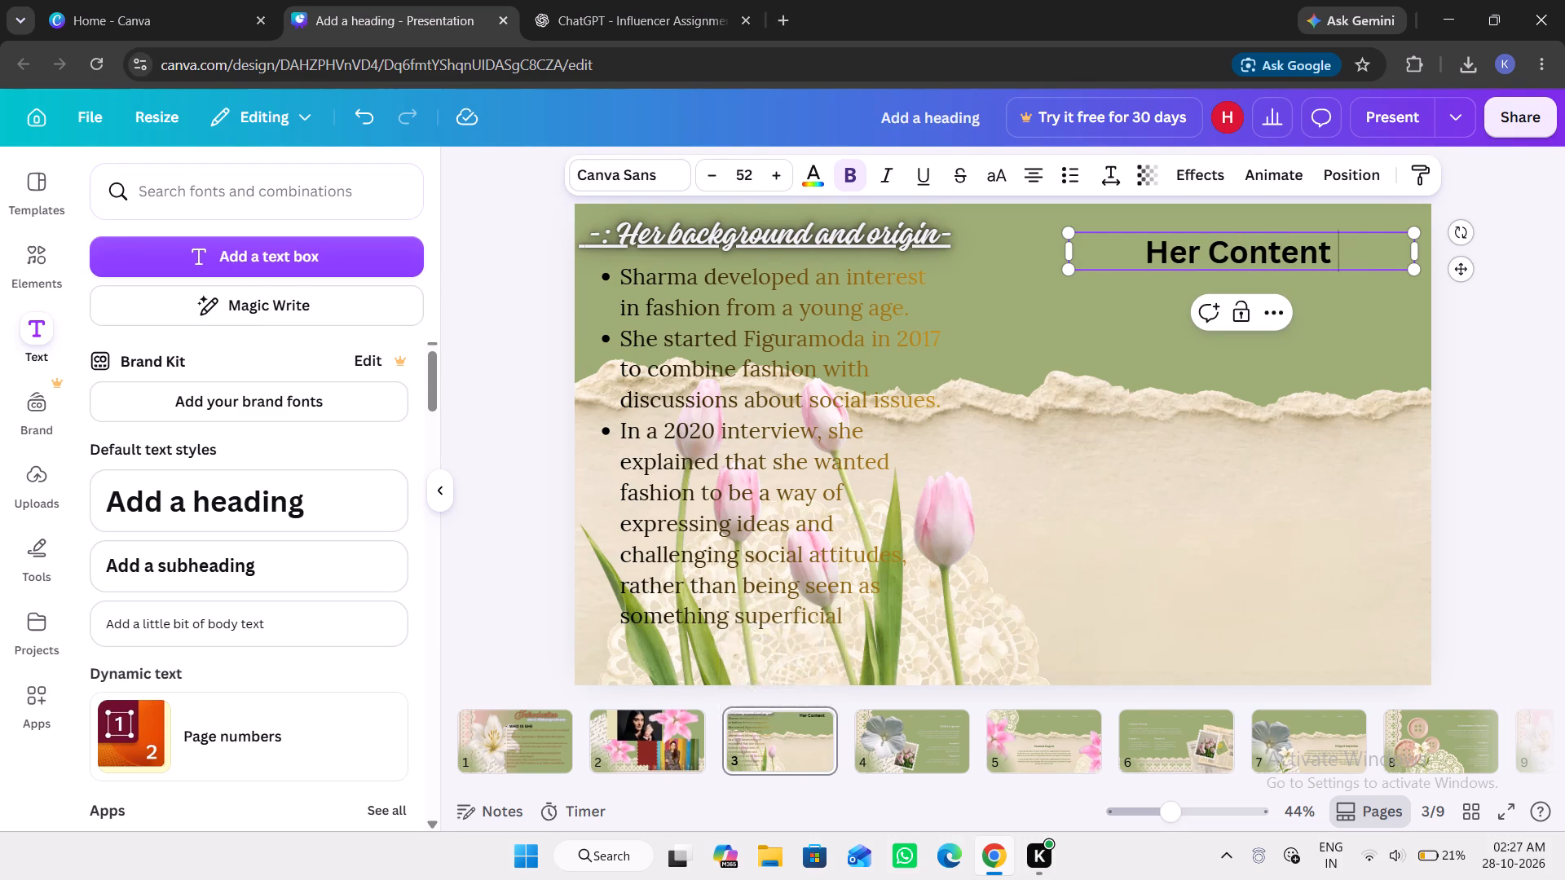
text(che)
key(space)
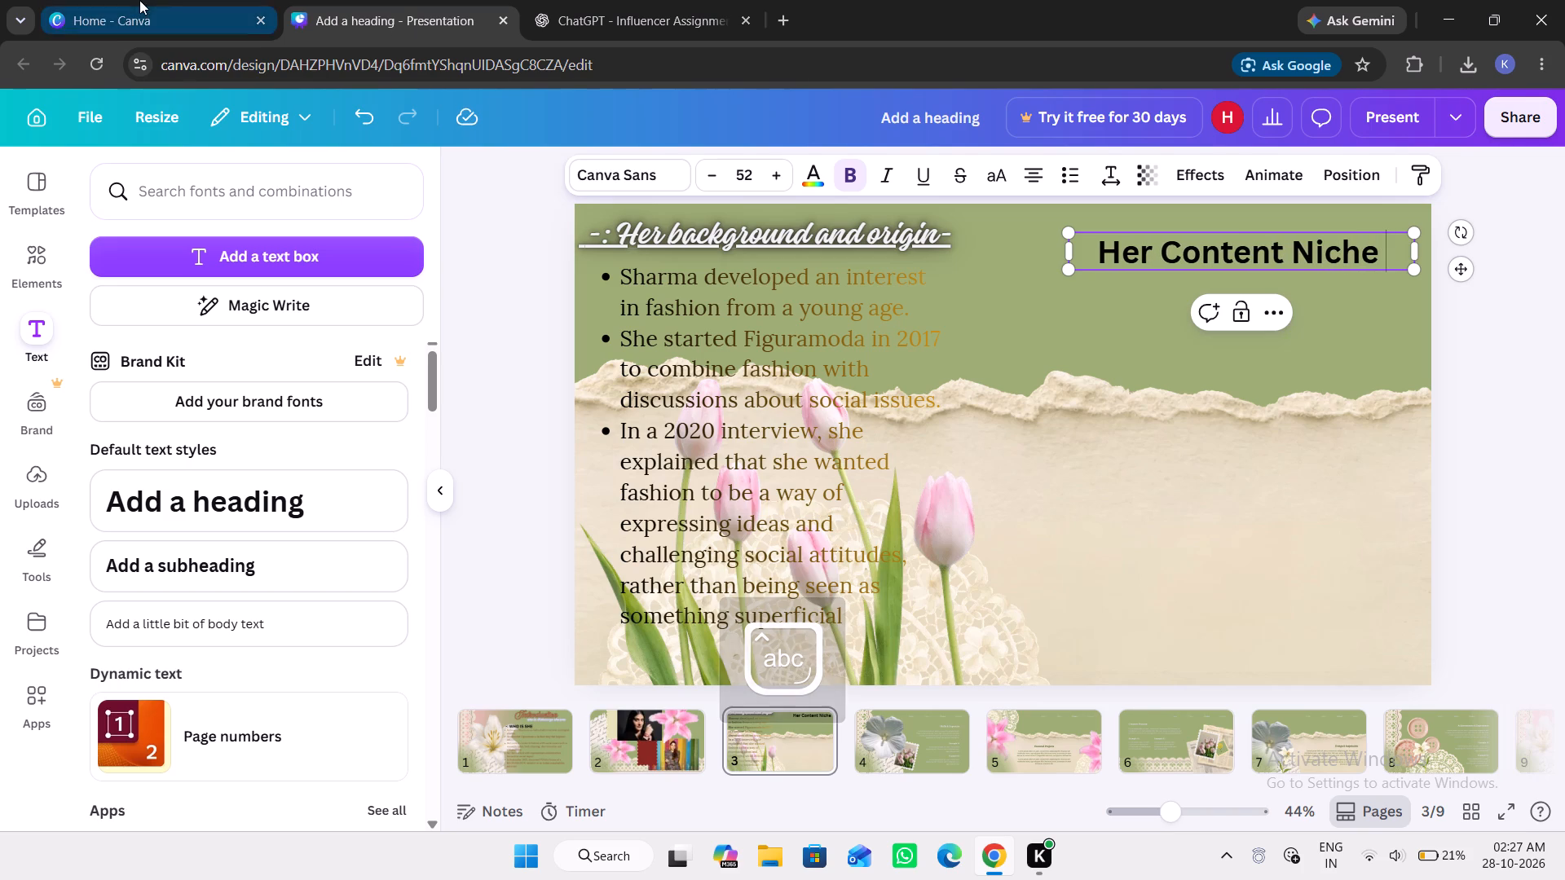
Apply the Cosmic text effect to the "Her Content Niche" subheading.
click(1200, 176)
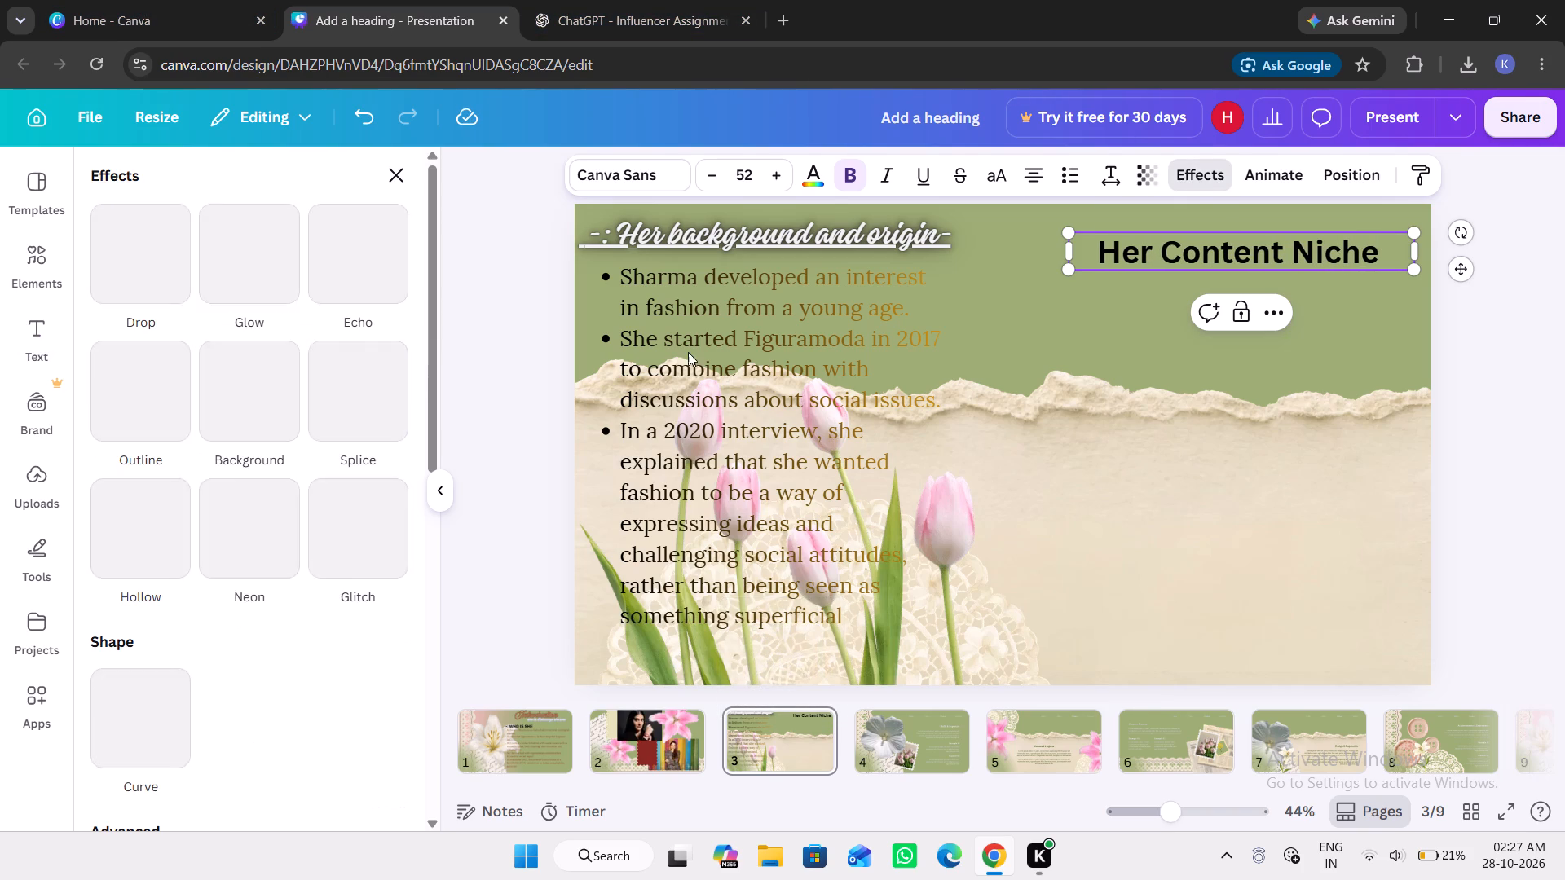
scroll(284, 534, down, 5)
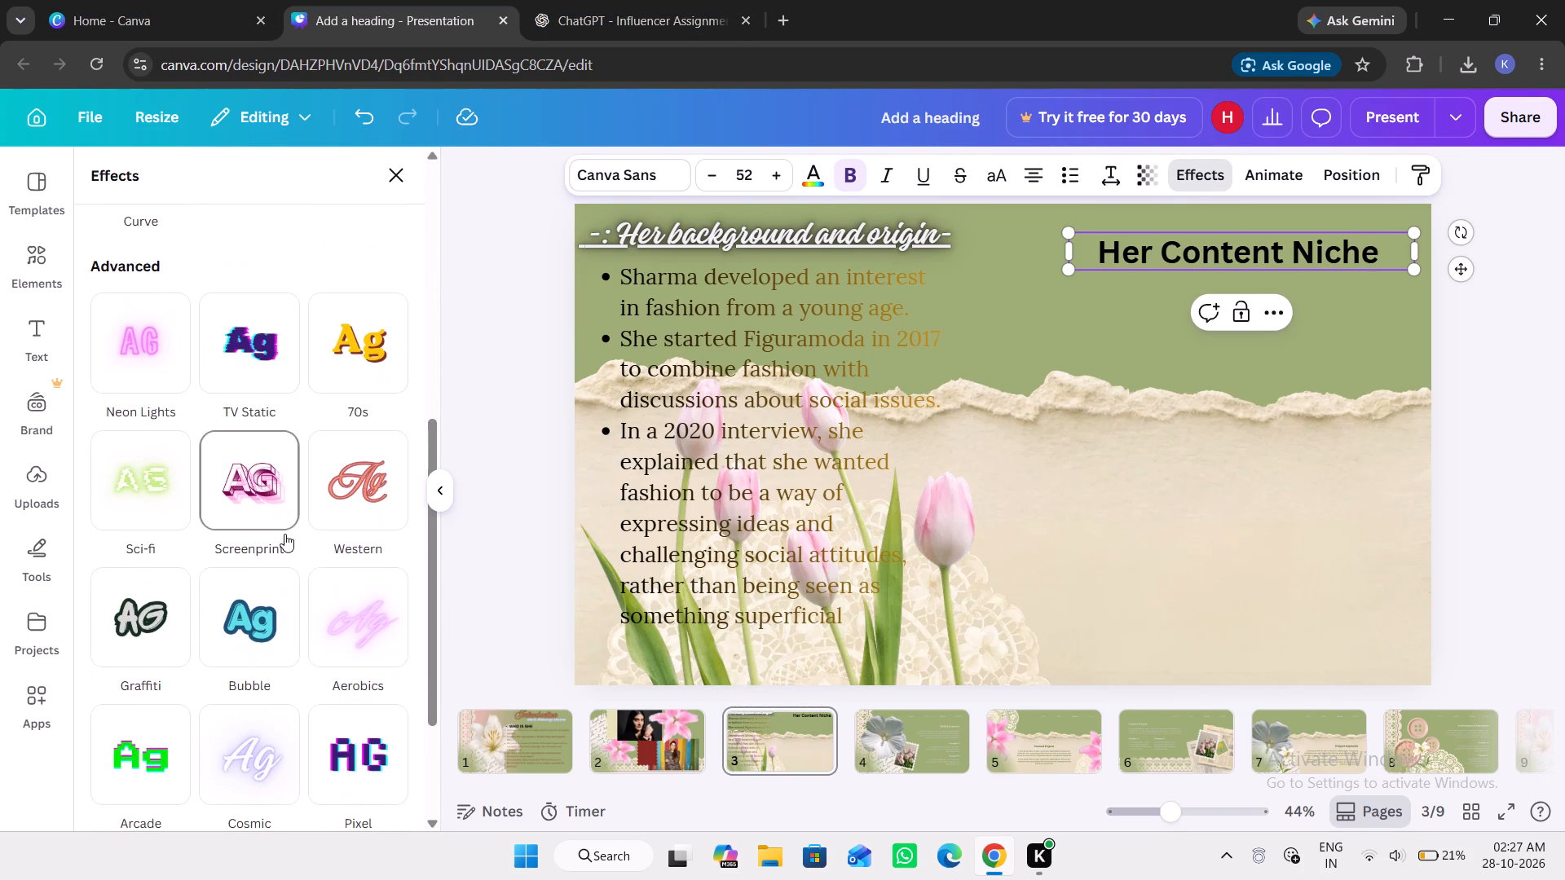
scroll(346, 676, down, 1)
click(273, 609)
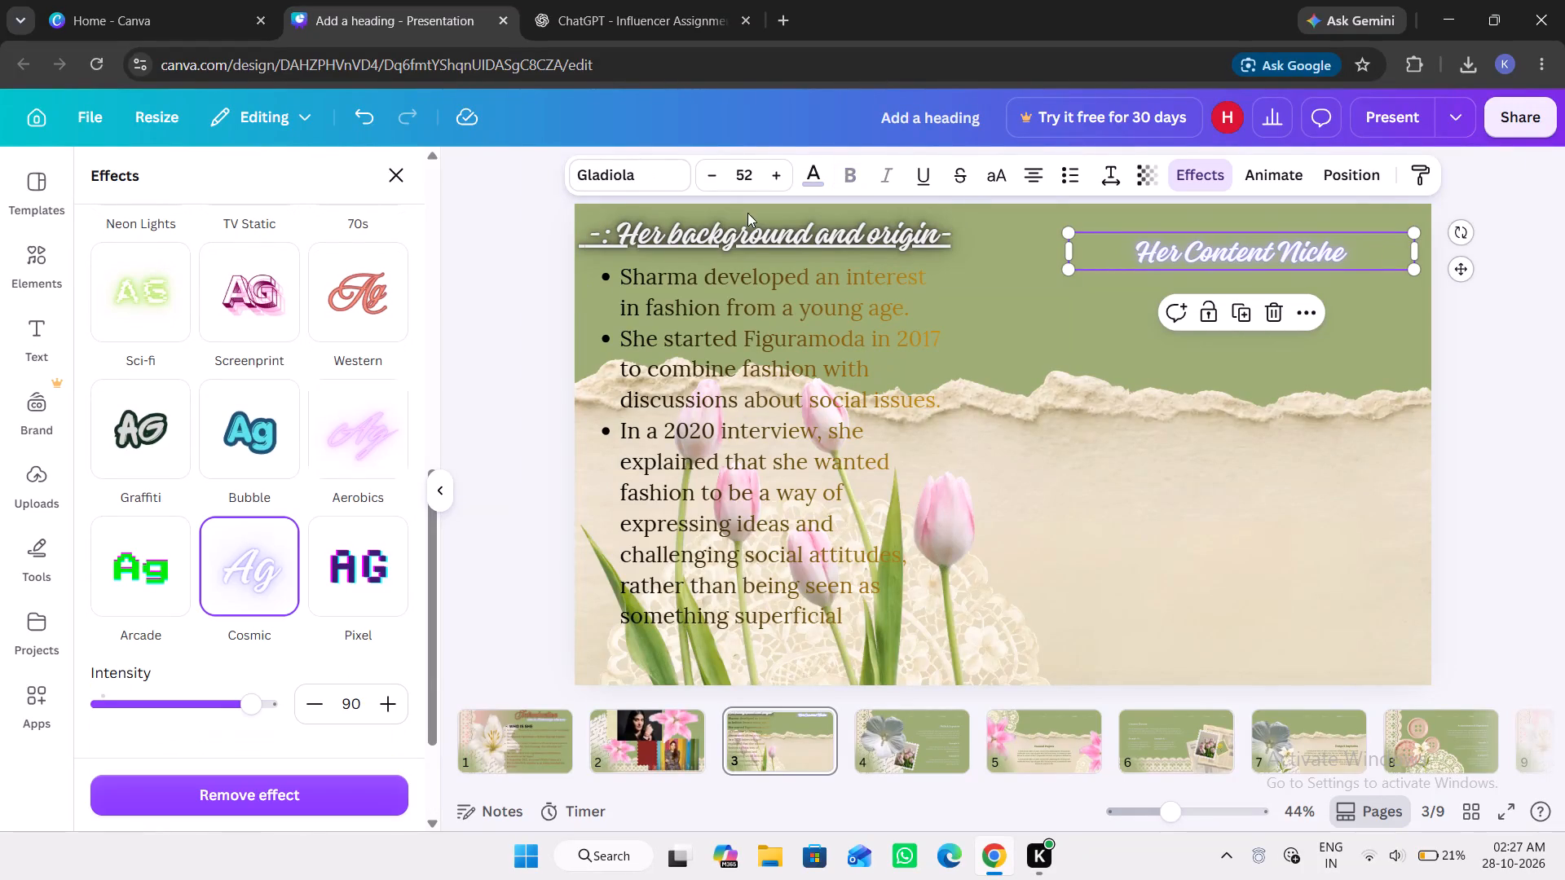
Change the text colour of "Her Content Niche" to the light grey from the default solid colours.
click(1261, 171)
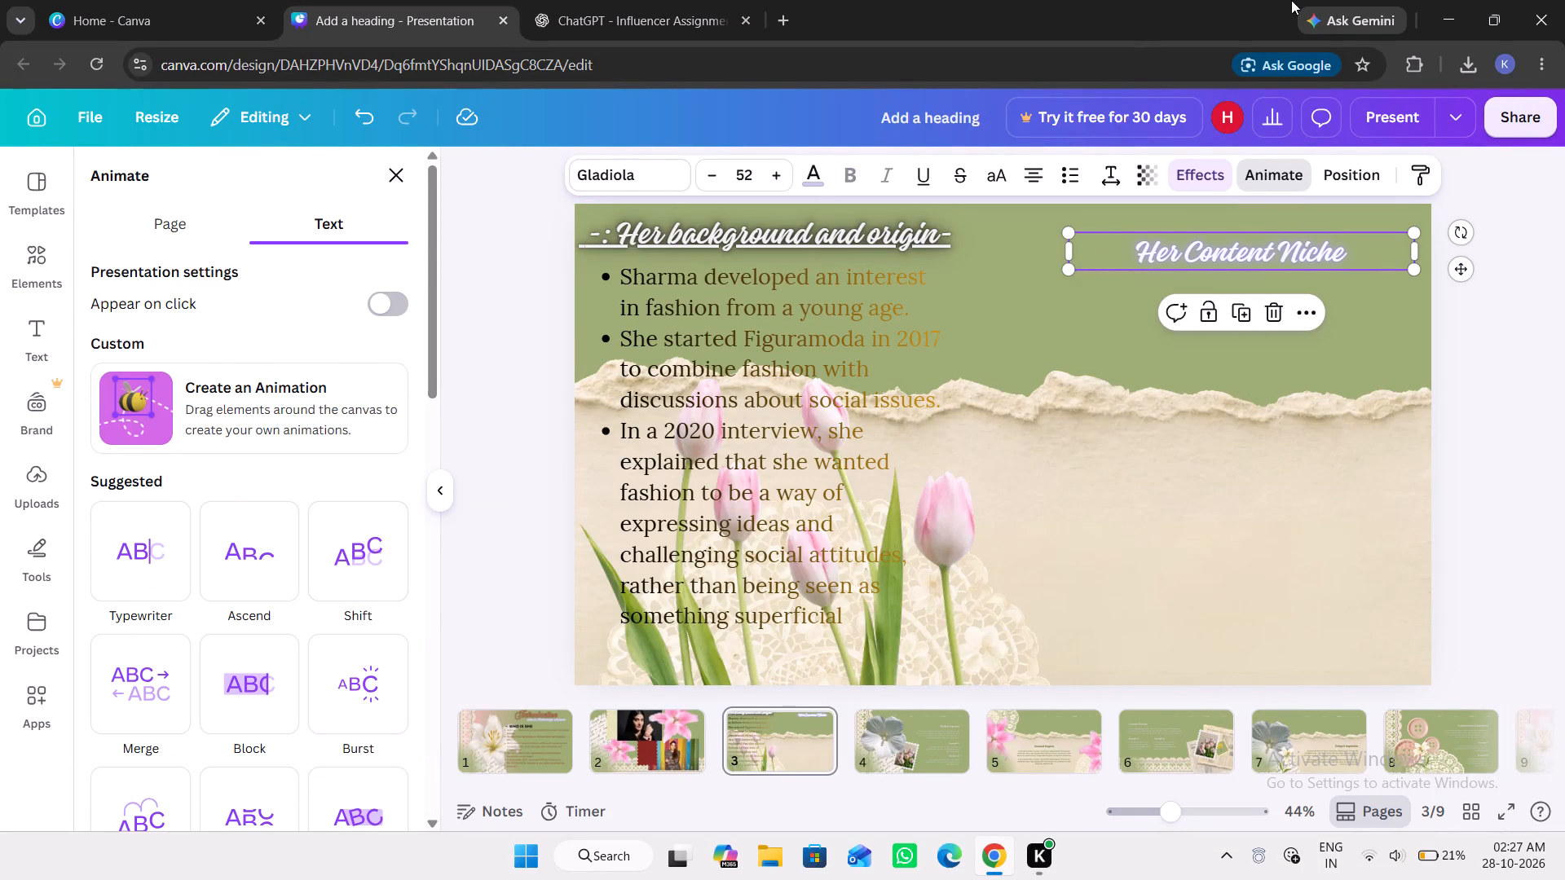
click(817, 168)
scroll(250, 551, down, 4)
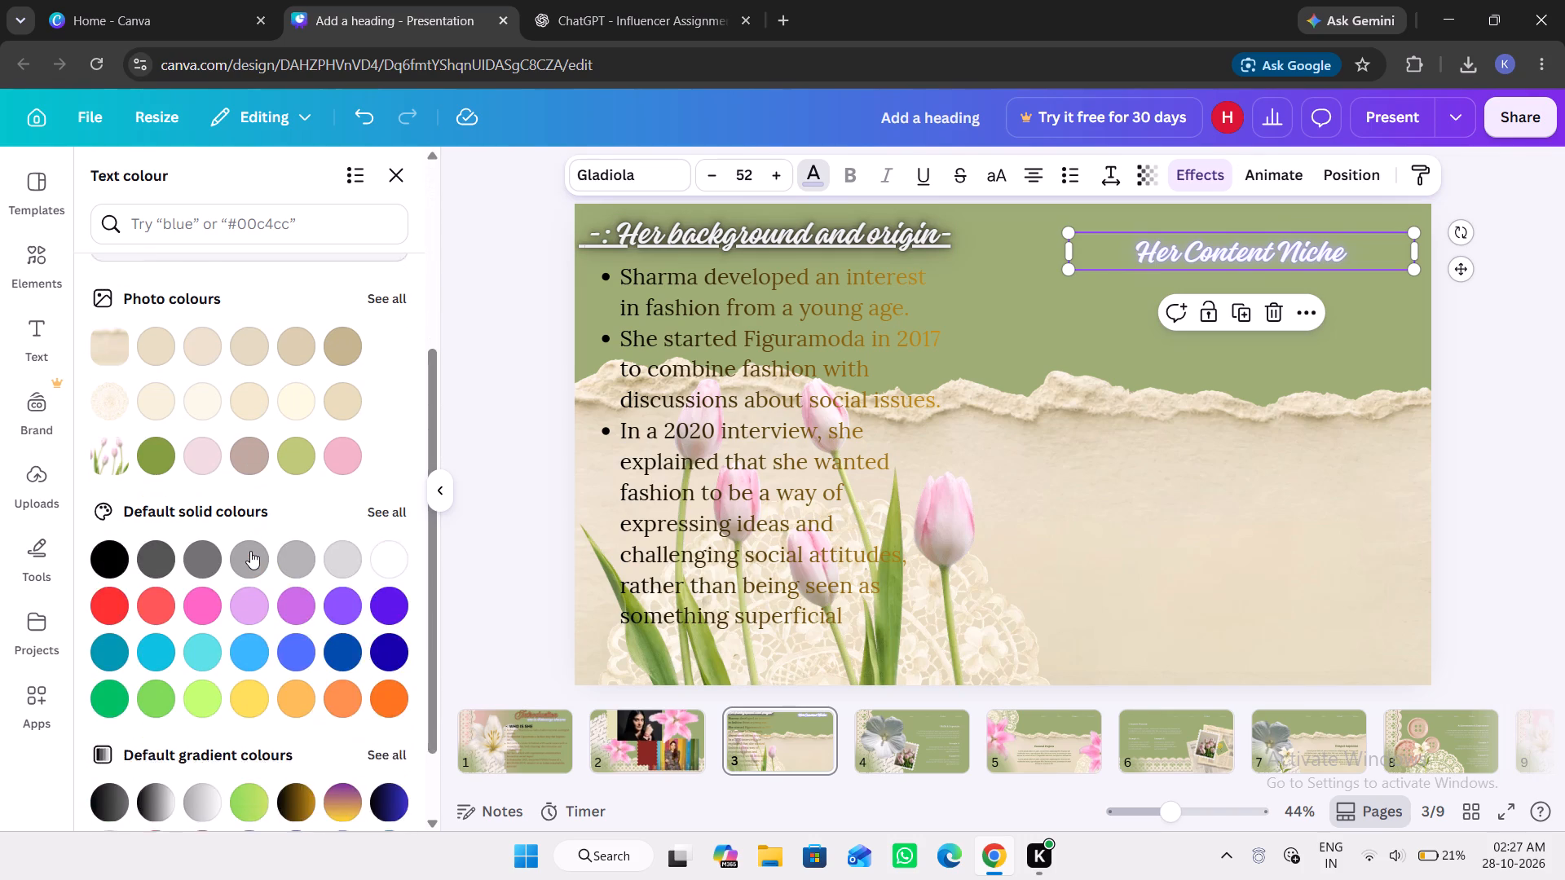
scroll(250, 551, down, 4)
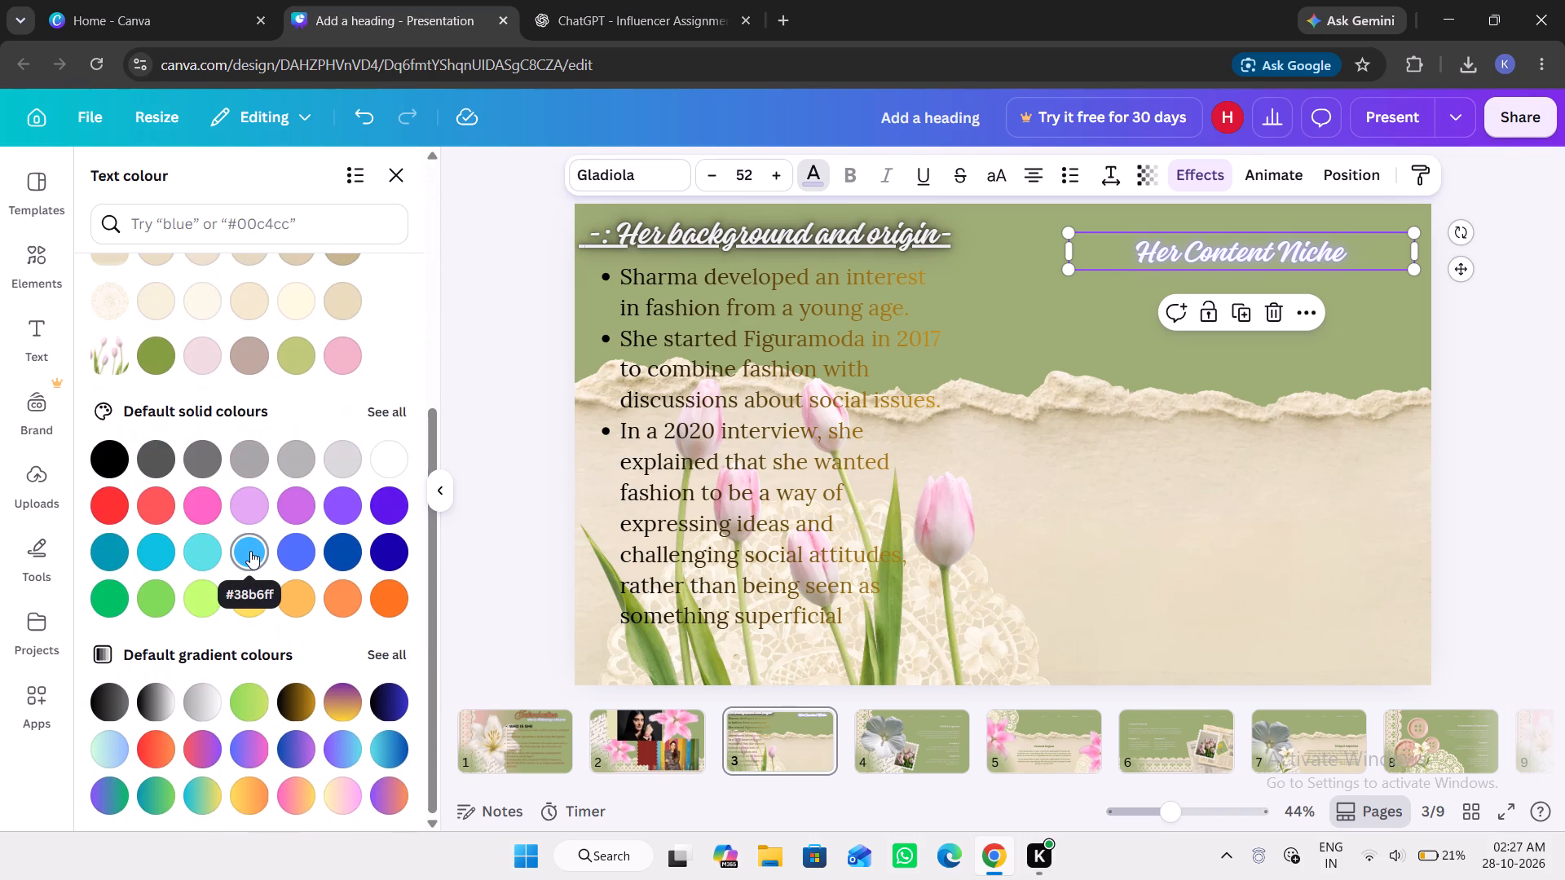
scroll(317, 539, up, 3)
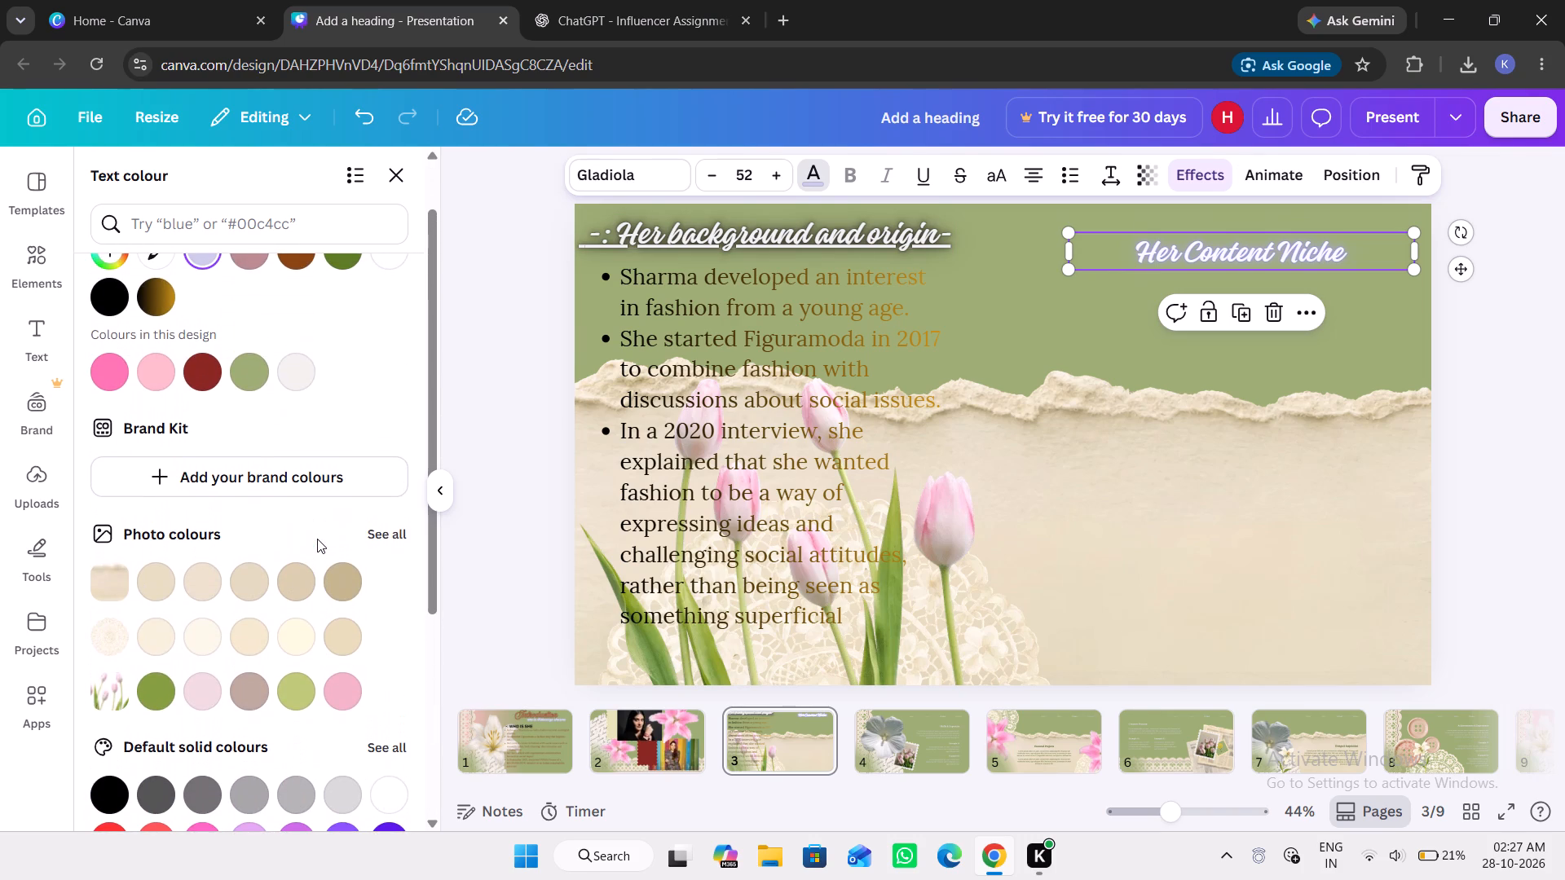
scroll(271, 557, up, 2)
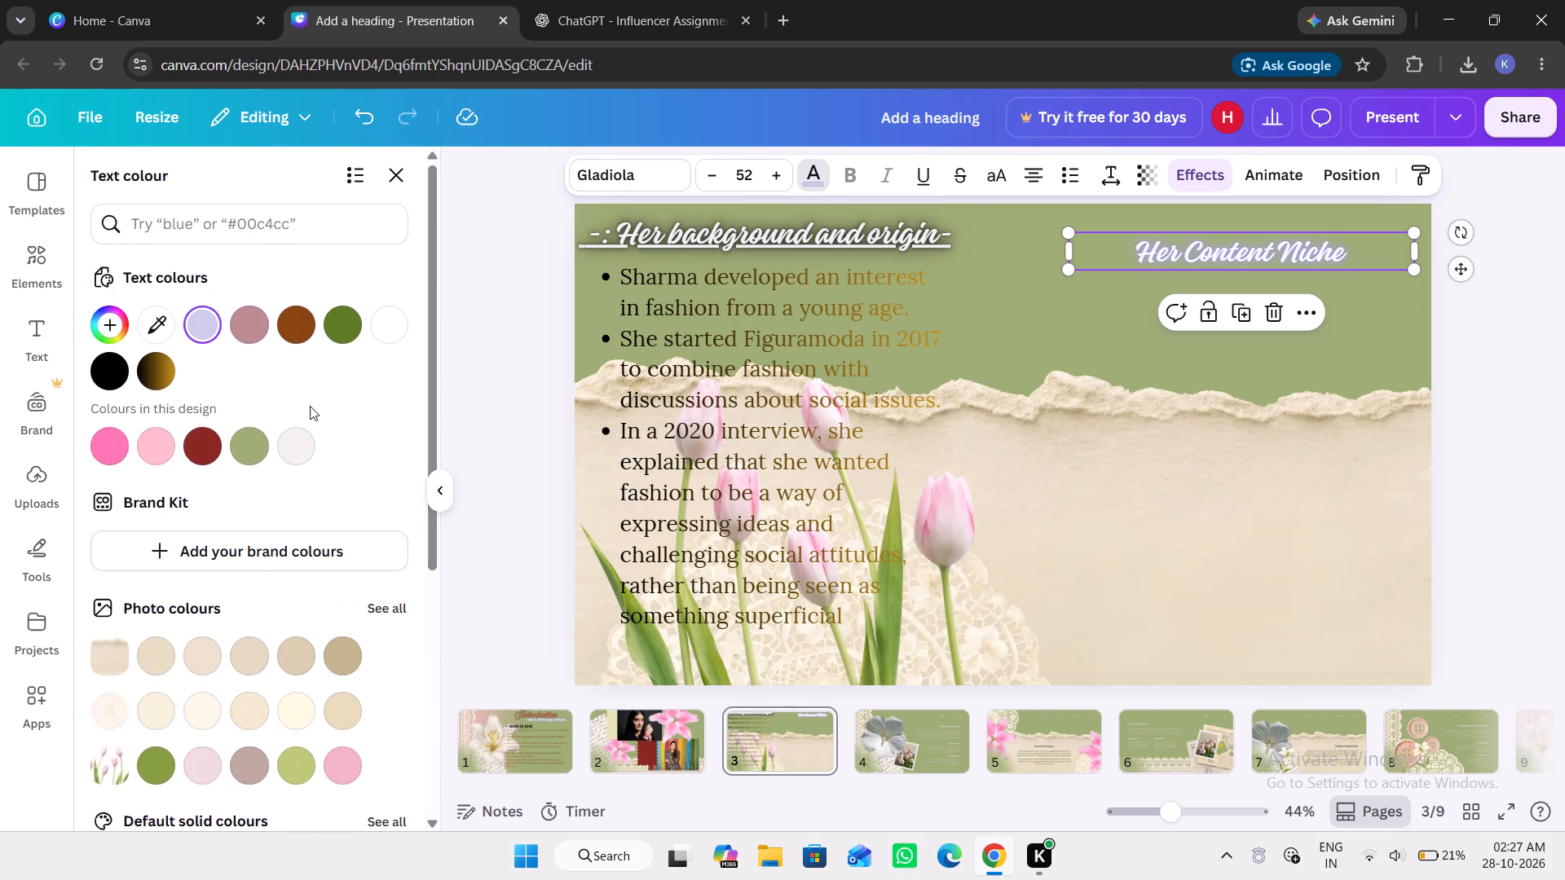
click(310, 406)
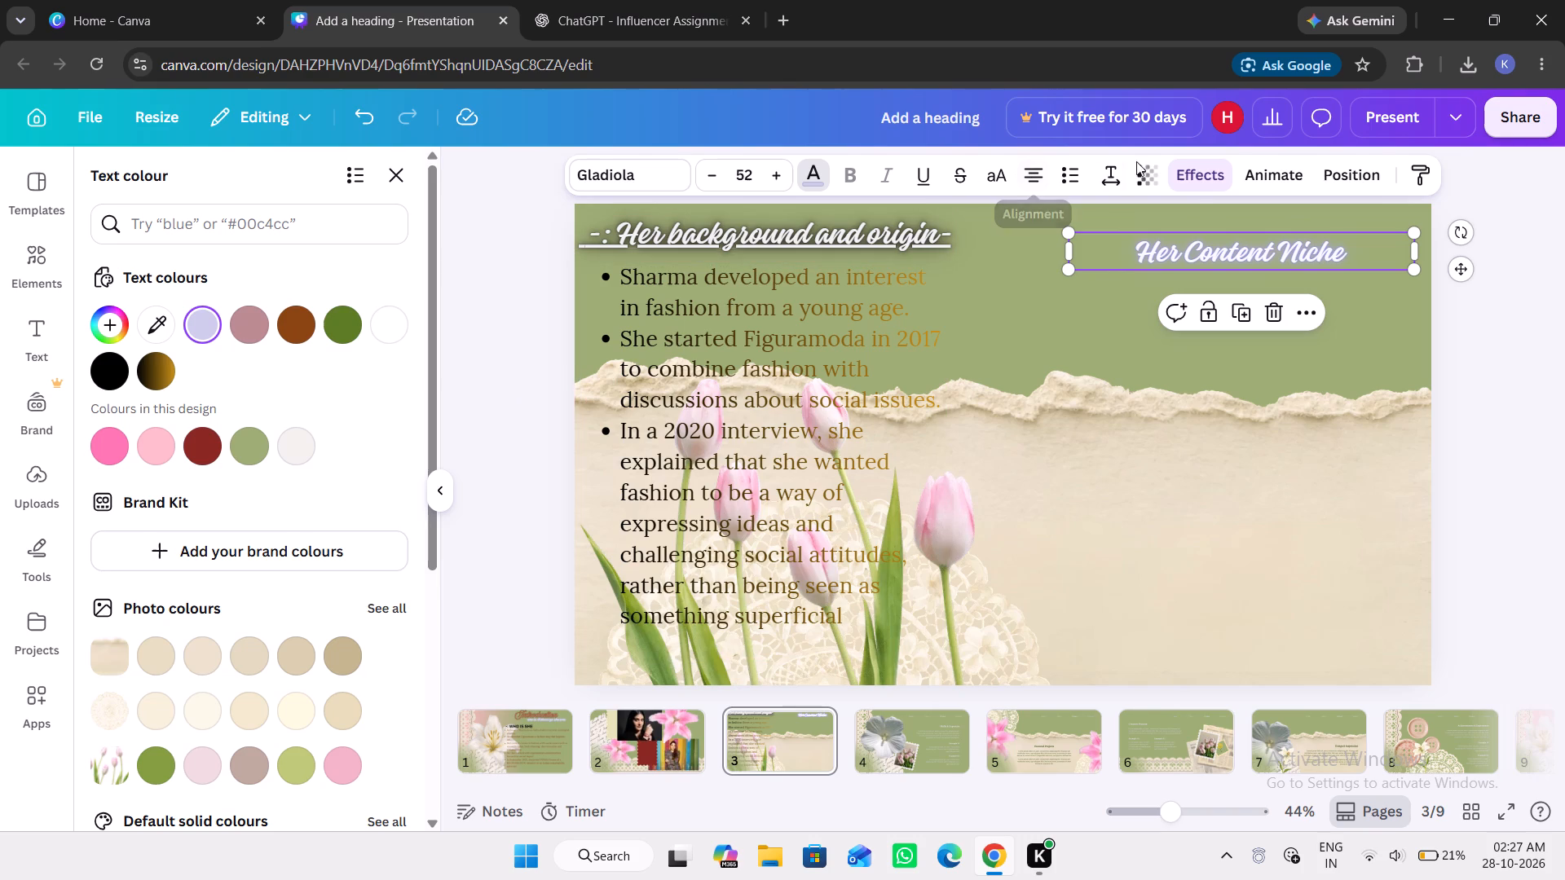
scroll(249, 616, down, 2)
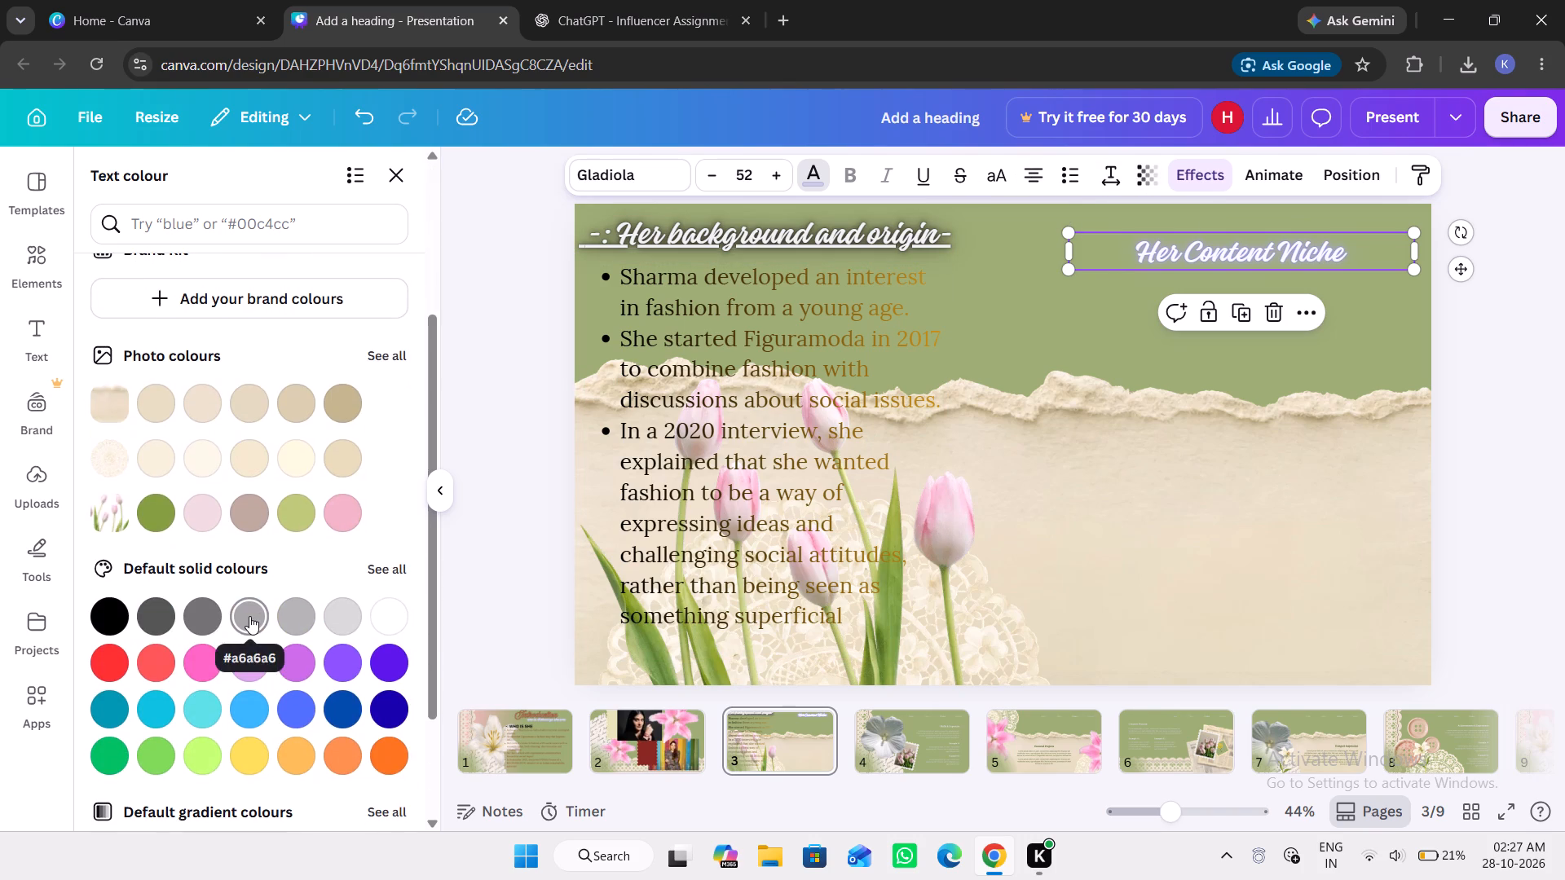
click(328, 627)
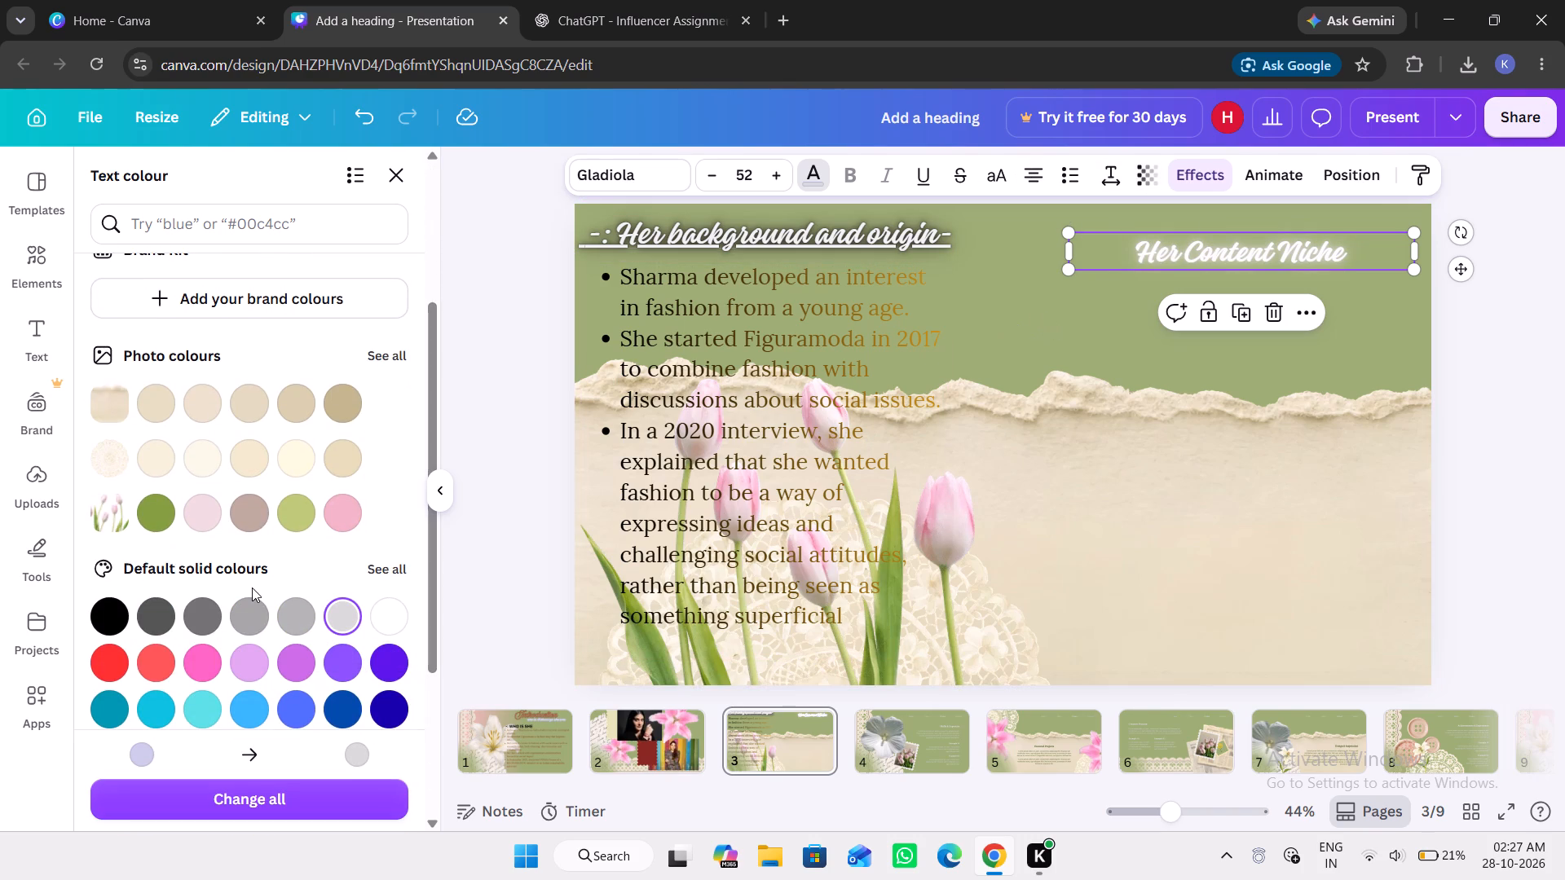
scroll(252, 587, up, 2)
scroll(252, 587, down, 3)
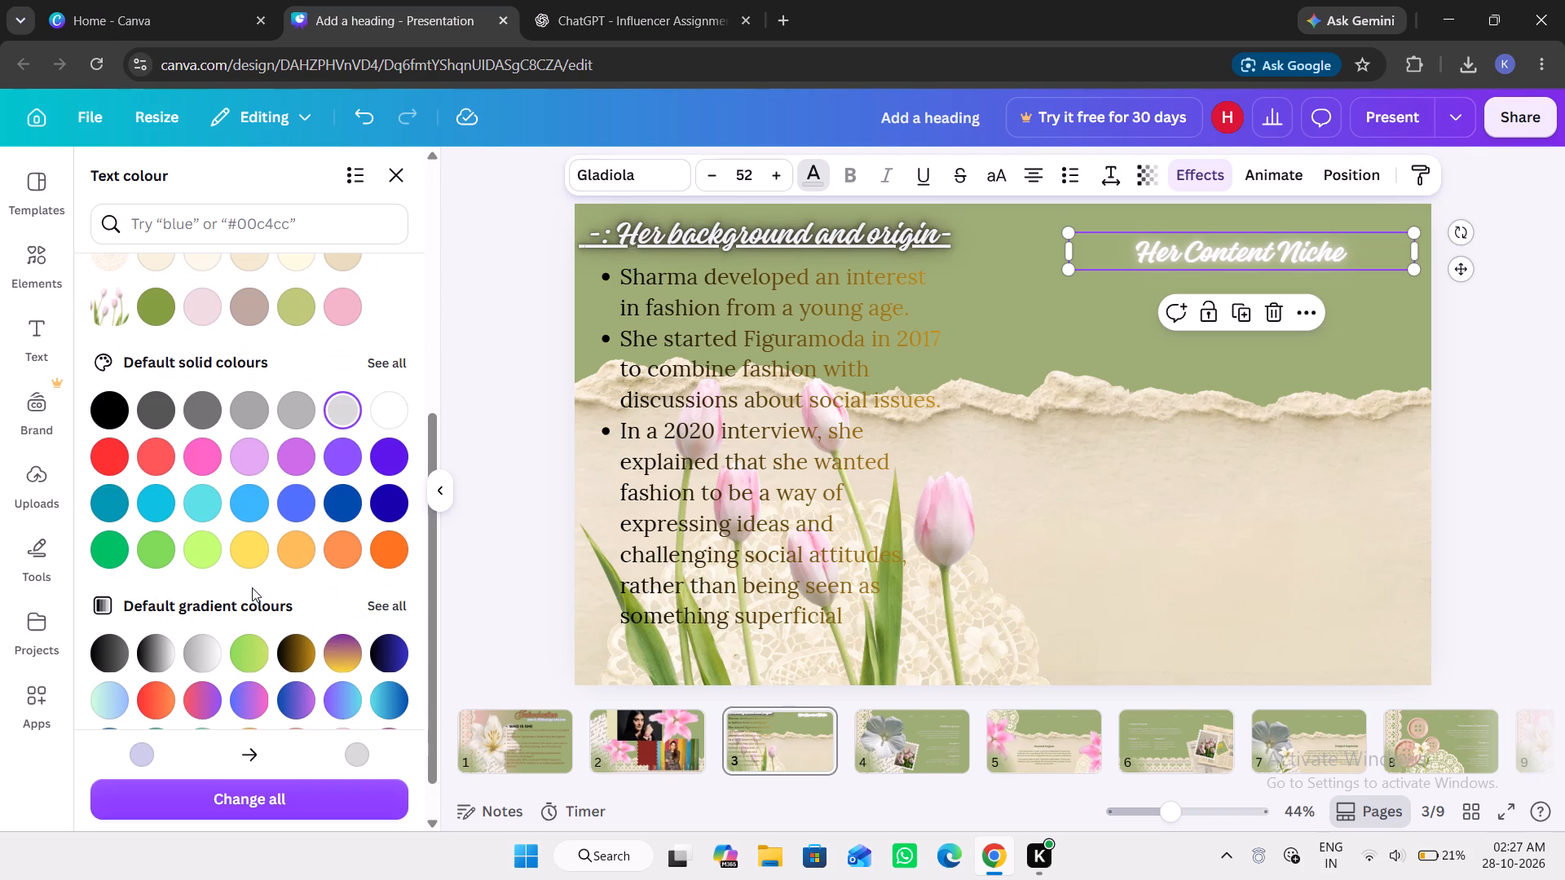
Apply the light grey-to-white default gradient as the text colour of the "Her Content Niche" subheading.
scroll(252, 587, down, 2)
click(205, 596)
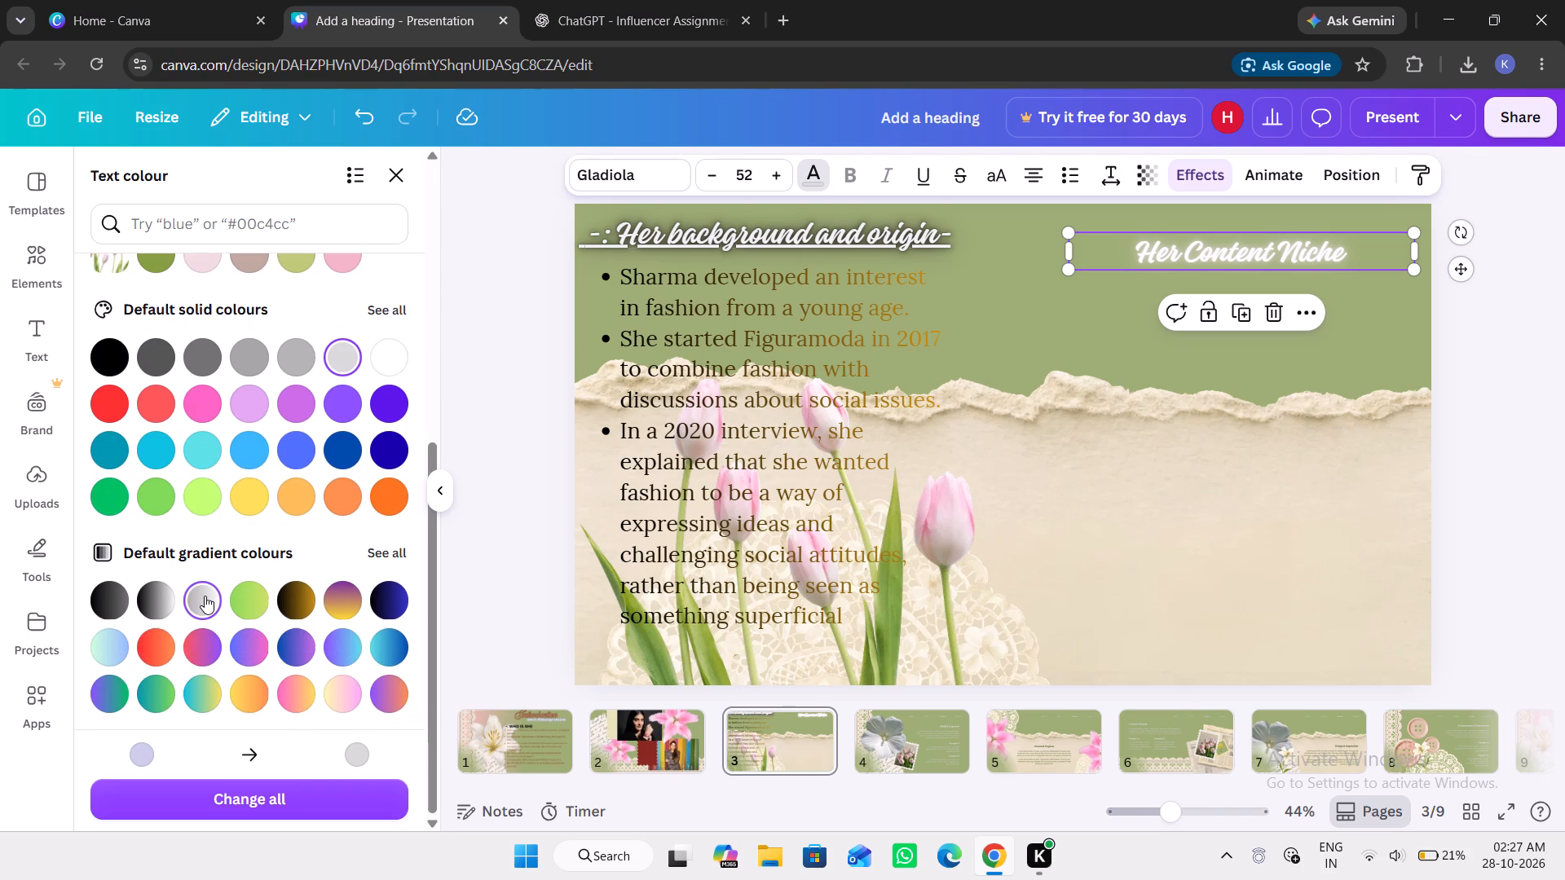
scroll(205, 596, up, 2)
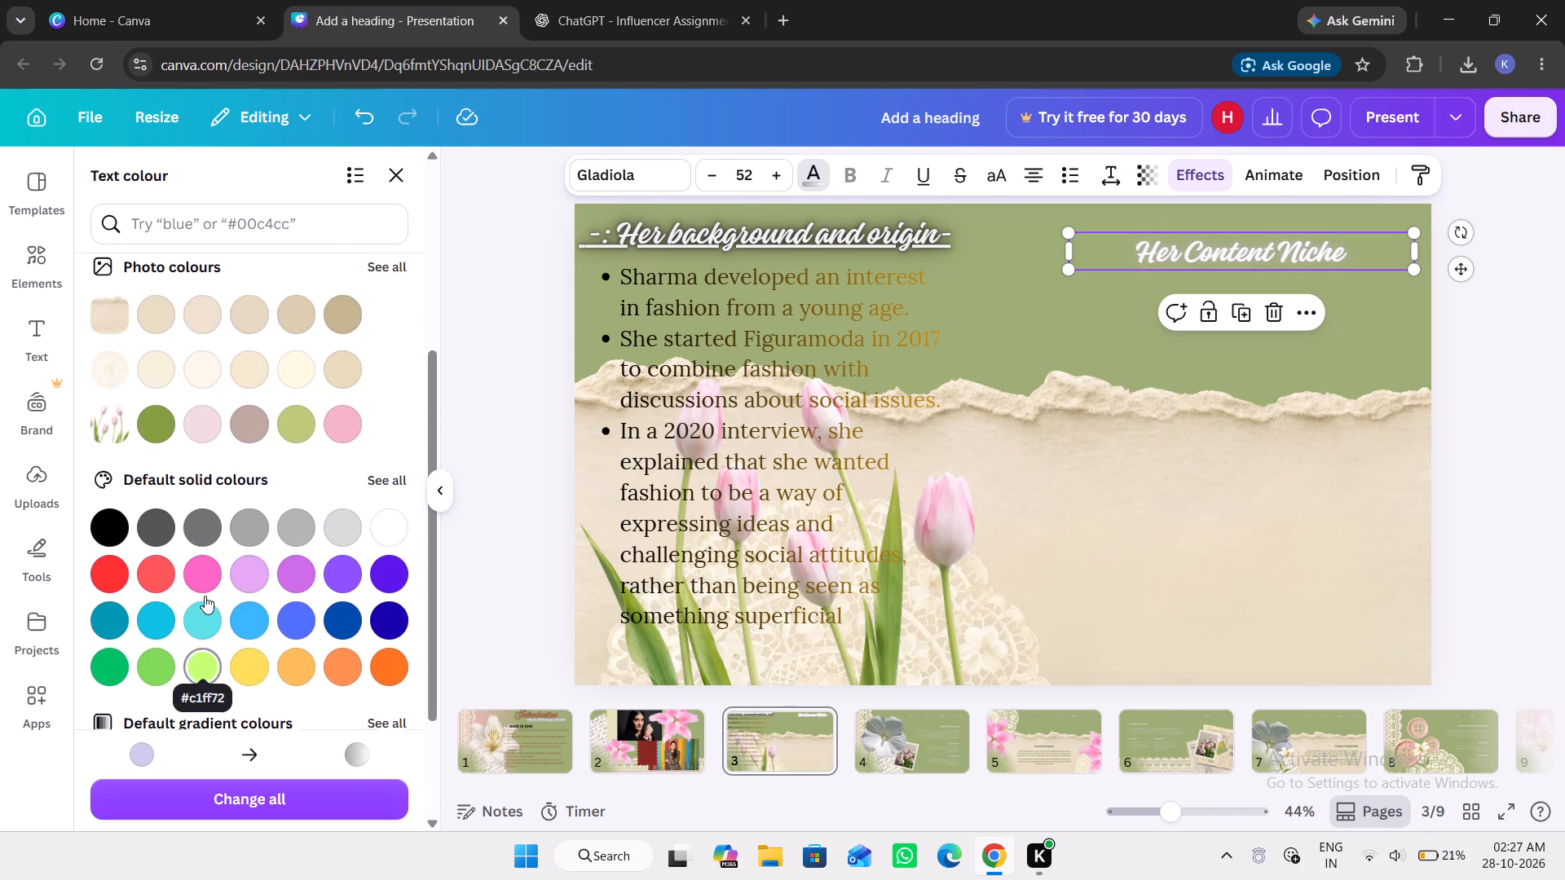
scroll(205, 596, up, 3)
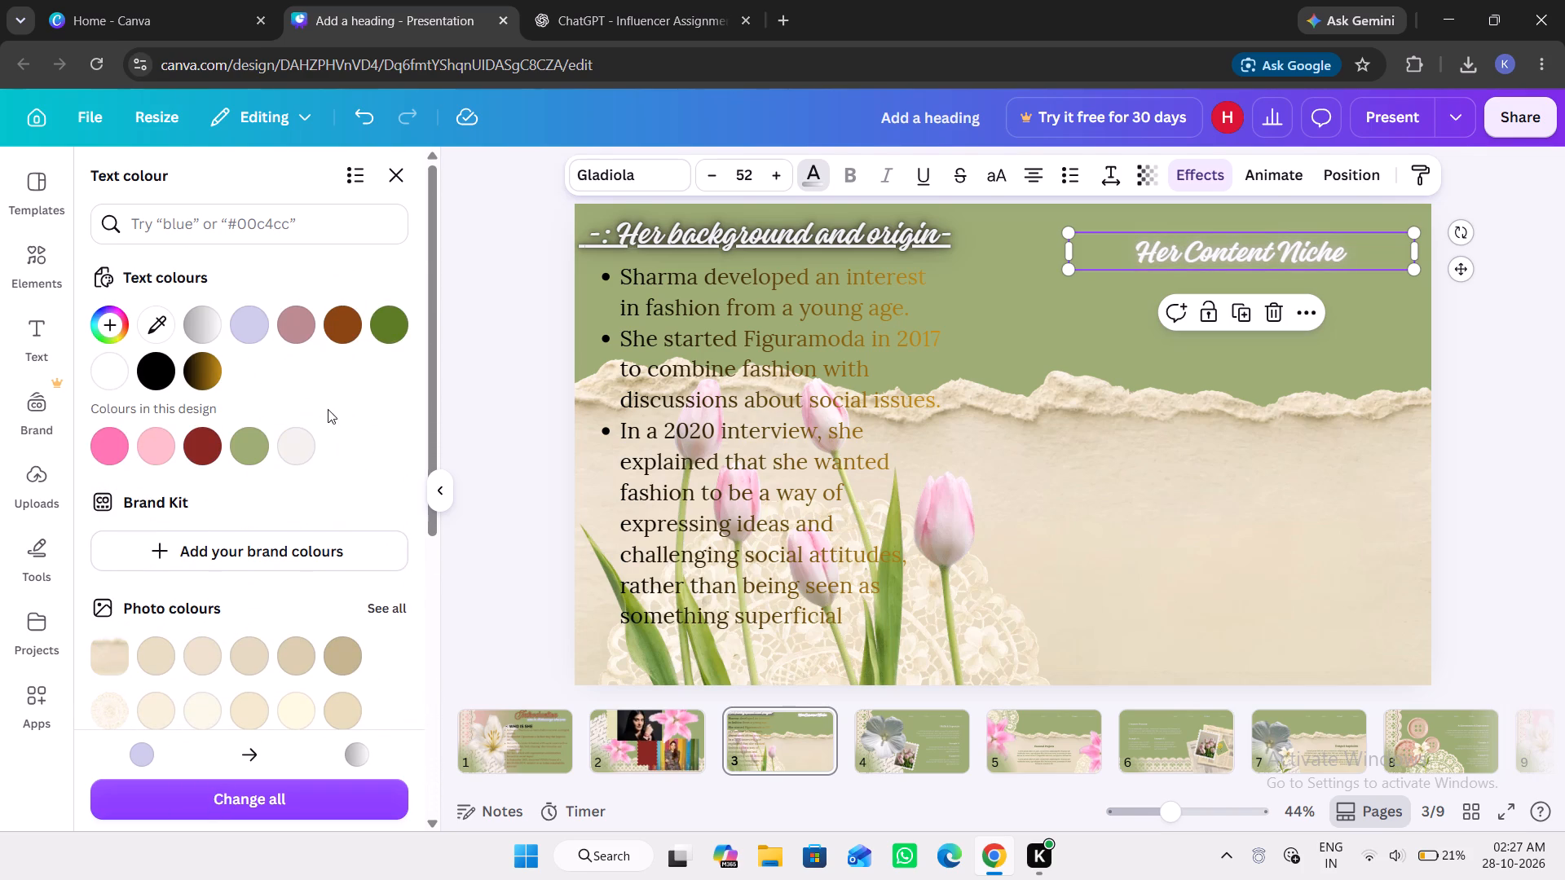
click(1091, 313)
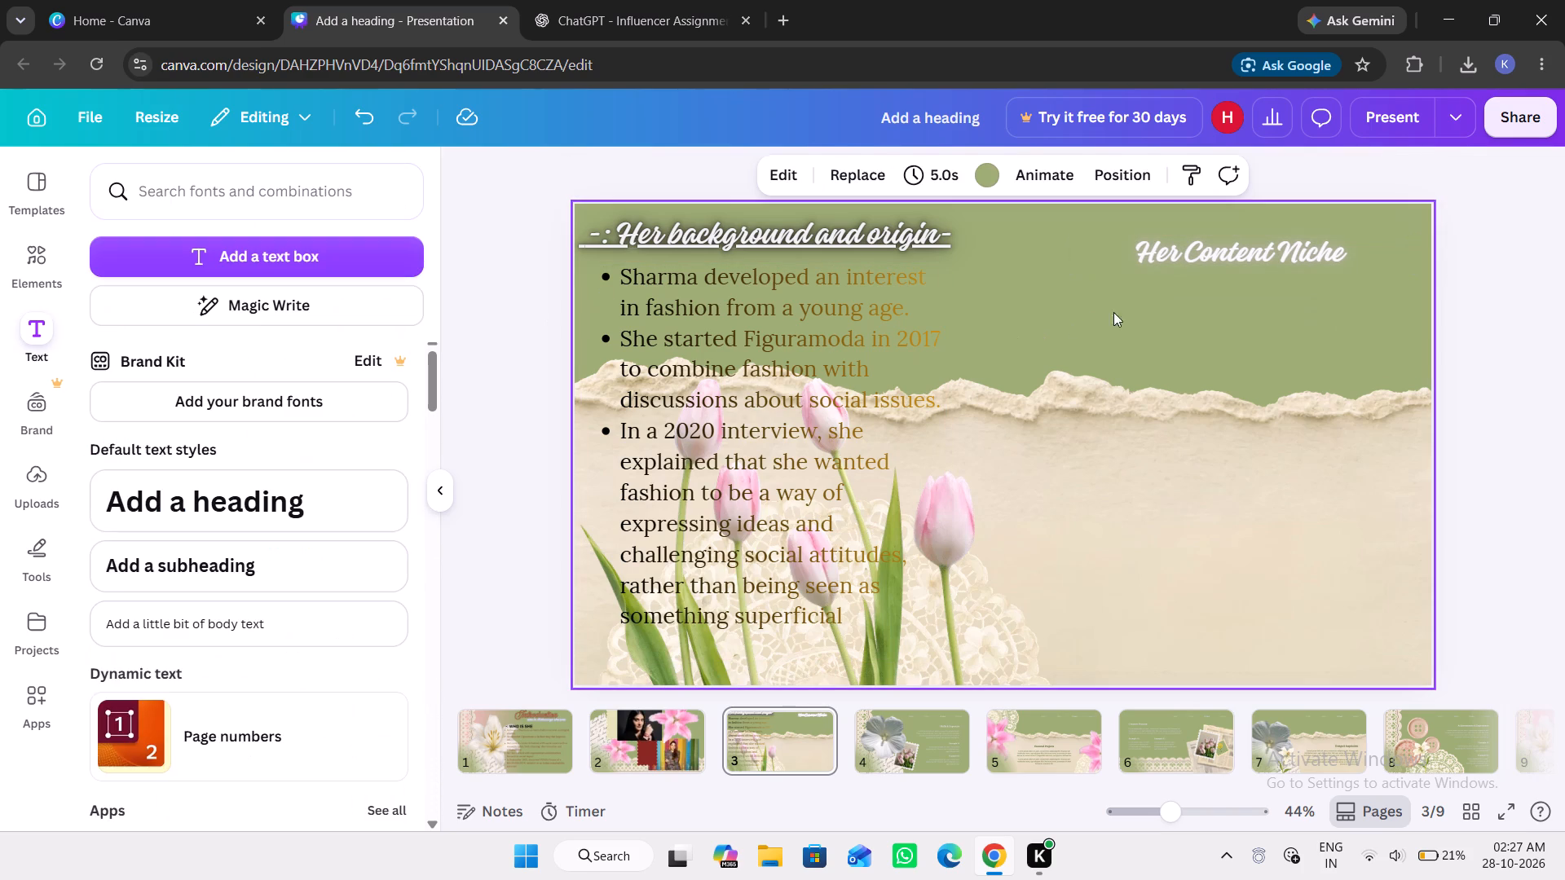
Select the "Her Content Niche" subheading and open its text animation options.
click(1259, 240)
click(1259, 240)
drag(1259, 240, 1242, 219)
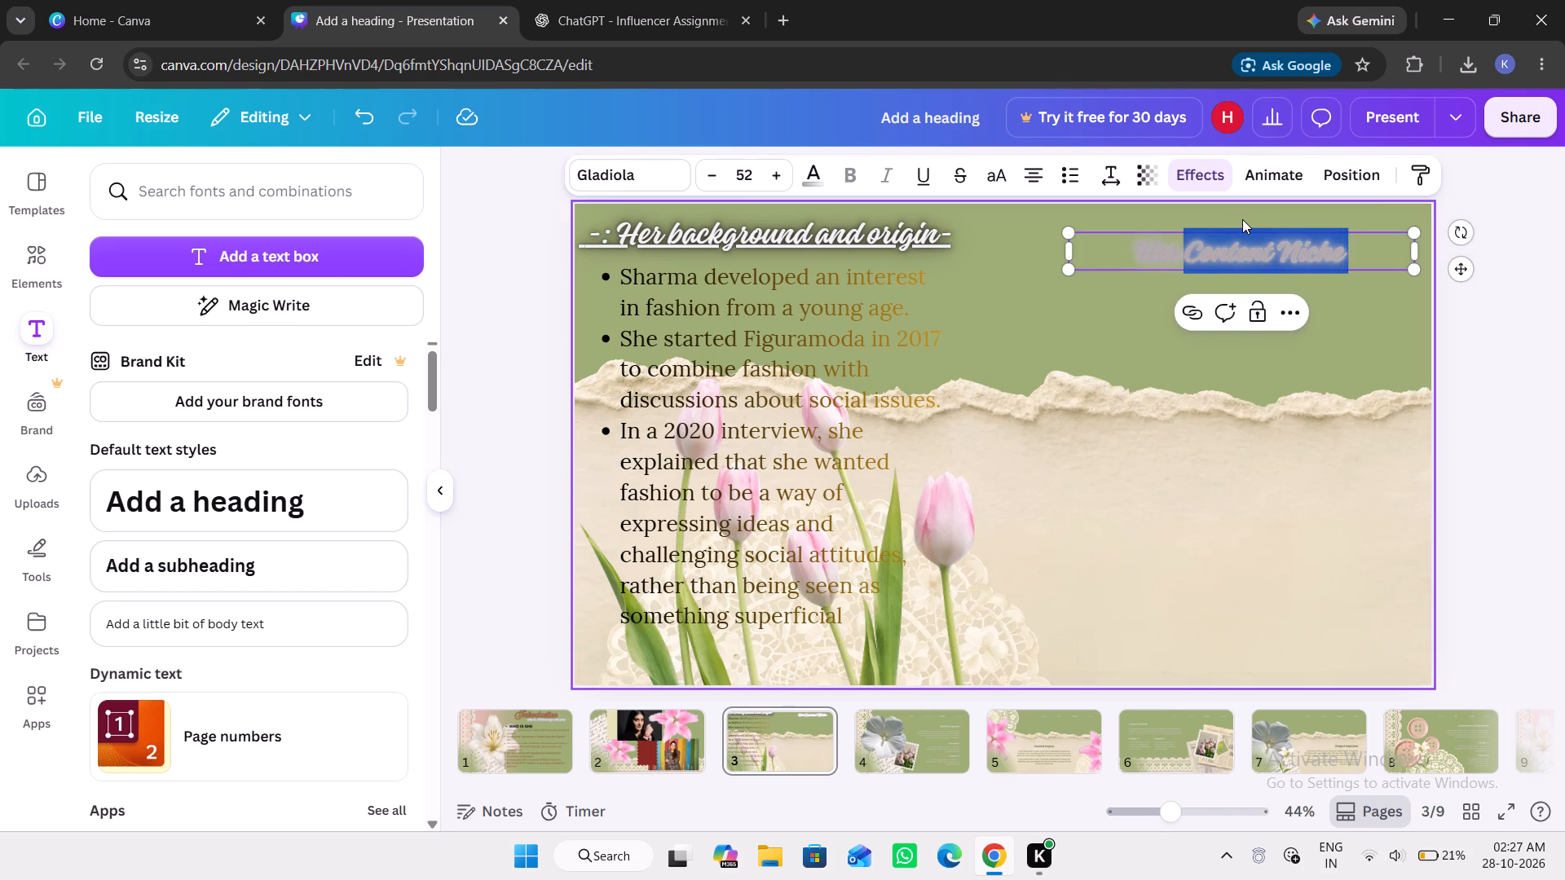
drag(1242, 219, 1237, 213)
click(922, 232)
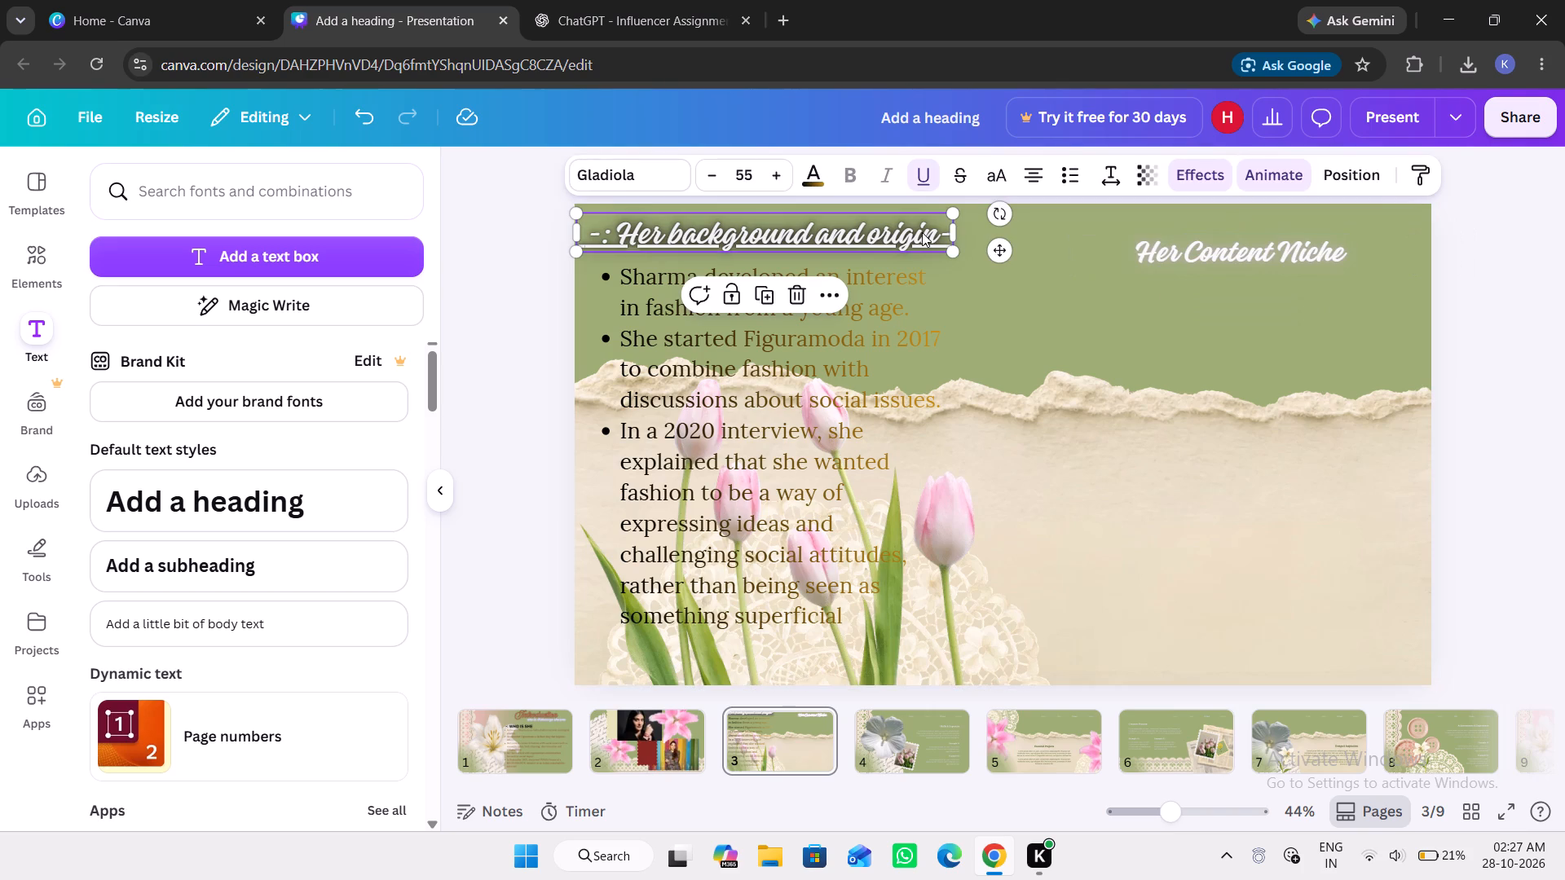
click(1182, 254)
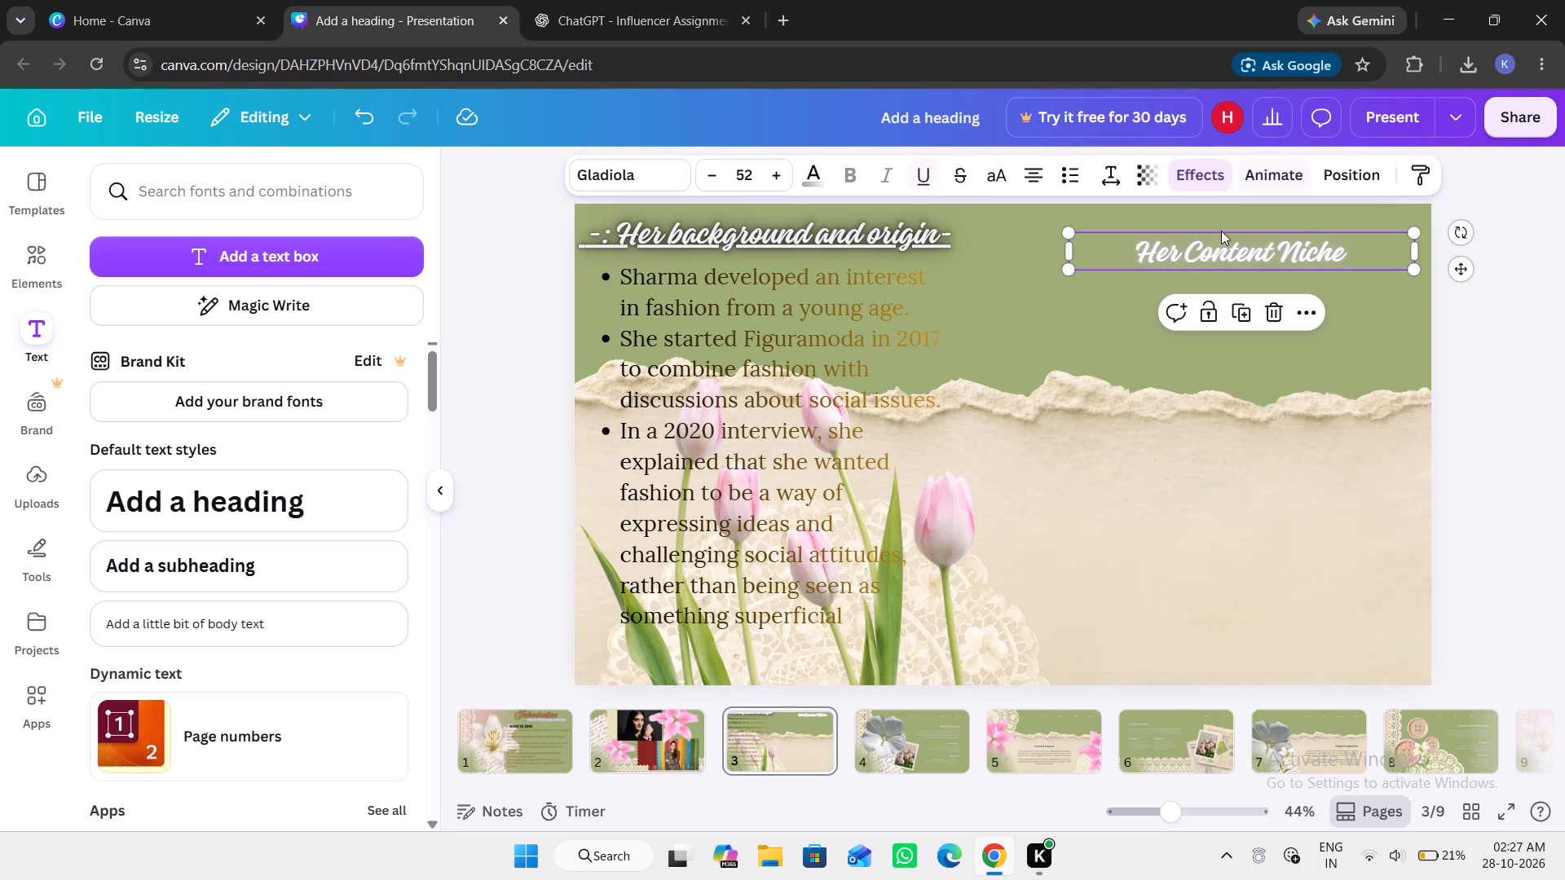
click(1260, 177)
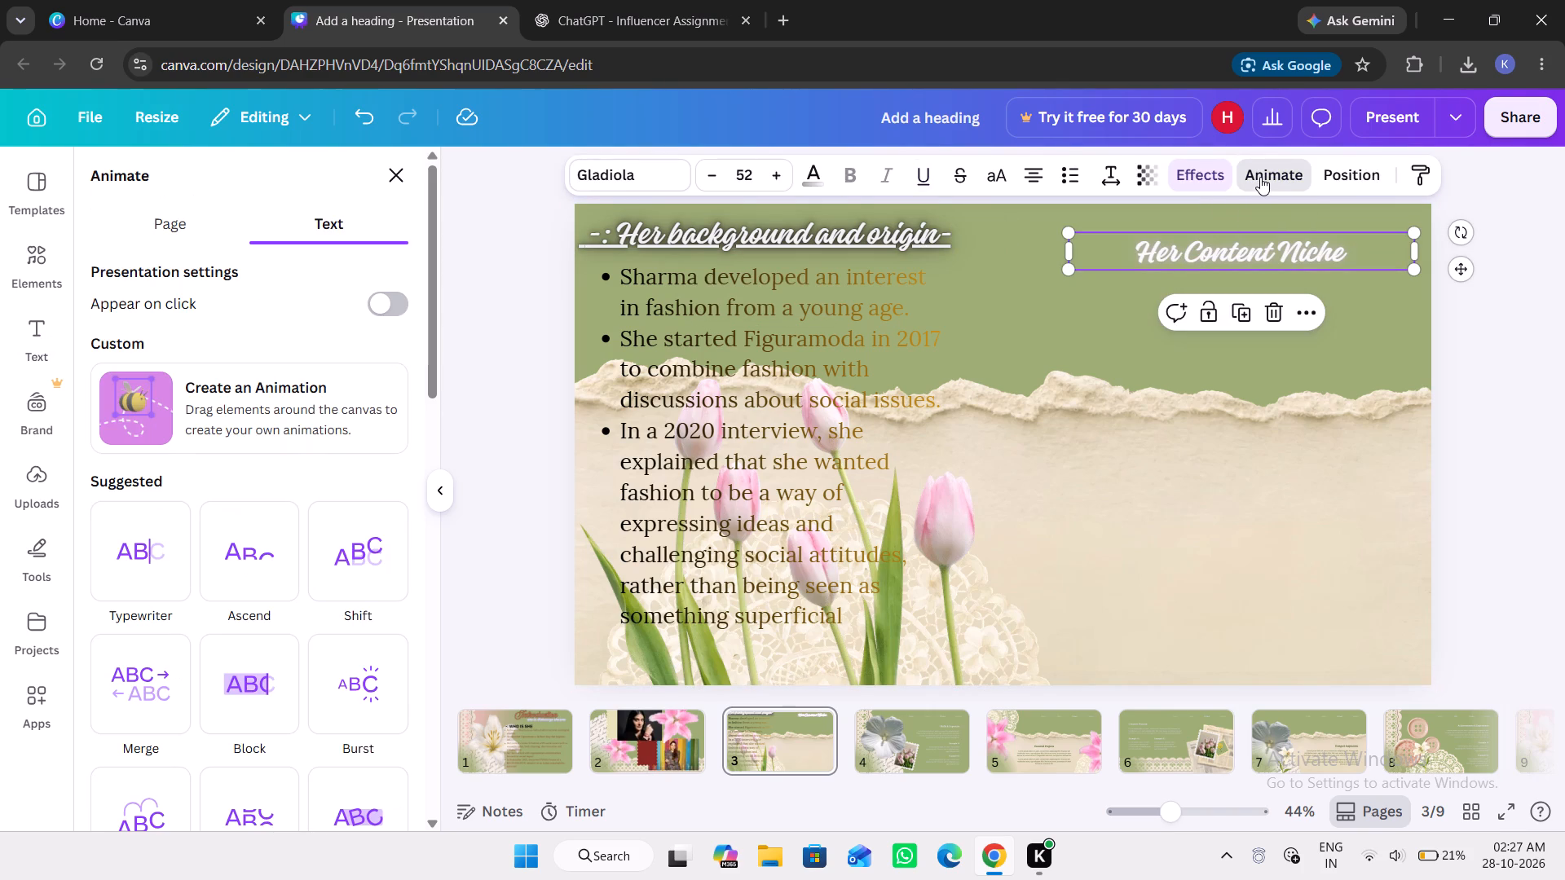